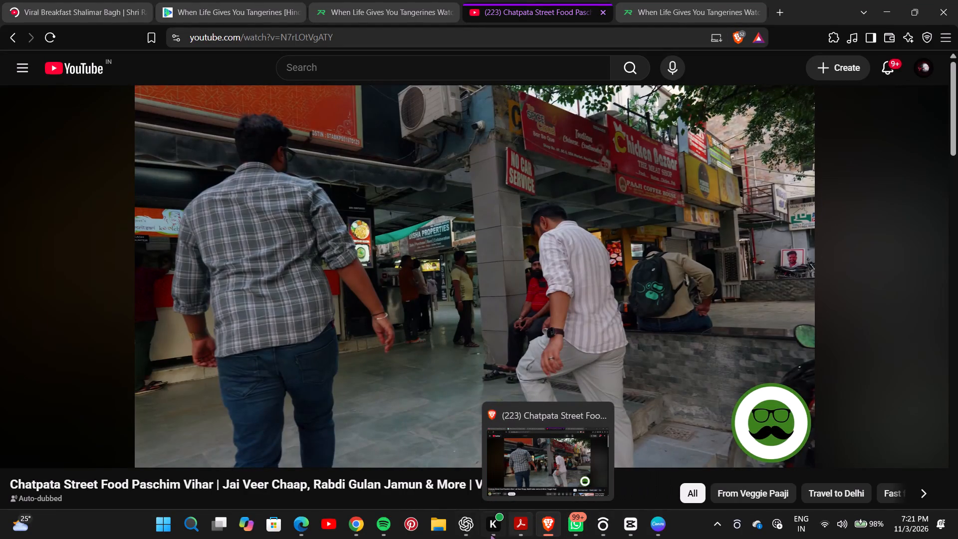
# Switch to Google Chrome and search Google for "video editing app for pc" in a new tab.
pyautogui.click(368, 532)
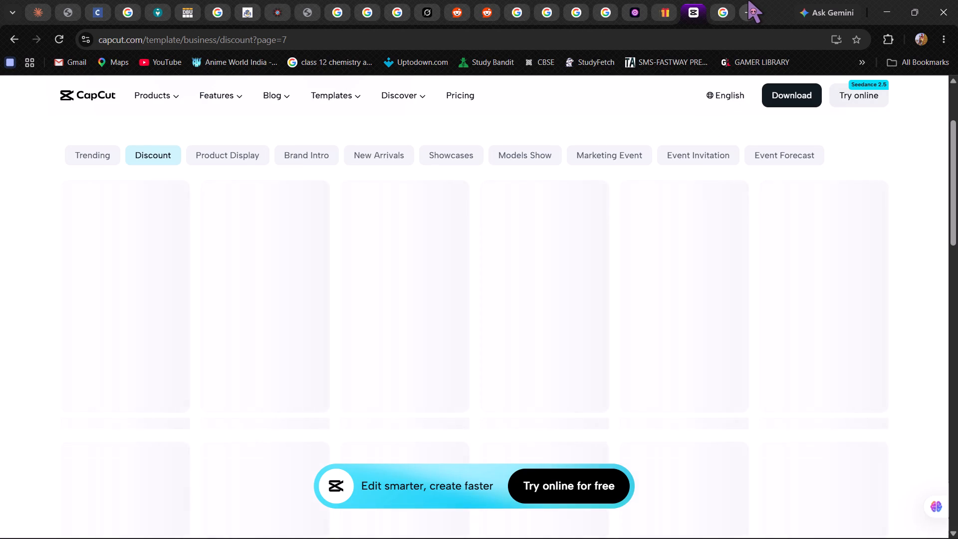
pyautogui.click(747, 0)
pyautogui.click(408, 250)
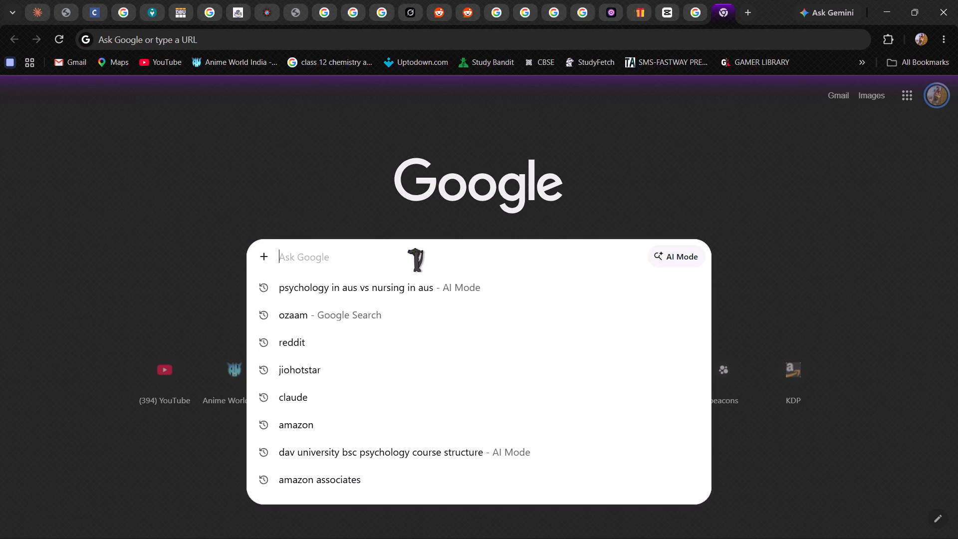
pyautogui.write('video editing')
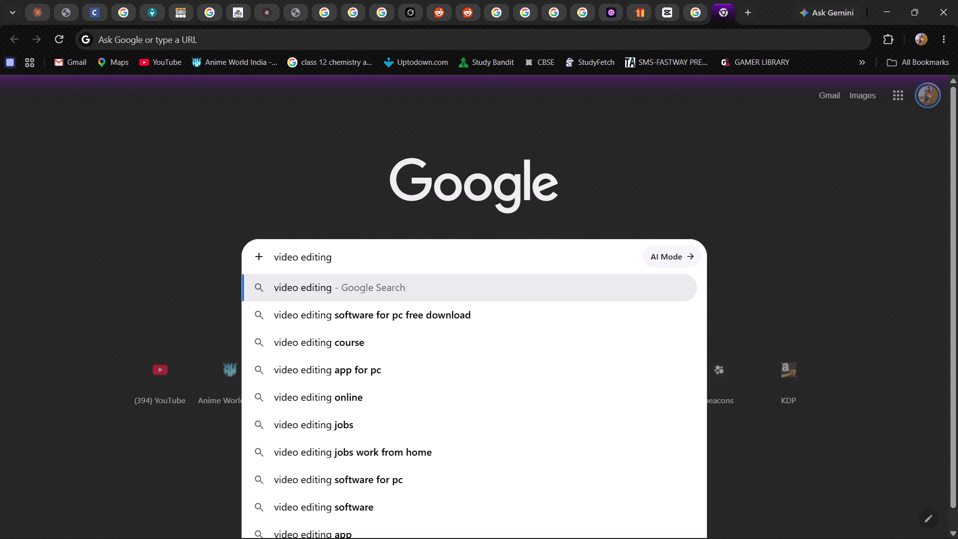
pyautogui.press('space')
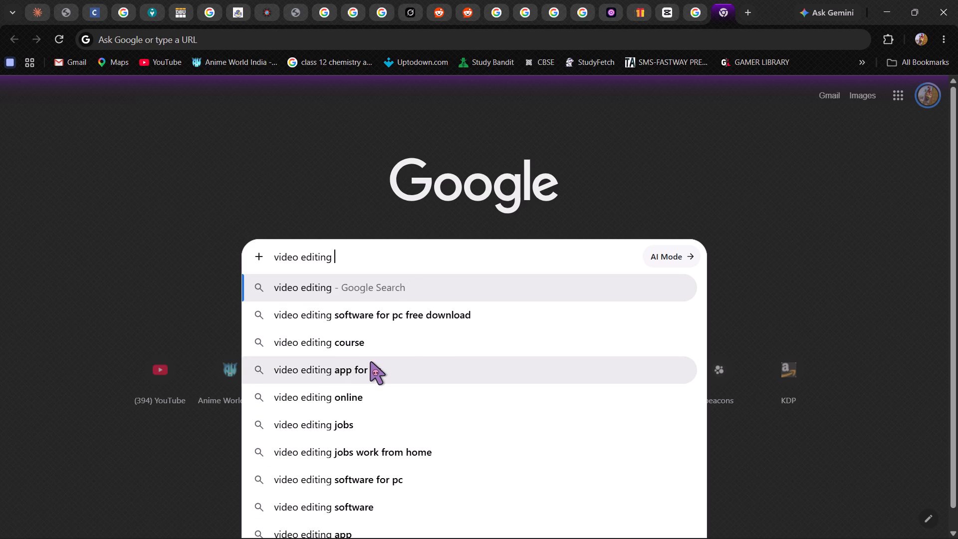
pyautogui.click(370, 361)
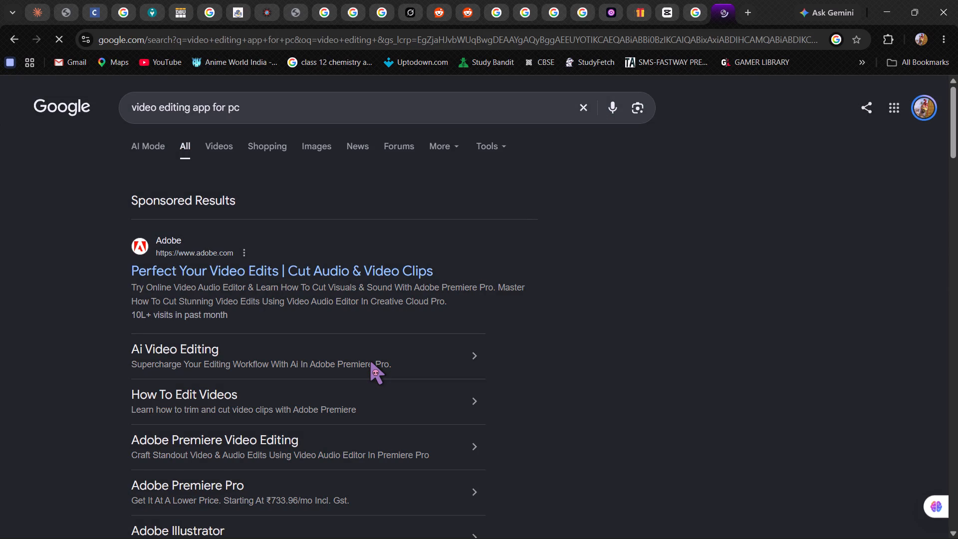
# Look through the search results for PC video editors, from the sponsored entries to the VN and Canva listings.
pyautogui.click(103, 279)
pyautogui.press('Down')
pyautogui.press('Down')
pyautogui.press('Down')
pyautogui.press('Down')
pyautogui.press('Down')
pyautogui.press('Down')
pyautogui.press('Down')
pyautogui.press('Down')
pyautogui.press('Down')
pyautogui.press('Down')
pyautogui.press('Down')
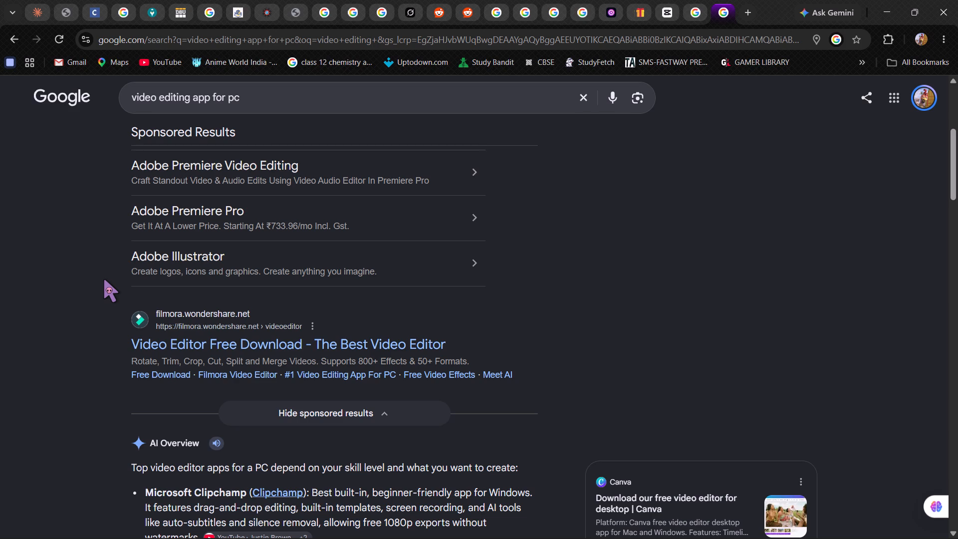
pyautogui.press('Up')
pyautogui.press('Down')
pyautogui.press('Down')
pyautogui.press('Down')
pyautogui.press('Down')
pyautogui.press('Down')
pyautogui.press('Down')
pyautogui.press('Down')
pyautogui.press('Down')
pyautogui.press('Down')
pyautogui.press('Down')
pyautogui.press('Down')
pyautogui.press('Down')
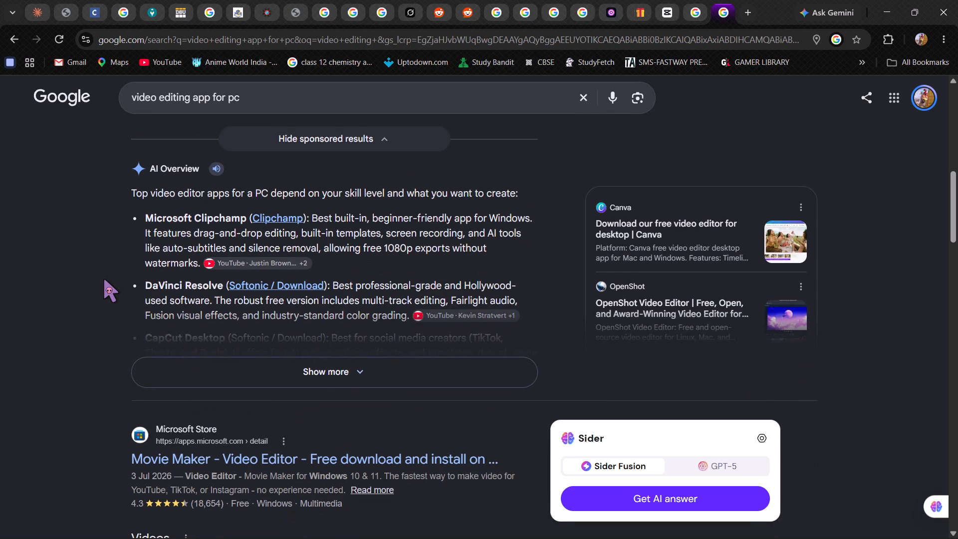
pyautogui.press('Down')
pyautogui.press('Down')
pyautogui.press('Down')
pyautogui.press('Down')
pyautogui.press('Down')
pyautogui.press('Down')
pyautogui.press('Down')
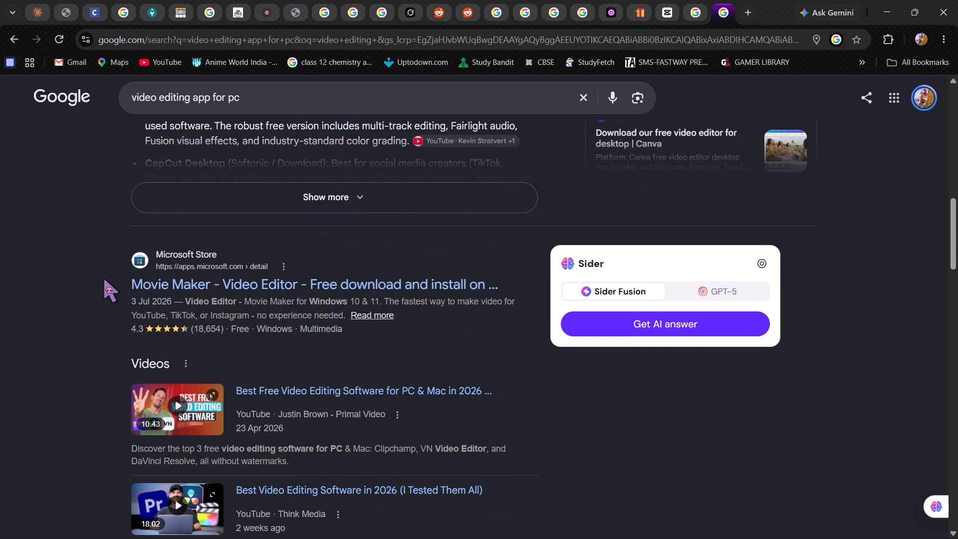
pyautogui.press('Down')
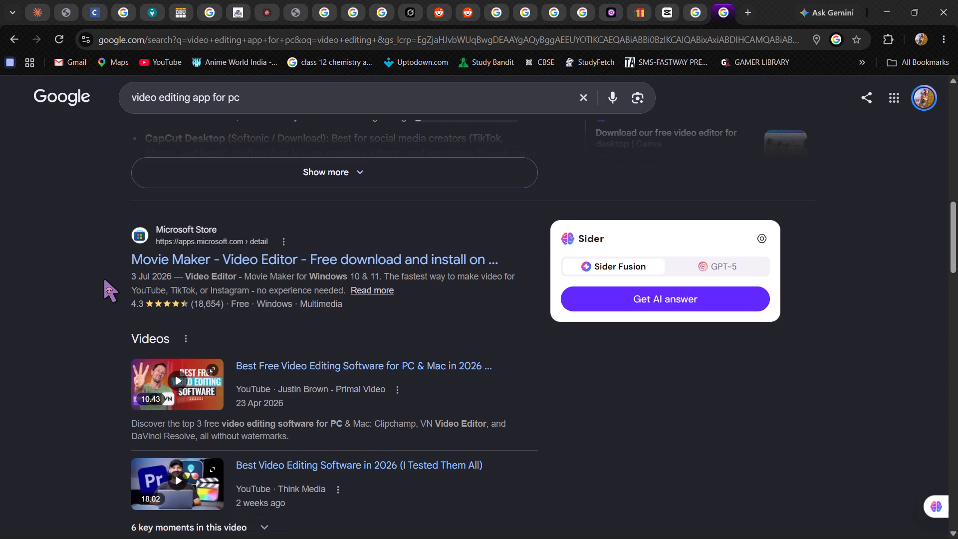
pyautogui.press('Down')
pyautogui.press('Down')
pyautogui.press('Down')
pyautogui.press('Down')
pyautogui.press('Down')
pyautogui.press('Down')
pyautogui.press('Down')
pyautogui.press('Down')
pyautogui.press('Down')
pyautogui.press('Down')
pyautogui.press('Down')
pyautogui.press('Down')
pyautogui.press('Down')
pyautogui.press('Down')
pyautogui.press('Down')
pyautogui.press('Down')
pyautogui.press('Down')
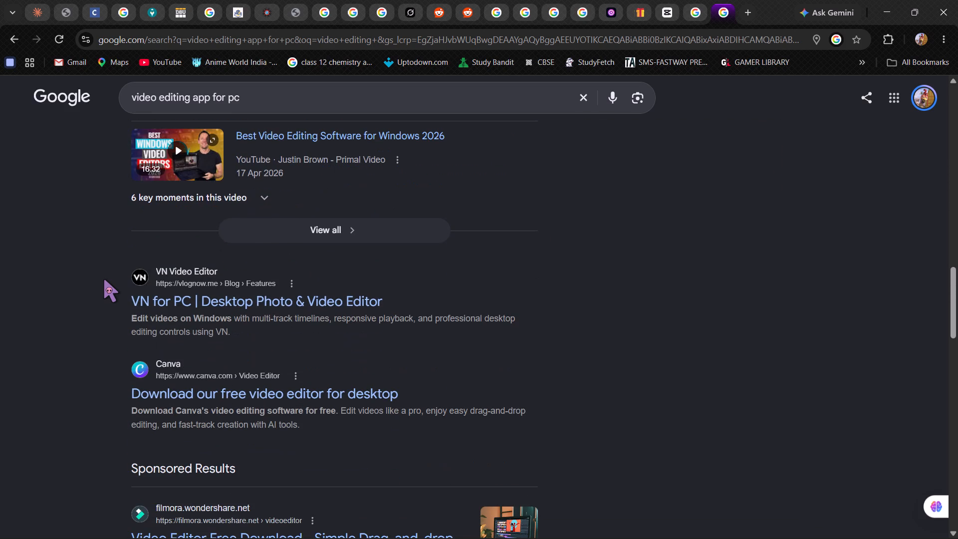
# Open the "VN for PC | Desktop Photo & Video Editor" result and go to the site's Templates page.
pyautogui.click(182, 294)
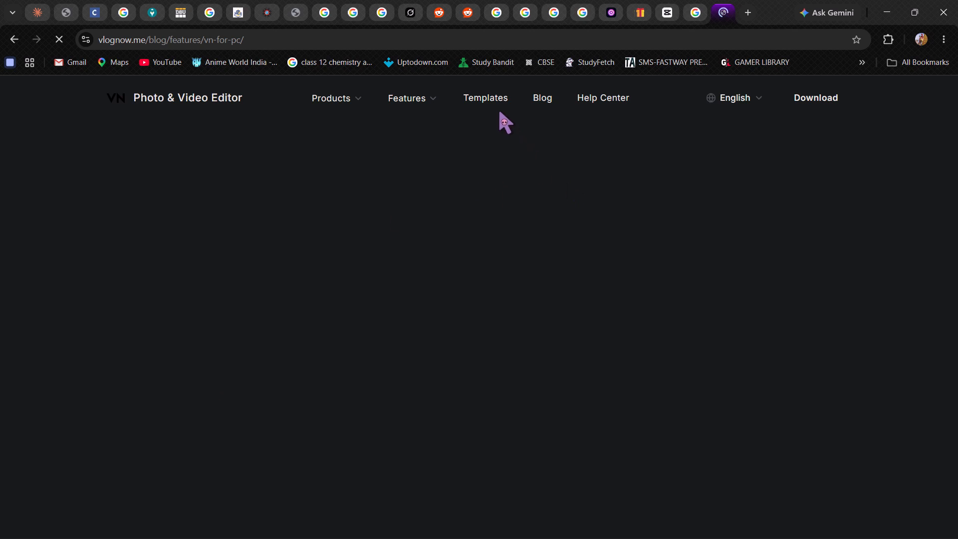
pyautogui.click(490, 100)
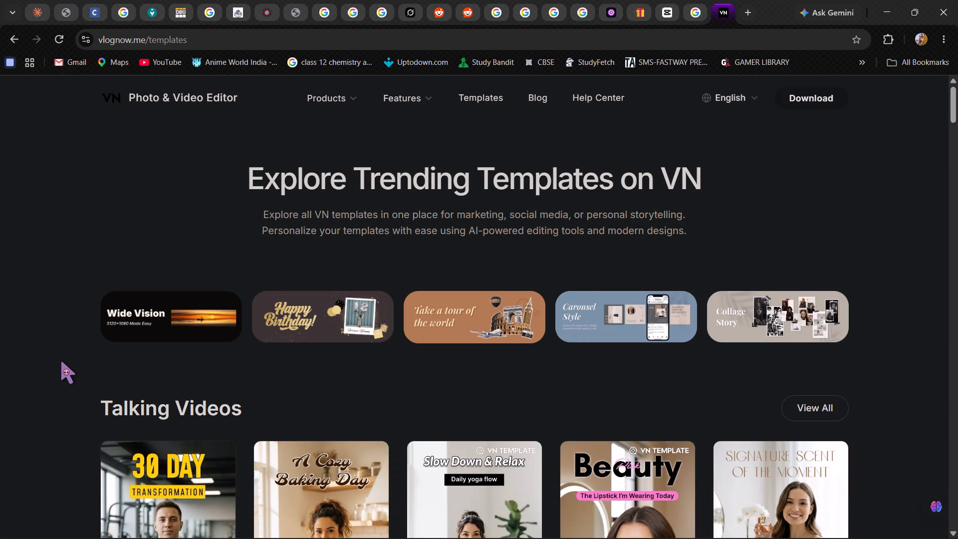
# Look through the trending template categories on the Templates page, from Talking Videos down to Business.
pyautogui.press('Down')
pyautogui.press('Down')
pyautogui.press('Down')
pyautogui.press('Down')
pyautogui.press('Down')
pyautogui.press('Down')
pyautogui.press('Down')
pyautogui.press('Down')
pyautogui.press('Up')
pyautogui.press('Up')
pyautogui.press('Up')
pyautogui.press('Up')
pyautogui.press('Up')
pyautogui.press('Up')
pyautogui.press('Up')
pyautogui.press('Up')
pyautogui.press('Up')
pyautogui.press('Up')
pyautogui.press('Up')
pyautogui.press('Up')
pyautogui.press('Up')
pyautogui.press('Up')
pyautogui.press('Up')
pyautogui.press('Up')
pyautogui.press('Up')
pyautogui.press('Up')
pyautogui.press('Down')
pyautogui.press('Down')
pyautogui.press('Down')
pyautogui.press('Down')
pyautogui.press('Down')
pyautogui.press('Down')
pyautogui.press('Down')
pyautogui.press('Down')
pyautogui.press('Down')
pyautogui.press('Down')
pyautogui.press('Down')
pyautogui.press('Down')
pyautogui.press('Down')
pyautogui.press('Down')
pyautogui.press('Down')
pyautogui.press('Down')
pyautogui.press('Down')
pyautogui.press('Down')
pyautogui.press('Down')
pyautogui.press('Down')
pyautogui.press('Down')
pyautogui.press('Down')
pyautogui.press('Down')
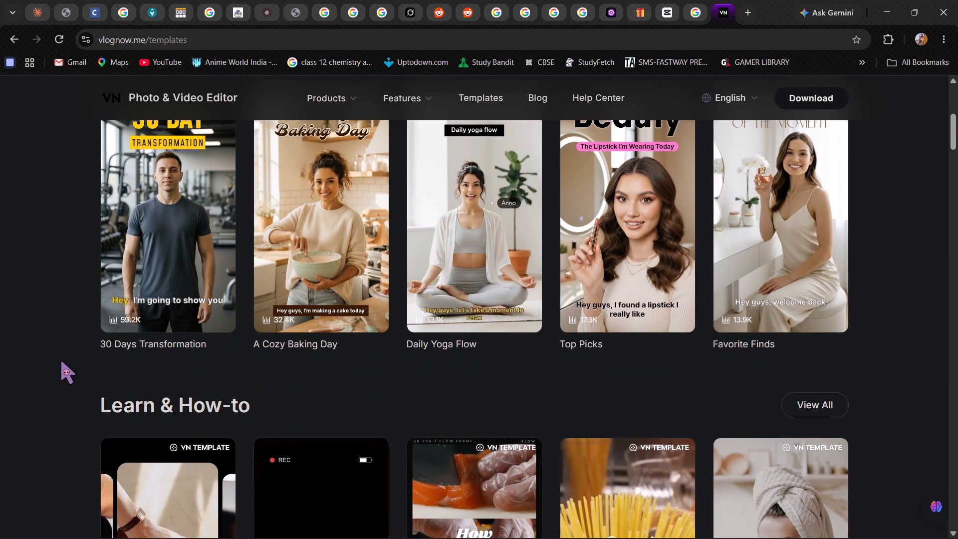
pyautogui.press('Down')
pyautogui.press('Down')
pyautogui.press('Down')
pyautogui.press('Down')
pyautogui.press('Down')
pyautogui.press('Down')
pyautogui.press('Down')
pyautogui.press('Down')
pyautogui.press('Down')
pyautogui.press('Down')
pyautogui.press('Down')
pyautogui.press('Down')
pyautogui.press('Down')
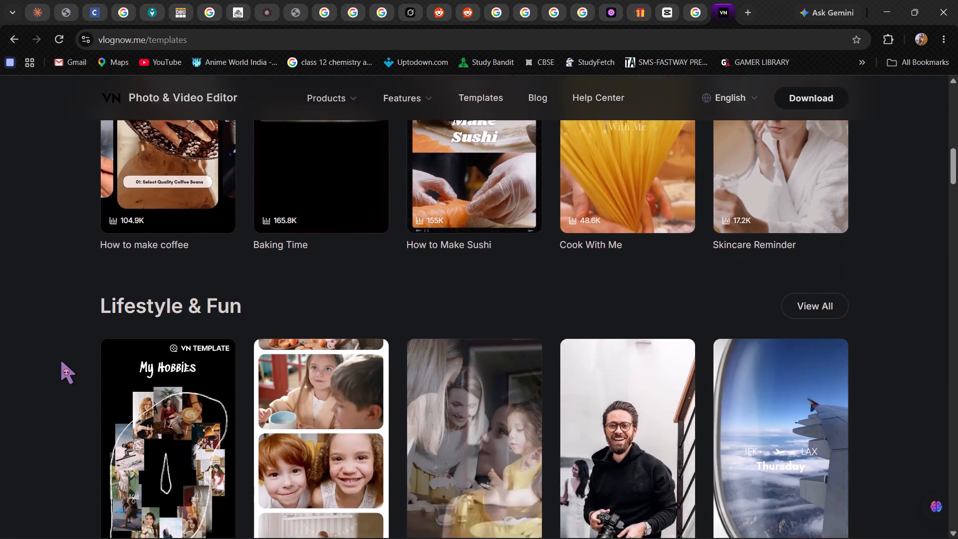
pyautogui.press('Down')
pyautogui.press('Down')
pyautogui.press('Down')
pyautogui.press('Down')
pyautogui.press('Down')
pyautogui.press('Down')
pyautogui.press('Down')
pyautogui.press('Down')
pyautogui.press('Down')
pyautogui.press('Down')
pyautogui.press('Down')
pyautogui.press('Down')
pyautogui.press('Down')
pyautogui.press('Down')
pyautogui.press('Down')
pyautogui.press('Down')
pyautogui.press('Down')
pyautogui.press('Down')
pyautogui.press('Down')
pyautogui.press('Down')
pyautogui.press('Down')
pyautogui.press('Down')
pyautogui.press('Down')
pyautogui.press('Down')
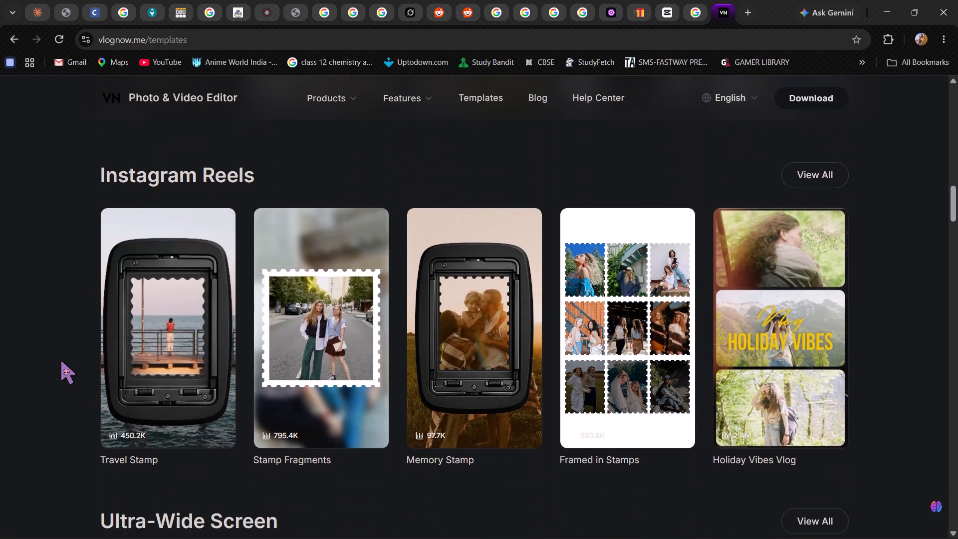
pyautogui.press('Down')
pyautogui.press('Down')
pyautogui.press('Down')
pyautogui.press('Down')
pyautogui.press('Down')
pyautogui.press('Down')
pyautogui.press('Down')
pyautogui.press('Down')
pyautogui.press('Down')
pyautogui.press('Down')
pyautogui.press('Down')
pyautogui.press('Down')
pyautogui.press('Down')
pyautogui.press('Down')
pyautogui.press('Down')
pyautogui.press('Down')
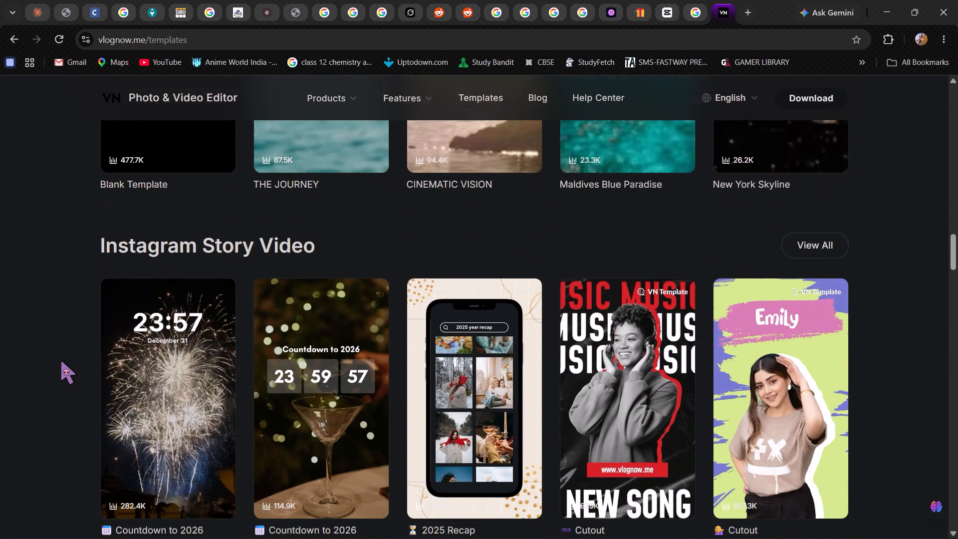
pyautogui.press('Down')
pyautogui.press('Down')
pyautogui.press('Down')
pyautogui.press('Down')
pyautogui.press('Down')
pyautogui.press('Down')
pyautogui.press('Down')
pyautogui.press('Down')
pyautogui.press('Down')
pyautogui.press('Down')
pyautogui.press('Down')
pyautogui.press('Down')
pyautogui.press('Down')
pyautogui.press('Down')
pyautogui.press('Down')
pyautogui.press('Down')
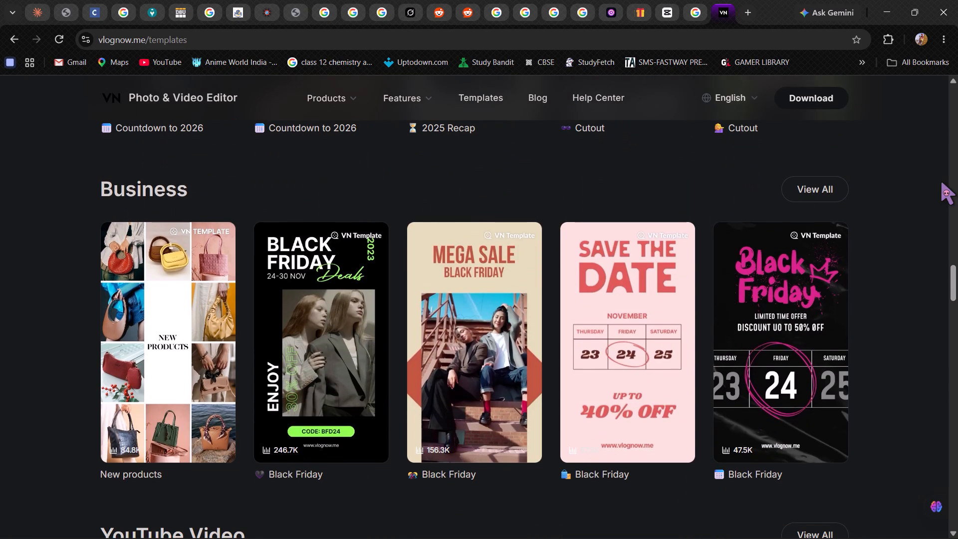
# Open the full collection of Business templates.
pyautogui.click(825, 184)
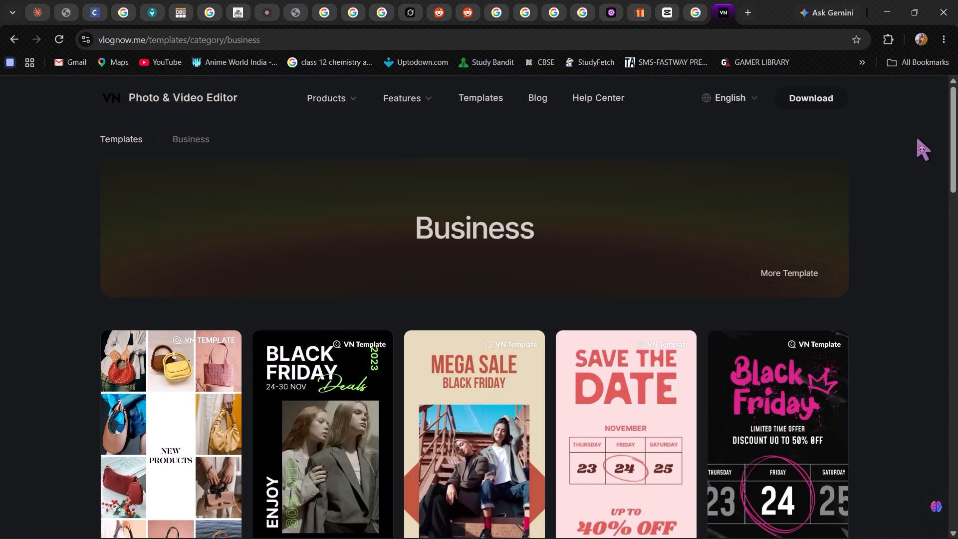
# Look through the Business templates, from the Black Friday designs to the product and food promotions.
pyautogui.press('Down')
pyautogui.press('Down')
pyautogui.press('Down')
pyautogui.press('Down')
pyautogui.press('Down')
pyautogui.press('Down')
pyautogui.press('Down')
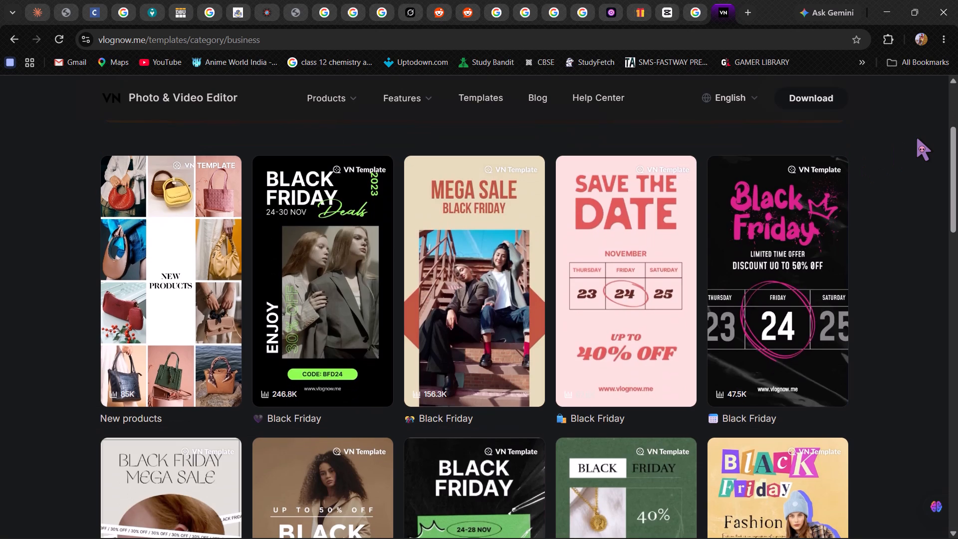
pyautogui.press('Down')
pyautogui.press('Down')
pyautogui.press('Down')
pyautogui.press('Down')
pyautogui.press('Down')
pyautogui.press('Down')
pyautogui.press('Down')
pyautogui.press('Down')
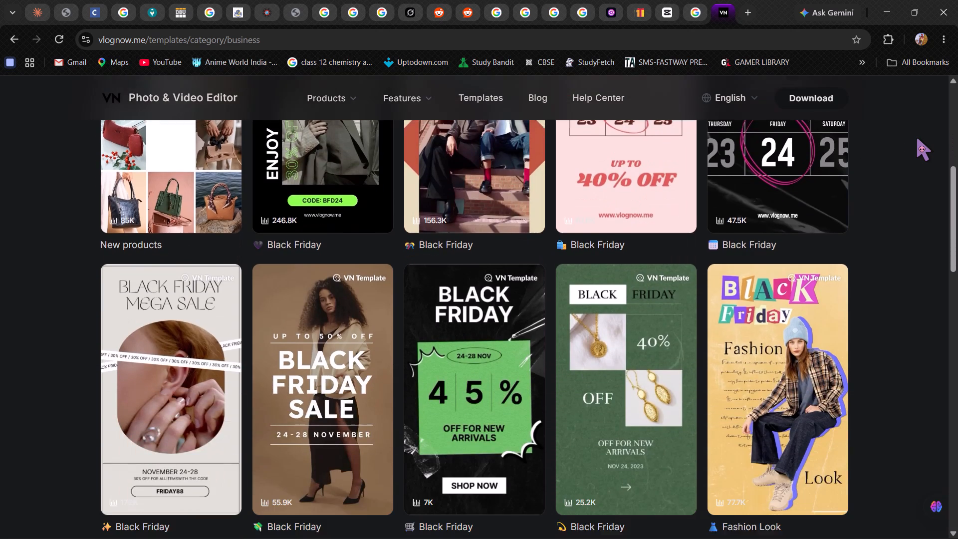
pyautogui.press('Down')
pyautogui.press('Down')
pyautogui.press('Down')
pyautogui.press('Down')
pyautogui.press('Down')
pyautogui.press('Down')
pyautogui.press('Down')
pyautogui.press('Down')
pyautogui.press('Down')
pyautogui.press('Down')
pyautogui.press('Down')
pyautogui.press('Down')
pyautogui.press('Down')
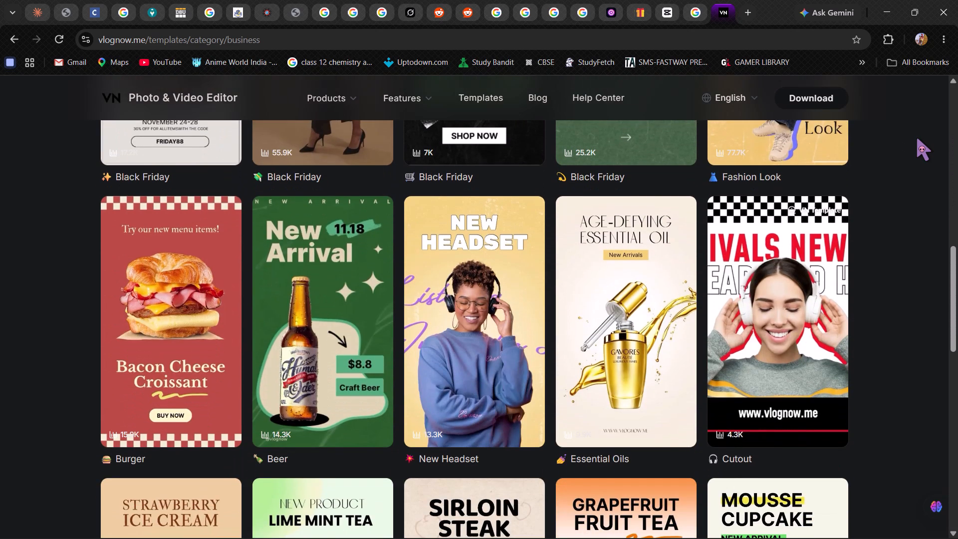
pyautogui.press('Down')
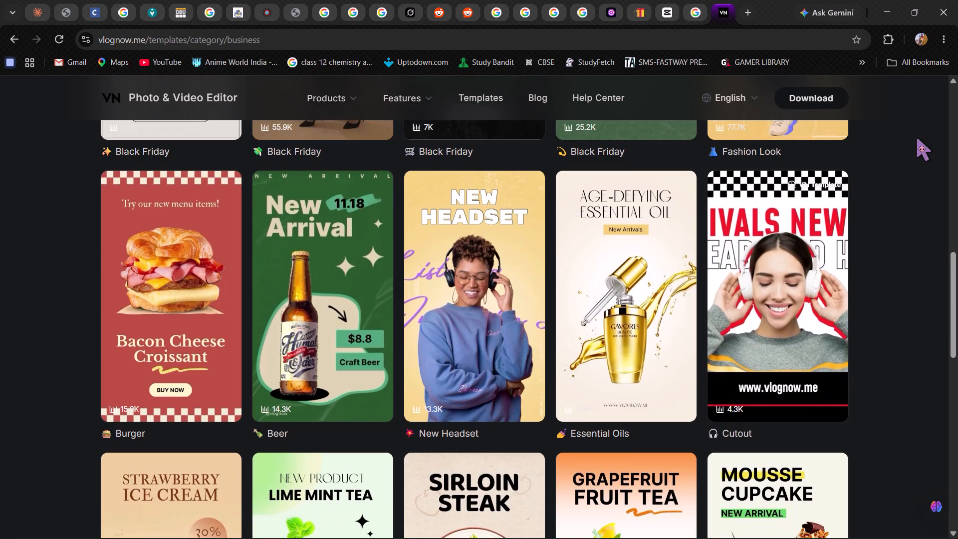
pyautogui.press('Down')
pyautogui.press('Down')
pyautogui.press('Down')
pyautogui.press('Down')
pyautogui.press('Down')
pyautogui.press('Down')
pyautogui.press('Down')
pyautogui.press('Down')
pyautogui.press('Down')
pyautogui.press('Down')
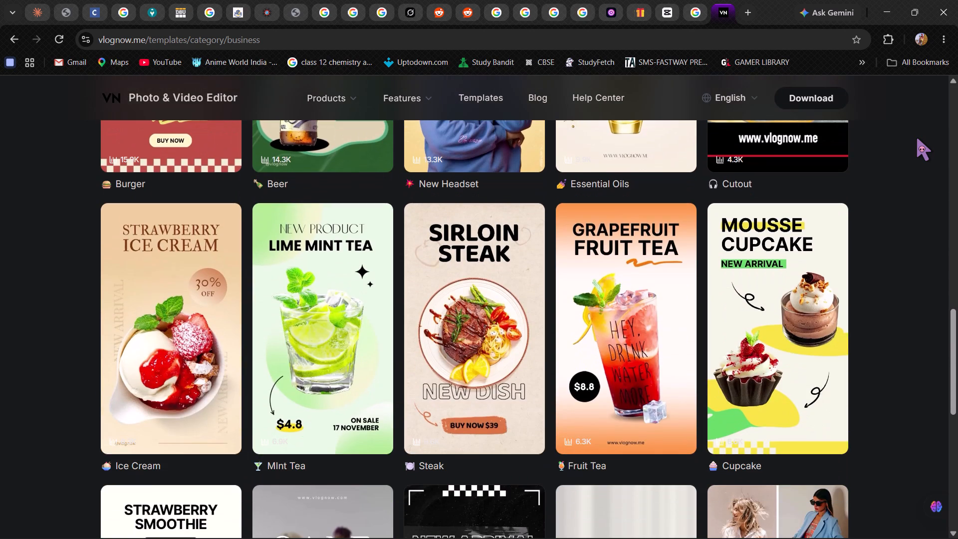
# Look through the remaining Business templates on the first page, from the food and drink promotions to the fashion sale designs.
pyautogui.press('Down')
pyautogui.press('Down')
pyautogui.press('Down')
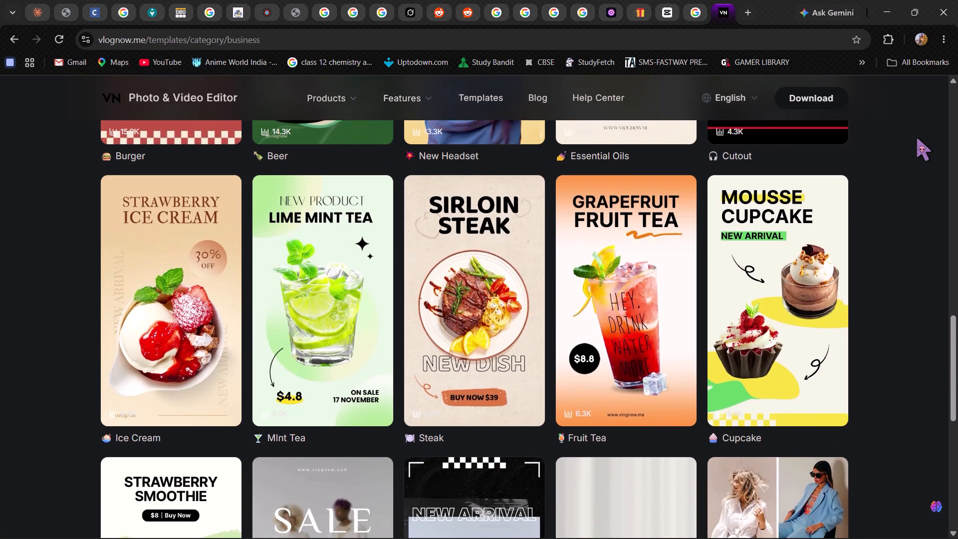
pyautogui.press('Down')
pyautogui.press('Down')
pyautogui.press('Down')
pyautogui.press('Down')
pyautogui.press('Down')
pyautogui.press('Down')
pyautogui.press('Down')
pyautogui.press('Down')
pyautogui.press('Down')
pyautogui.press('Down')
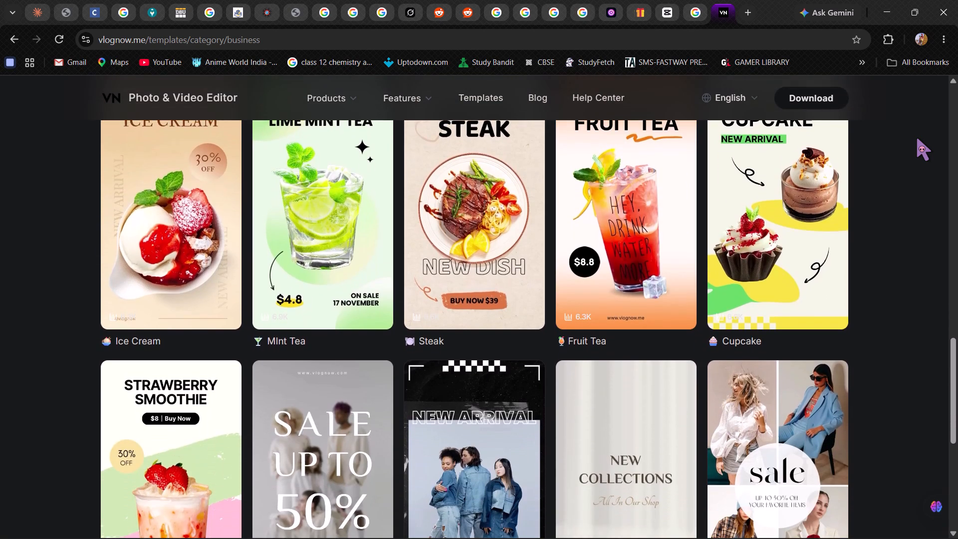
pyautogui.press('Down')
pyautogui.press('Down')
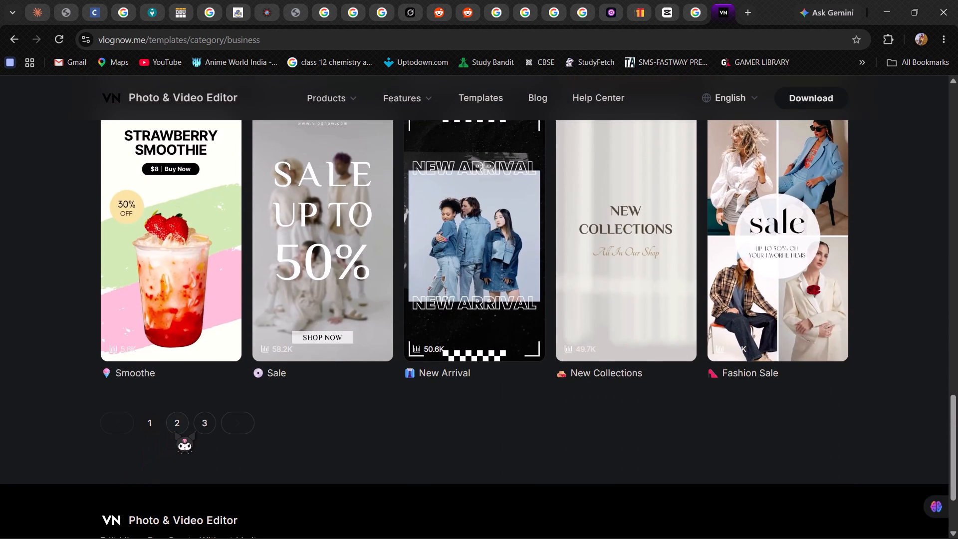
# Open page 2 of the Business templates and look through its product, device and food menu designs.
pyautogui.click(174, 430)
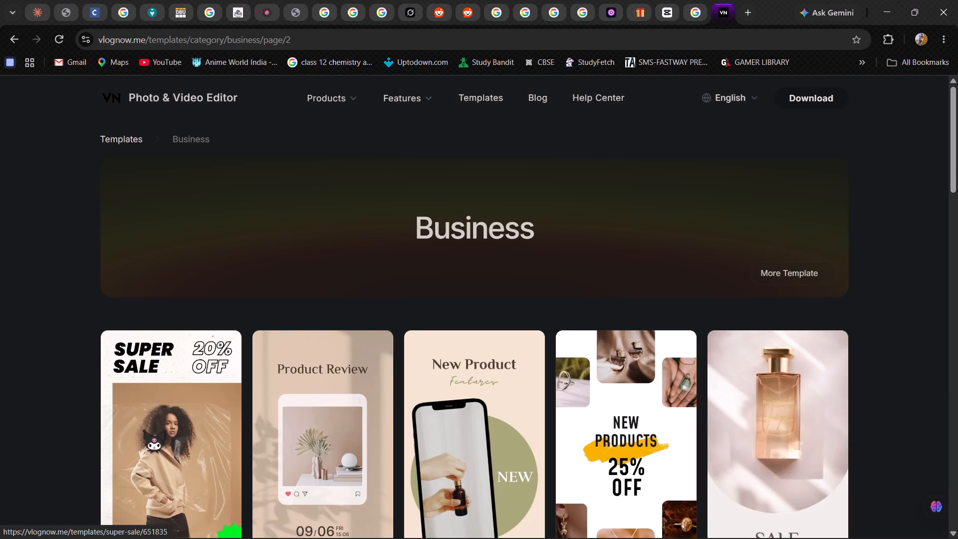
pyautogui.press('Down')
pyautogui.press('Down')
pyautogui.press('Down')
pyautogui.press('Down')
pyautogui.press('Down')
pyautogui.press('Down')
pyautogui.press('Down')
pyautogui.press('Down')
pyautogui.press('Down')
pyautogui.press('Down')
pyautogui.press('Down')
pyautogui.press('Down')
pyautogui.press('Down')
pyautogui.press('Down')
pyautogui.press('Down')
pyautogui.press('Down')
pyautogui.press('Down')
pyautogui.press('Down')
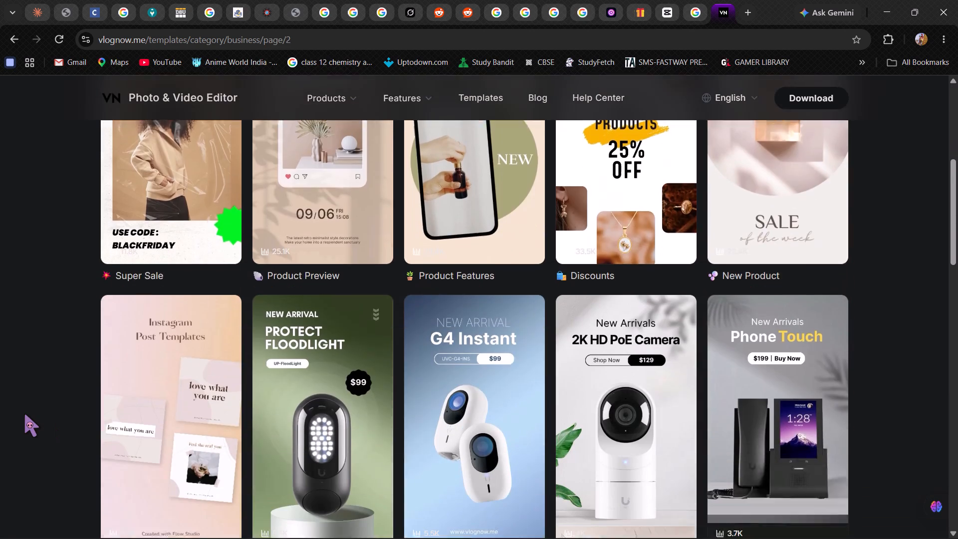
pyautogui.press('Down')
pyautogui.press('Down')
pyautogui.press('Down')
pyautogui.press('Down')
pyautogui.press('Down')
pyautogui.press('Down')
pyautogui.press('Down')
pyautogui.press('Down')
pyautogui.press('Down')
pyautogui.press('Down')
pyautogui.press('Down')
pyautogui.press('Down')
pyautogui.press('Down')
pyautogui.press('Down')
pyautogui.press('Down')
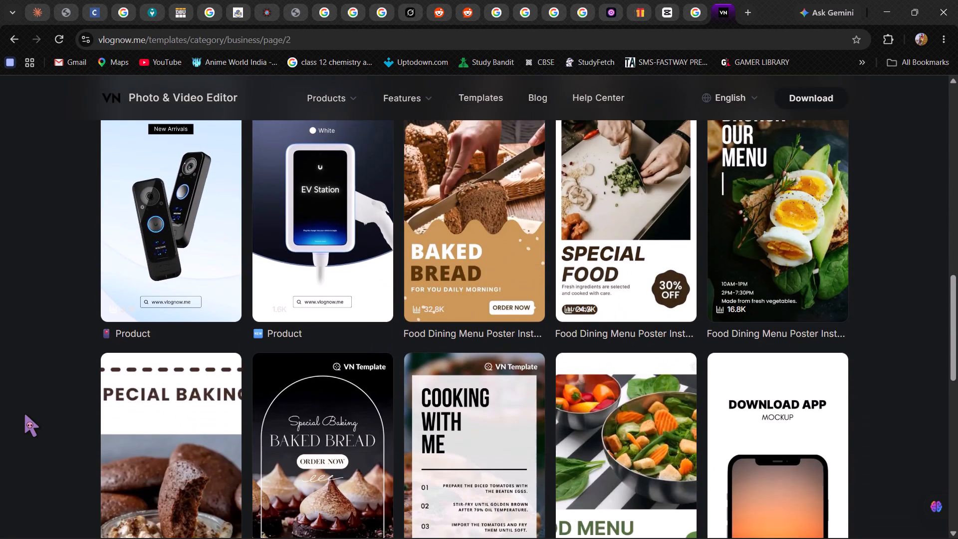
# Review page 2 from the G4 Doorbell and food menu posters down to the app mockups and fashion templates.
pyautogui.press('Up')
pyautogui.press('Up')
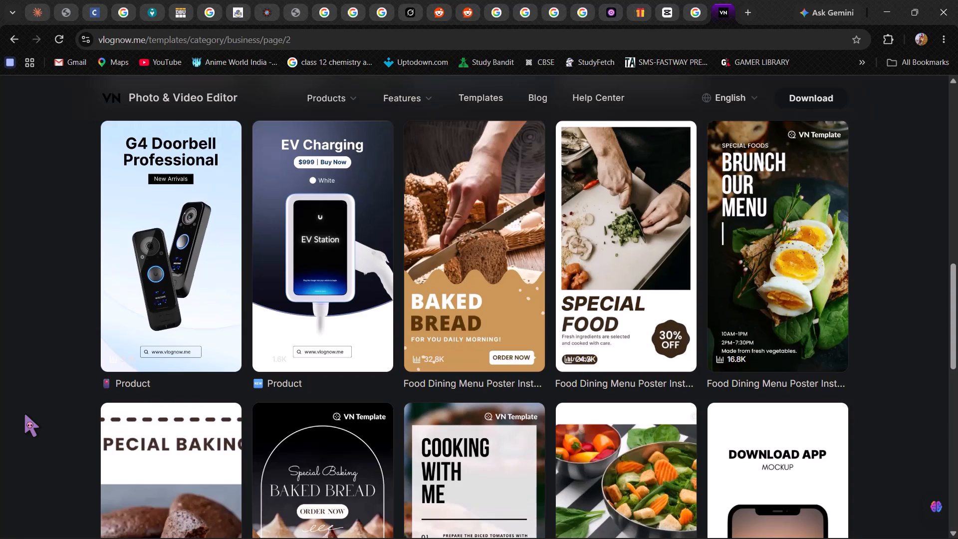
pyautogui.press('Down')
pyautogui.press('Down')
pyautogui.press('Down')
pyautogui.press('Down')
pyautogui.press('Down')
pyautogui.press('Down')
pyautogui.press('Down')
pyautogui.press('Down')
pyautogui.press('Down')
pyautogui.press('Down')
pyautogui.press('Down')
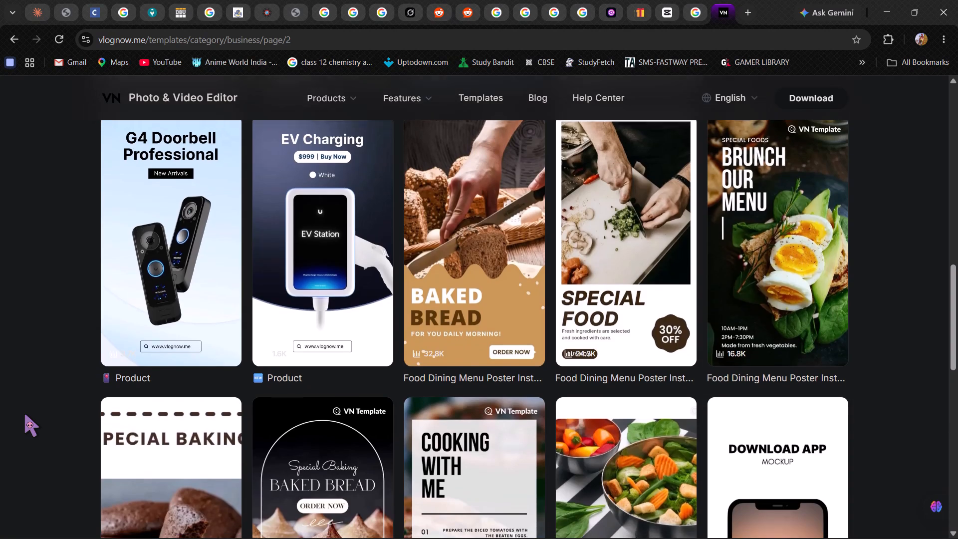
pyautogui.press('Down')
pyautogui.press('Down')
pyautogui.press('Down')
pyautogui.press('Down')
pyautogui.press('Down')
pyautogui.press('Down')
pyautogui.press('Down')
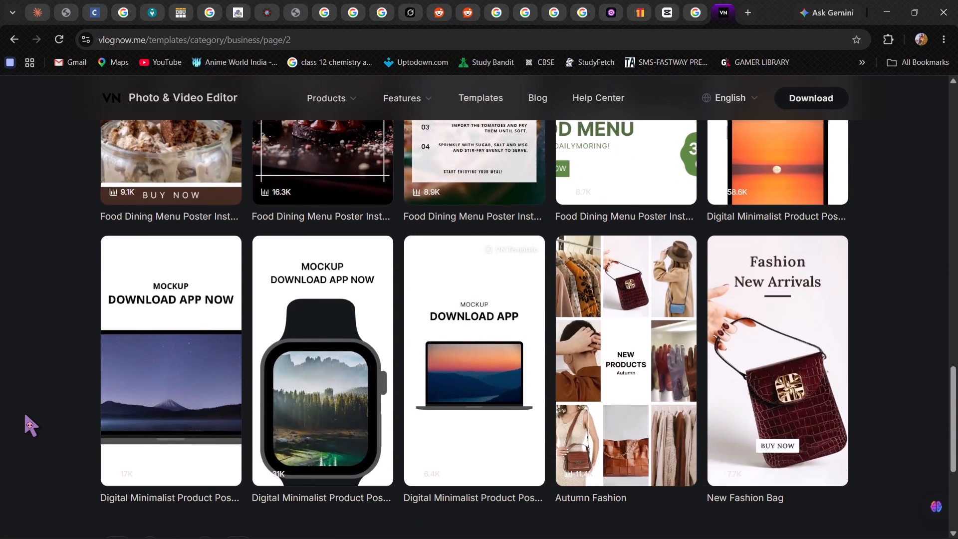
pyautogui.press('Down')
pyautogui.press('Down')
pyautogui.press('Down')
pyautogui.press('Down')
pyautogui.press('Down')
pyautogui.press('Down')
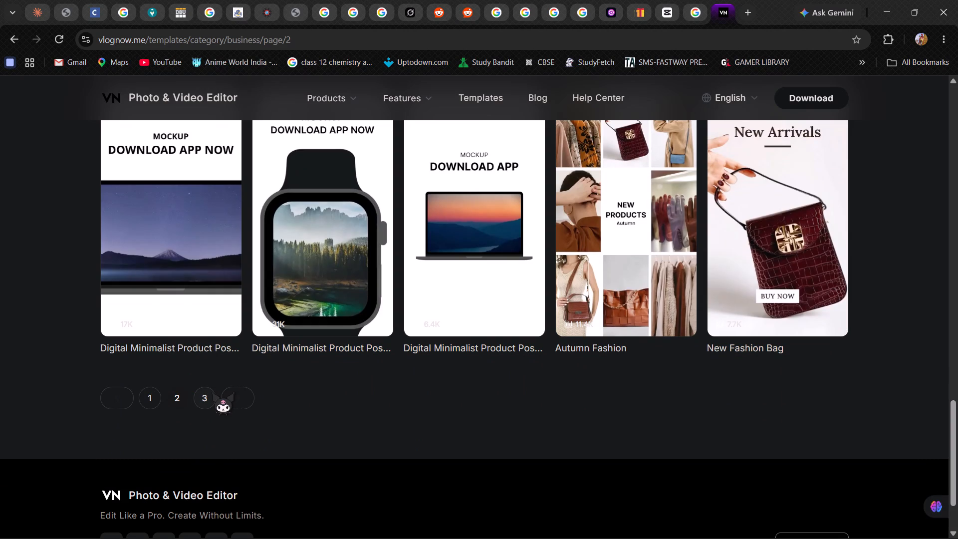
# Open page 3 of the Business templates and look through its jewellery, fashion and real estate designs down to the page footer.
pyautogui.click(207, 394)
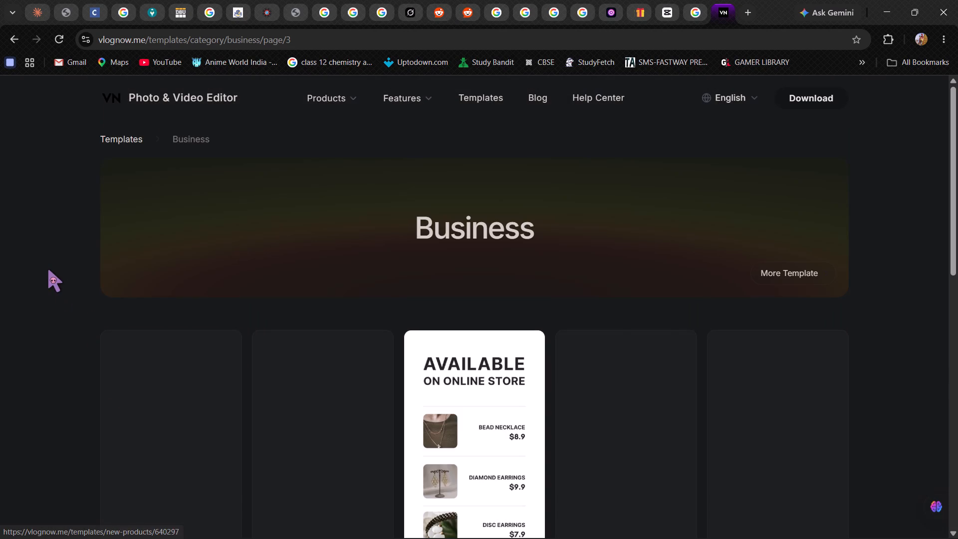
pyautogui.press('Down')
pyautogui.press('Down')
pyautogui.press('Down')
pyautogui.press('Down')
pyautogui.press('Down')
pyautogui.press('Down')
pyautogui.press('Down')
pyautogui.press('Down')
pyautogui.press('Down')
pyautogui.press('Down')
pyautogui.press('Down')
pyautogui.press('Down')
pyautogui.press('Down')
pyautogui.press('Down')
pyautogui.press('Down')
pyautogui.press('Down')
pyautogui.press('Down')
pyautogui.press('Down')
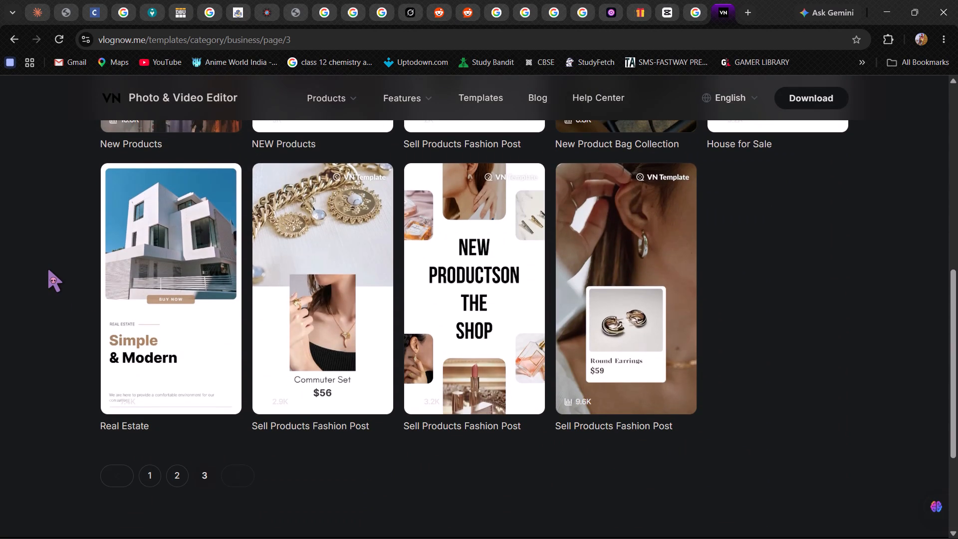
pyautogui.press('Down')
pyautogui.press('Down')
pyautogui.press('Down')
pyautogui.press('Down')
pyautogui.press('Down')
pyautogui.press('Down')
pyautogui.press('Down')
pyautogui.press('Down')
pyautogui.press('Down')
pyautogui.press('Down')
pyautogui.press('Down')
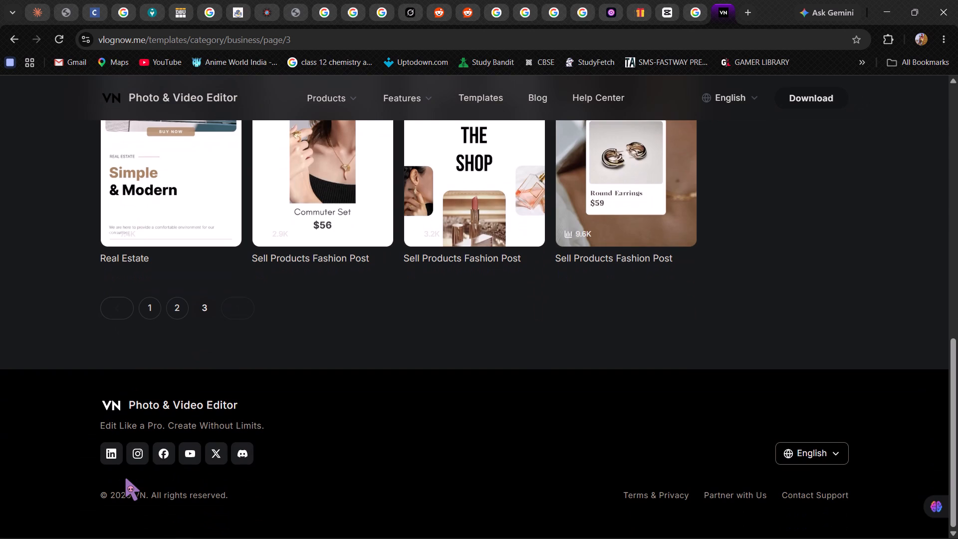
# Return to page 1 of the Business templates and look again through the Black Friday and new-product designs.
pyautogui.click(149, 303)
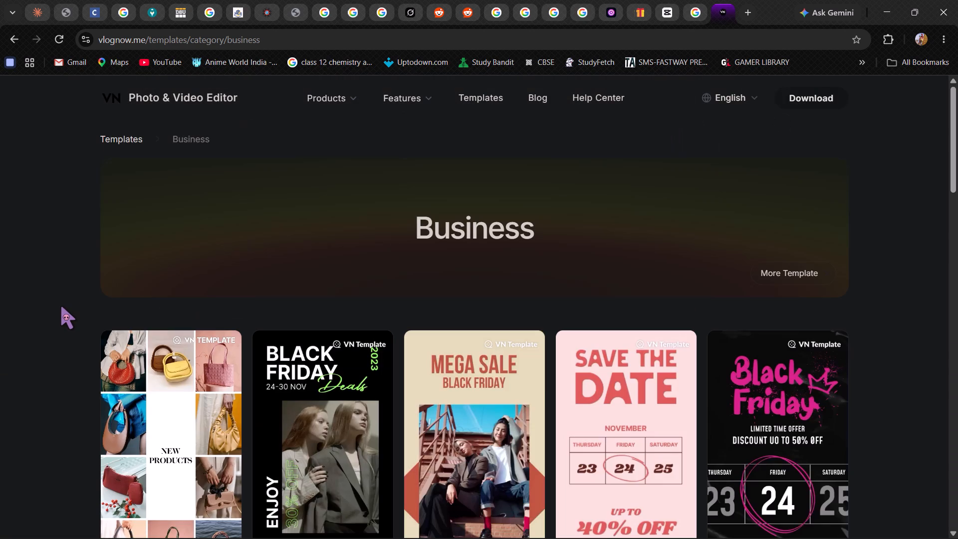
pyautogui.press('Down')
pyautogui.press('Down')
pyautogui.press('Down')
pyautogui.press('Down')
pyautogui.press('Down')
pyautogui.press('Down')
pyautogui.press('Down')
pyautogui.press('Down')
pyautogui.press('Down')
pyautogui.press('Down')
pyautogui.press('Down')
pyautogui.press('Down')
pyautogui.press('Down')
pyautogui.press('Down')
pyautogui.press('Down')
pyautogui.press('Down')
pyautogui.press('Down')
pyautogui.press('Down')
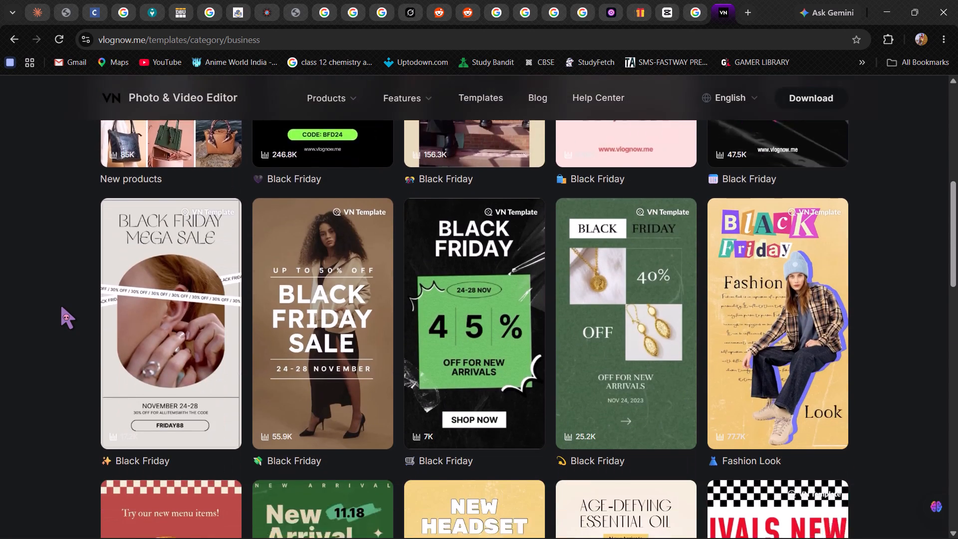
pyautogui.press('Down')
pyautogui.press('Down')
pyautogui.press('Down')
pyautogui.press('Down')
pyautogui.press('Down')
pyautogui.press('Down')
pyautogui.press('Down')
pyautogui.press('Down')
pyautogui.press('Down')
pyautogui.press('Down')
pyautogui.press('Down')
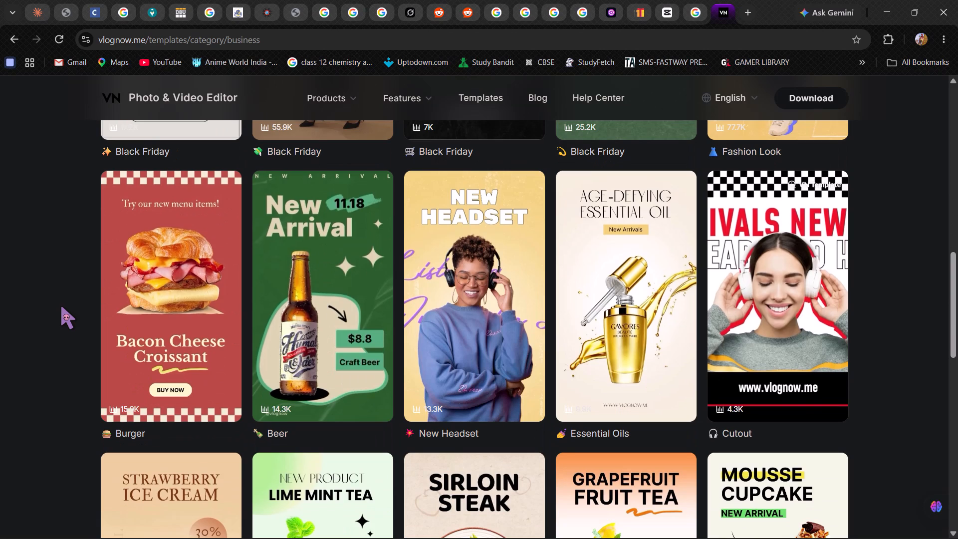
# Look again through the food, drink and fashion sale templates on the rest of page 1.
pyautogui.press('Down')
pyautogui.press('Down')
pyautogui.press('Down')
pyautogui.press('Down')
pyautogui.press('Down')
pyautogui.press('Down')
pyautogui.press('Down')
pyautogui.press('Down')
pyautogui.press('Down')
pyautogui.press('Down')
pyautogui.press('Down')
pyautogui.press('Down')
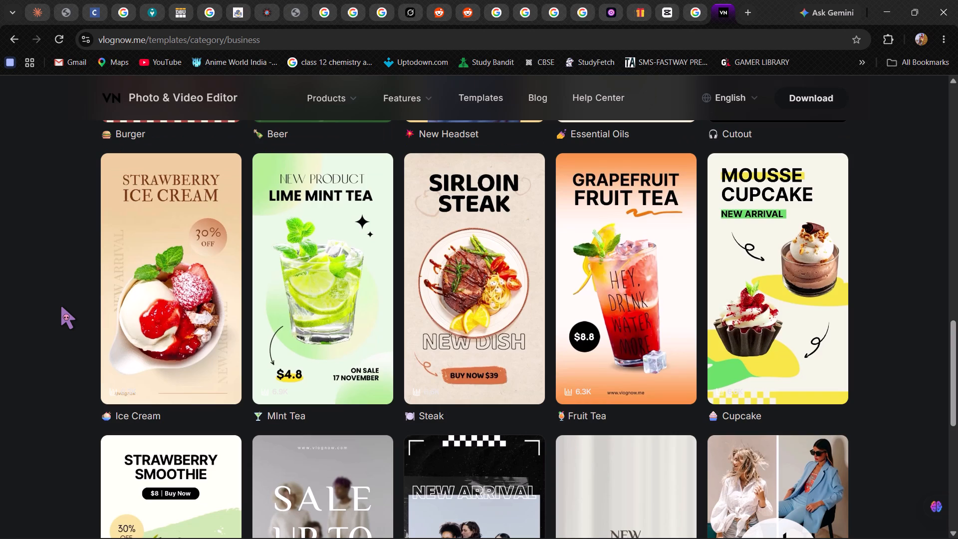
pyautogui.press('Down')
pyautogui.press('Down')
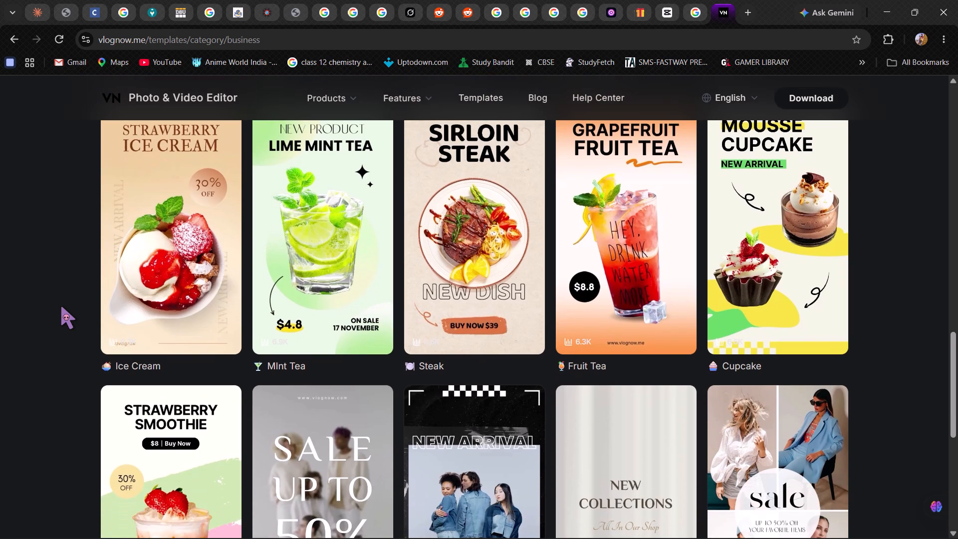
pyautogui.press('Down')
pyautogui.press('Down')
pyautogui.press('Down')
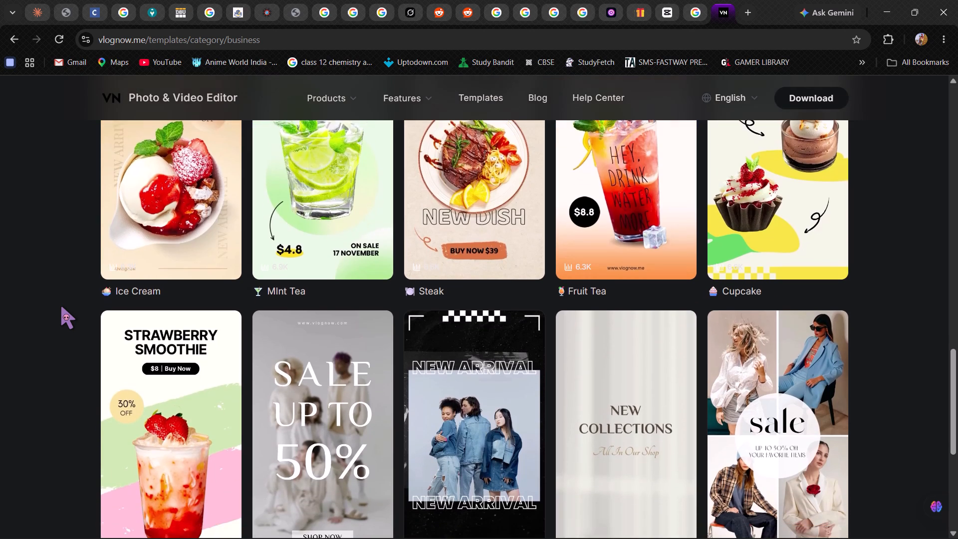
pyautogui.press('Down')
pyautogui.press('Down')
pyautogui.press('Down')
pyautogui.press('Down')
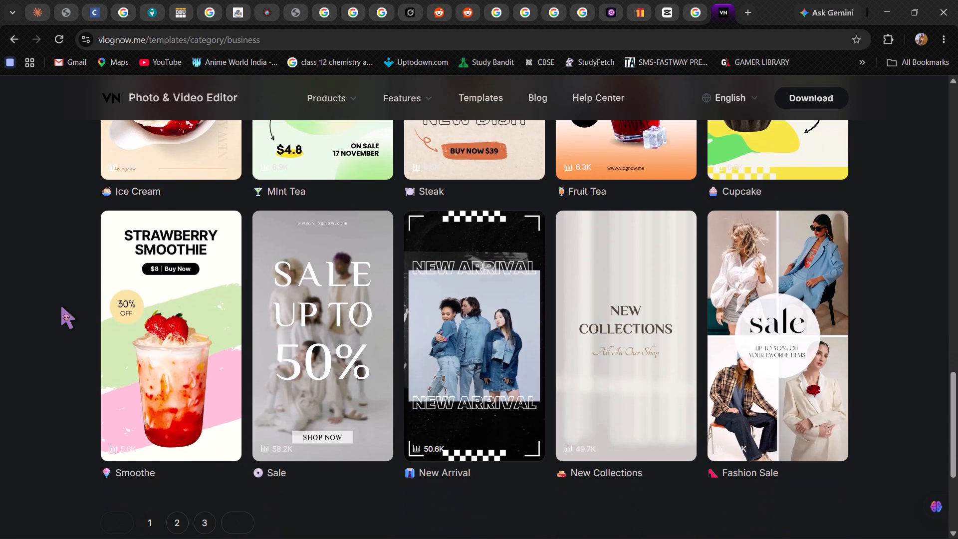
# Recheck the ice cream, tea, steak, cupcake and fashion sale templates in the last rows of page 1.
pyautogui.press('Up')
pyautogui.press('Up')
pyautogui.press('Up')
pyautogui.press('Up')
pyautogui.press('Up')
pyautogui.press('Up')
pyautogui.press('Up')
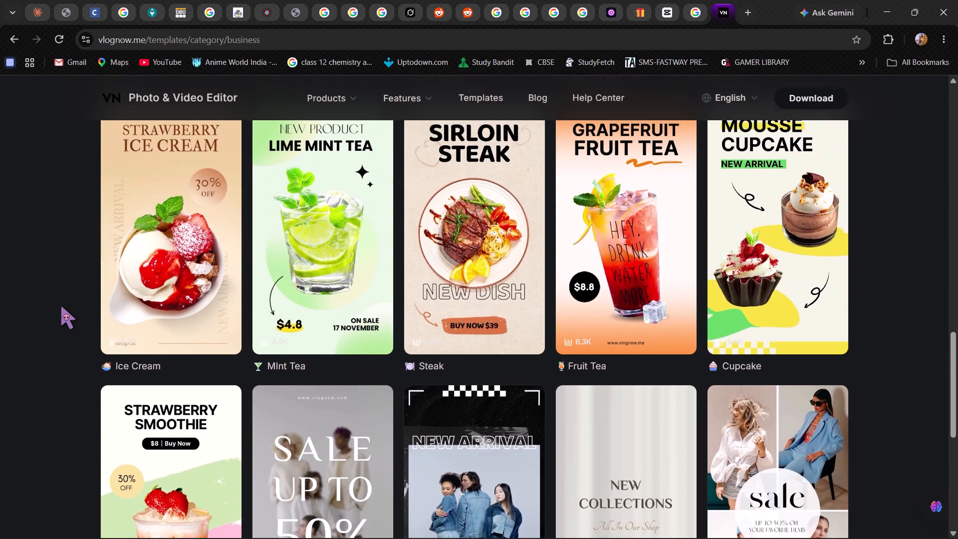
pyautogui.press('Up')
pyautogui.press('Up')
pyautogui.press('Up')
pyautogui.press('Down')
pyautogui.press('Down')
pyautogui.press('Down')
pyautogui.press('Down')
pyautogui.press('Down')
pyautogui.press('Down')
pyautogui.press('Down')
pyautogui.press('Down')
pyautogui.press('Down')
pyautogui.press('Down')
pyautogui.press('Down')
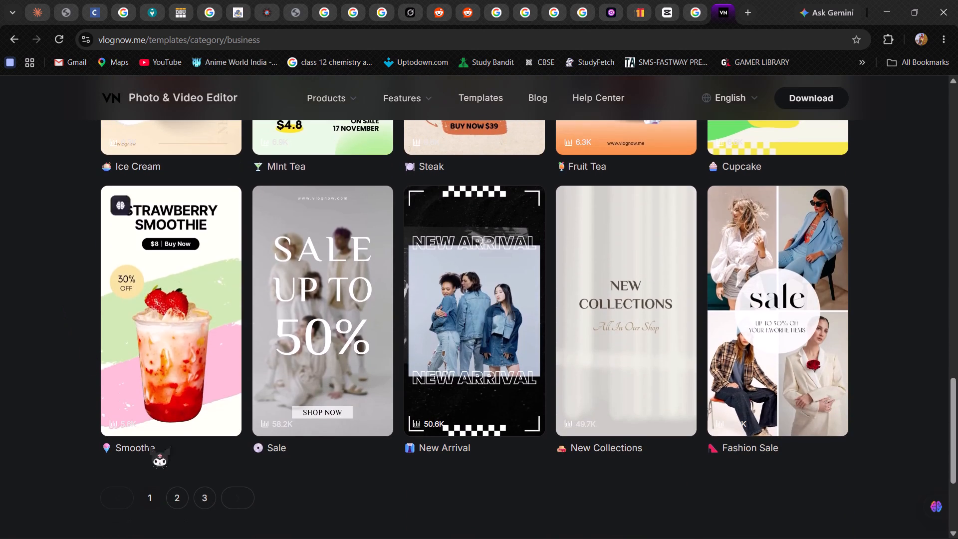
# Open page 2 of the Business templates again and look through its Super Sale, product preview and camera designs.
pyautogui.click(178, 499)
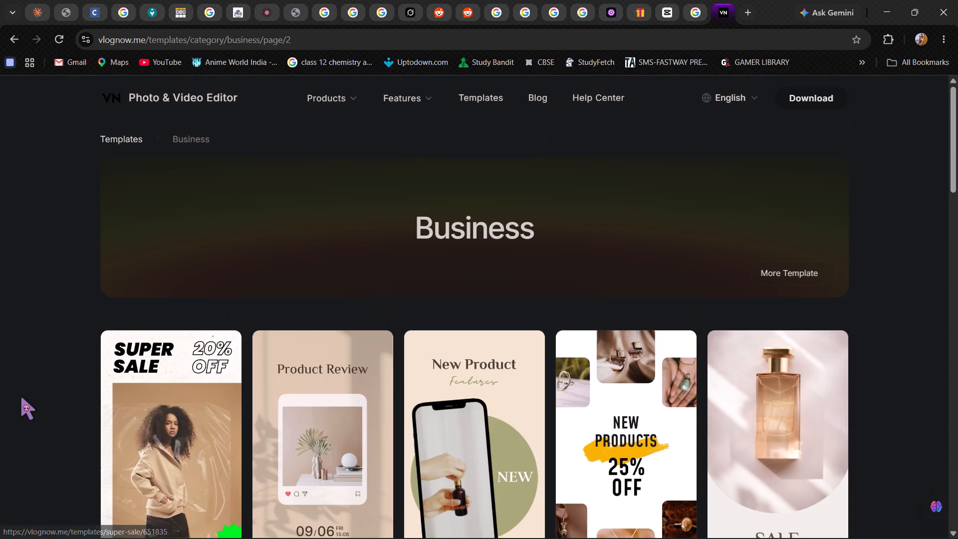
pyautogui.press('Down')
pyautogui.press('Down')
pyautogui.press('Down')
pyautogui.press('Down')
pyautogui.press('Down')
pyautogui.press('Down')
pyautogui.press('Down')
pyautogui.press('Down')
pyautogui.press('Down')
pyautogui.press('Down')
pyautogui.press('Down')
pyautogui.press('Down')
pyautogui.press('Down')
pyautogui.press('Down')
pyautogui.press('Down')
pyautogui.press('Down')
pyautogui.press('Down')
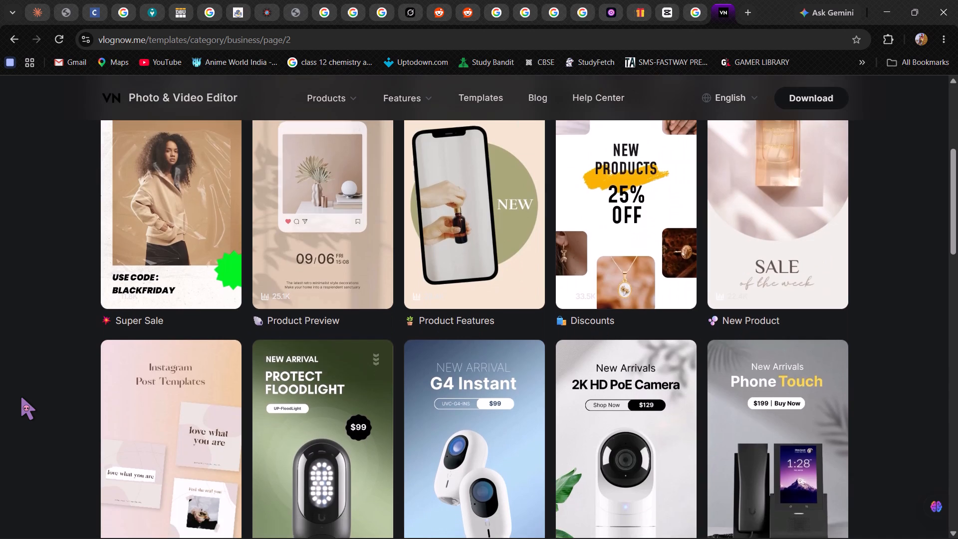
# Look again through the G4 Doorbell, EV Charging and food menu posters on page 2.
pyautogui.press('Down')
pyautogui.press('Down')
pyautogui.press('Down')
pyautogui.press('Down')
pyautogui.press('Down')
pyautogui.press('Down')
pyautogui.press('Down')
pyautogui.press('Down')
pyautogui.press('Down')
pyautogui.press('Down')
pyautogui.press('Down')
pyautogui.press('Down')
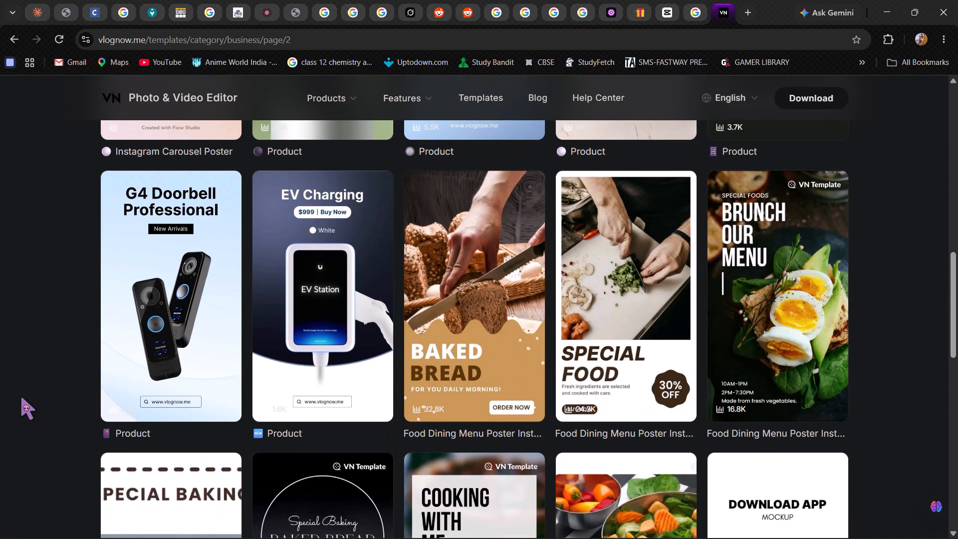
pyautogui.press('Down')
pyautogui.press('Down')
pyautogui.press('Down')
pyautogui.press('Down')
pyautogui.press('Down')
pyautogui.press('Down')
pyautogui.press('Down')
pyautogui.press('Down')
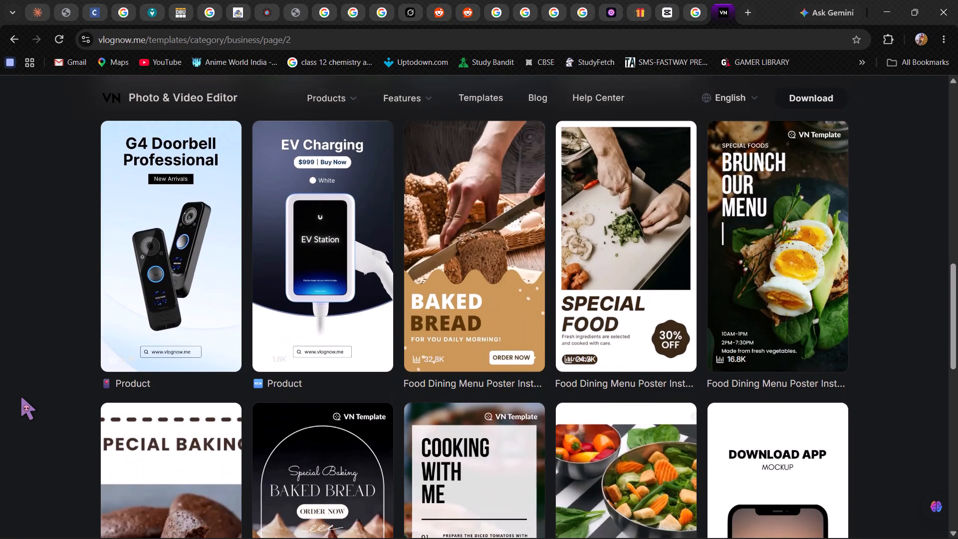
# Look again through page 2's baking and cooking posters, download-app mockups and fashion templates.
pyautogui.press('Down')
pyautogui.press('Down')
pyautogui.press('Down')
pyautogui.press('Down')
pyautogui.press('Down')
pyautogui.press('Down')
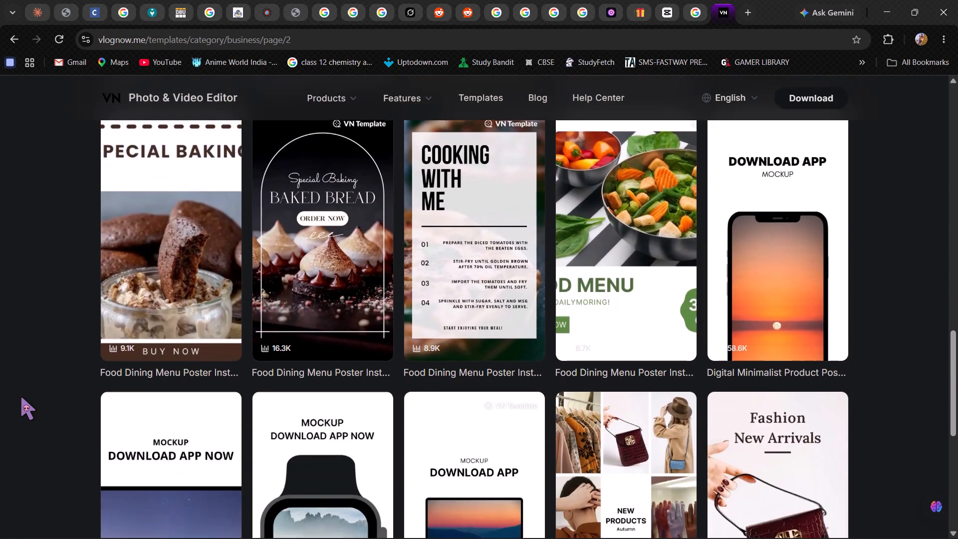
pyautogui.press('Down')
pyautogui.press('Down')
pyautogui.press('Down')
pyautogui.press('Down')
pyautogui.press('Down')
pyautogui.press('Down')
pyautogui.press('Down')
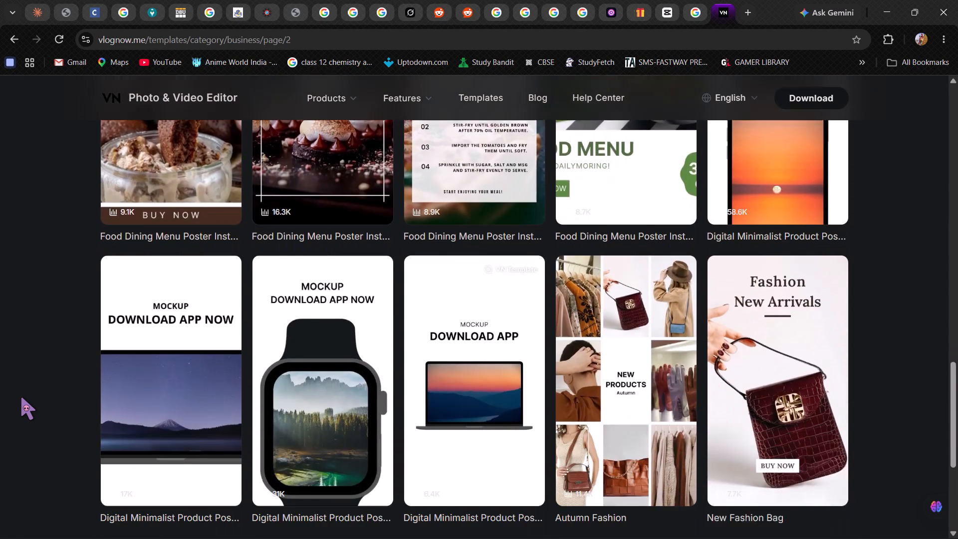
# Look back over page 2 from the app mockups and fashion bag up to the doorbell and food posters.
pyautogui.press('Up')
pyautogui.press('Up')
pyautogui.press('Up')
pyautogui.press('Up')
pyautogui.press('Up')
pyautogui.press('Up')
pyautogui.press('Up')
pyautogui.press('Up')
pyautogui.press('Up')
pyautogui.press('Up')
pyautogui.press('Up')
pyautogui.press('Up')
pyautogui.press('Up')
pyautogui.press('Up')
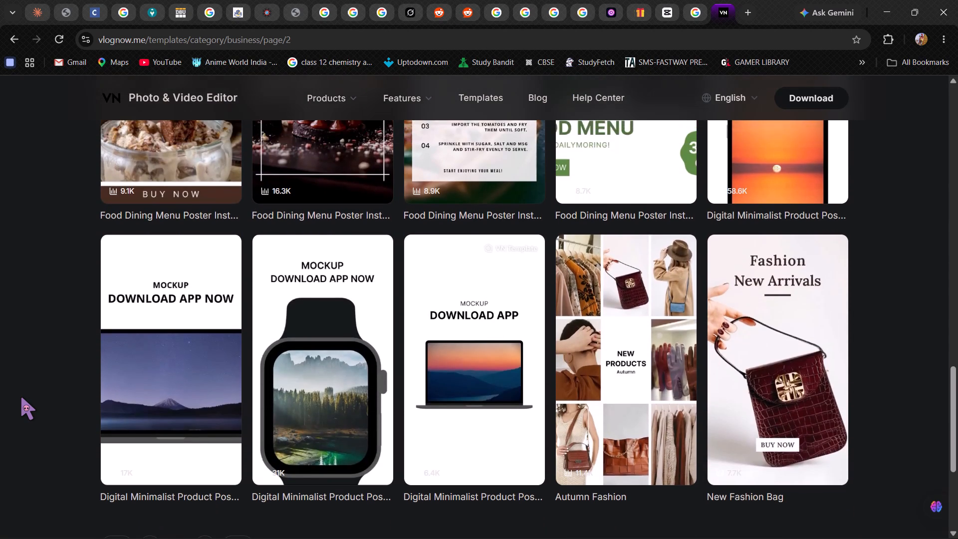
pyautogui.press('Up')
pyautogui.press('Up')
pyautogui.press('Up')
pyautogui.press('Up')
pyautogui.press('Up')
pyautogui.press('Up')
pyautogui.press('Up')
pyautogui.press('Up')
pyautogui.press('Up')
pyautogui.press('Up')
pyautogui.press('Up')
pyautogui.press('Up')
pyautogui.press('Up')
pyautogui.press('Up')
pyautogui.press('Up')
pyautogui.press('Up')
pyautogui.press('Up')
pyautogui.press('Up')
pyautogui.press('Up')
pyautogui.press('Up')
pyautogui.press('Up')
pyautogui.press('Up')
pyautogui.press('Up')
pyautogui.press('Up')
pyautogui.press('Up')
pyautogui.press('Up')
pyautogui.press('Up')
pyautogui.press('Up')
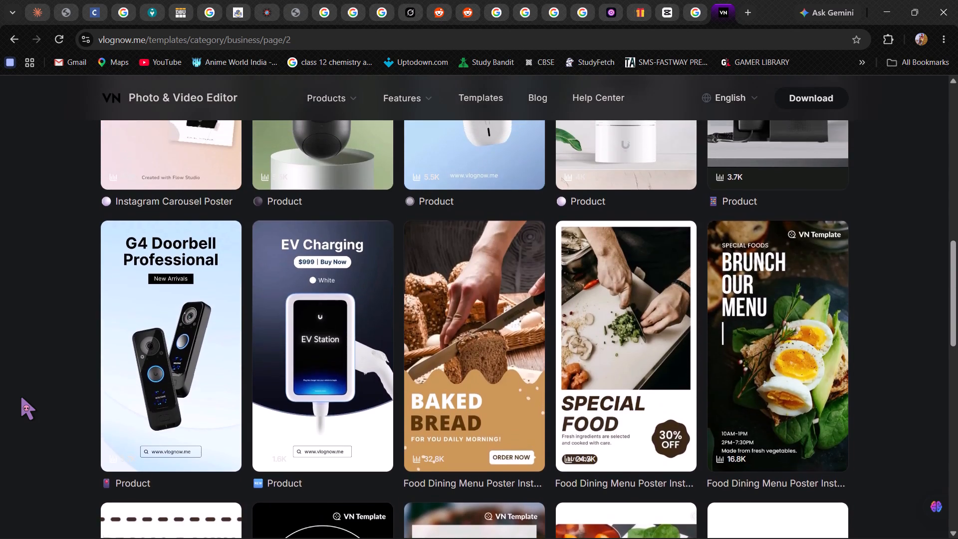
# Leave the Business category and open VN's full template collection.
pyautogui.press('Up')
pyautogui.press('Up')
pyautogui.press('Up')
pyautogui.press('Up')
pyautogui.press('Up')
pyautogui.press('Up')
pyautogui.press('Up')
pyautogui.press('Up')
pyautogui.press('Up')
pyautogui.press('Up')
pyautogui.press('Up')
pyautogui.press('Up')
pyautogui.press('Up')
pyautogui.press('Up')
pyautogui.press('Up')
pyautogui.press('Up')
pyautogui.press('Up')
pyautogui.press('Up')
pyautogui.press('Up')
pyautogui.press('Up')
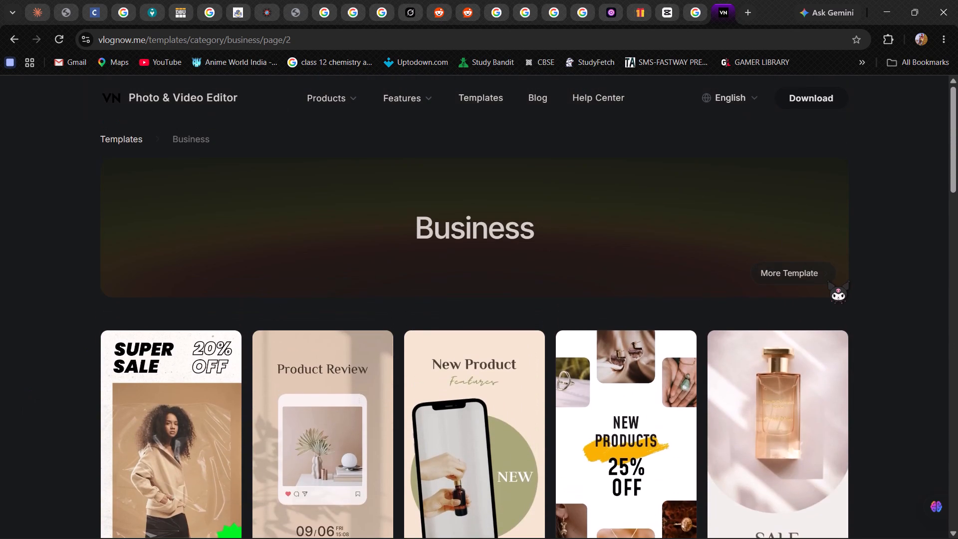
pyautogui.click(814, 276)
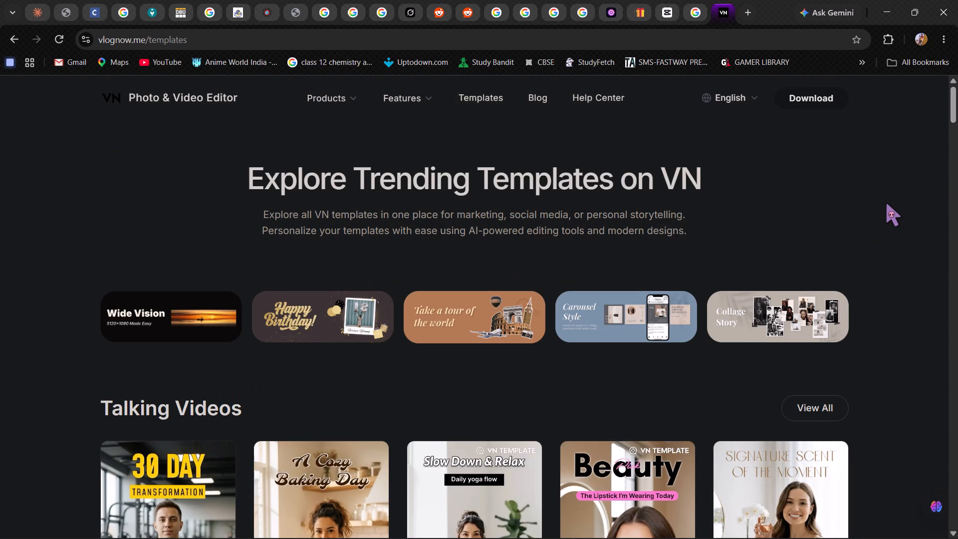
# Look through the trending template categories from Talking Videos down to Ultra-Wide Screen.
pyautogui.press('Down')
pyautogui.press('Down')
pyautogui.press('Down')
pyautogui.press('Down')
pyautogui.press('Down')
pyautogui.press('Down')
pyautogui.press('Down')
pyautogui.press('Down')
pyautogui.press('Down')
pyautogui.press('Down')
pyautogui.press('Down')
pyautogui.press('Down')
pyautogui.press('Down')
pyautogui.press('Down')
pyautogui.press('Down')
pyautogui.press('Down')
pyautogui.press('Down')
pyautogui.press('Down')
pyautogui.press('Down')
pyautogui.press('Down')
pyautogui.press('Down')
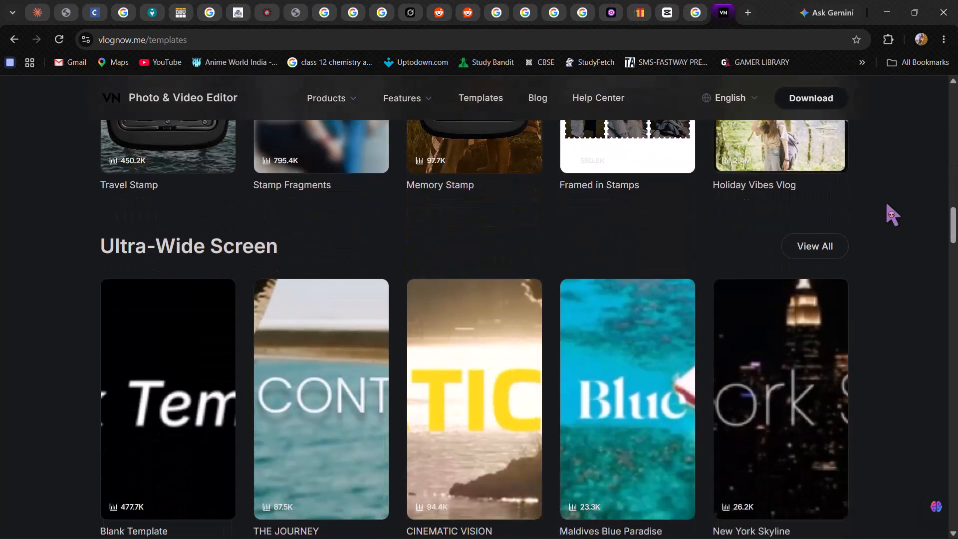
# Look through the trending template categories from Ultra-Wide Screen past YouTube Video to the minimalist travel and fashion templates.
pyautogui.press('Down')
pyautogui.press('Down')
pyautogui.press('Down')
pyautogui.press('Down')
pyautogui.press('Down')
pyautogui.press('Down')
pyautogui.press('Down')
pyautogui.press('Down')
pyautogui.press('Down')
pyautogui.press('Down')
pyautogui.press('Down')
pyautogui.press('Down')
pyautogui.press('Down')
pyautogui.press('Down')
pyautogui.press('Down')
pyautogui.press('Down')
pyautogui.press('Down')
pyautogui.press('Down')
pyautogui.press('Down')
pyautogui.press('Down')
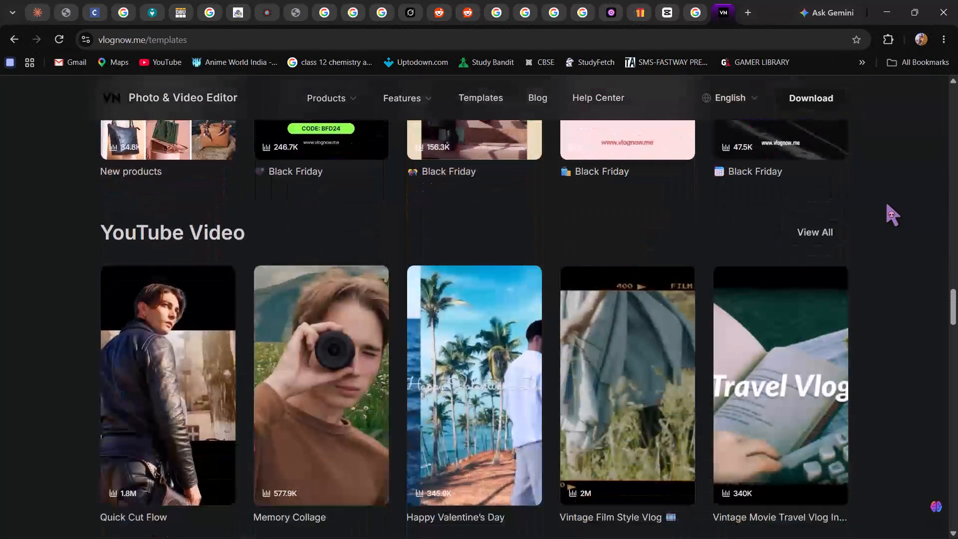
pyautogui.press('Down')
pyautogui.press('Down')
pyautogui.press('Down')
pyautogui.press('Down')
pyautogui.press('Down')
pyautogui.press('Down')
pyautogui.press('Down')
pyautogui.press('Down')
pyautogui.press('Down')
pyautogui.press('Down')
pyautogui.press('Down')
pyautogui.press('Down')
pyautogui.press('Down')
pyautogui.press('Down')
pyautogui.press('Down')
pyautogui.press('Down')
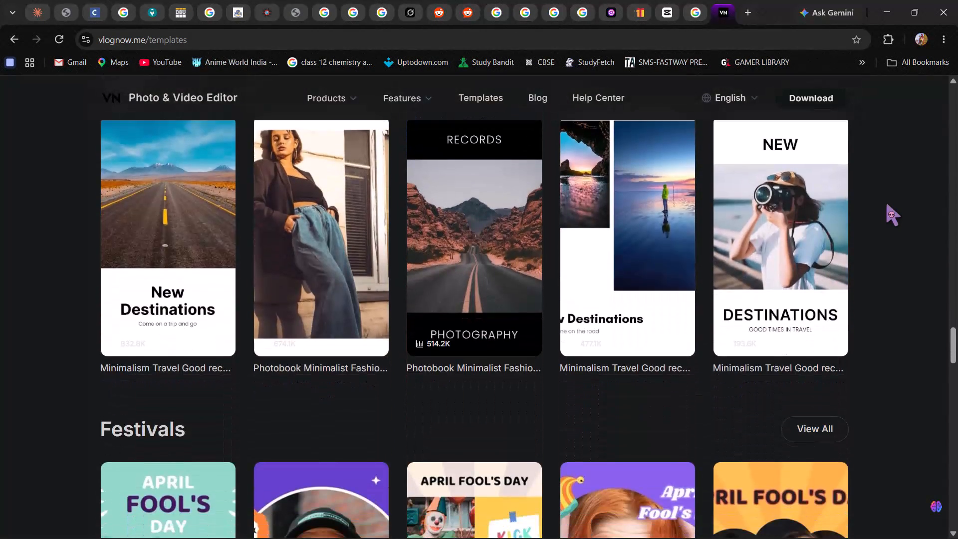
# Look through the Festivals, Instagram Post, Instagram Story and Your Story template categories.
pyautogui.press('Down')
pyautogui.press('Down')
pyautogui.press('Down')
pyautogui.press('Down')
pyautogui.press('Down')
pyautogui.press('Down')
pyautogui.press('Down')
pyautogui.press('Down')
pyautogui.press('Down')
pyautogui.press('Down')
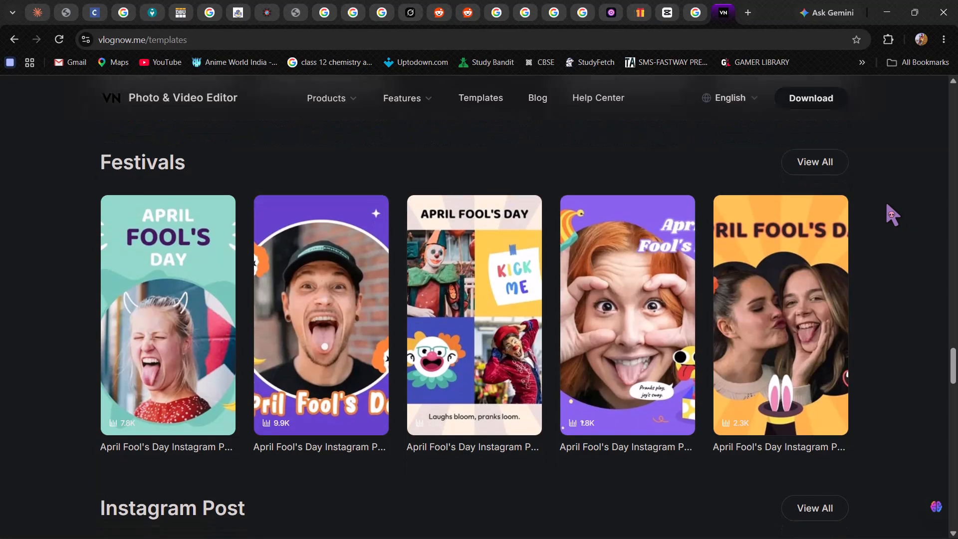
pyautogui.press('Down')
pyautogui.press('Down')
pyautogui.press('Down')
pyautogui.press('Down')
pyautogui.press('Down')
pyautogui.press('Down')
pyautogui.press('Down')
pyautogui.press('Down')
pyautogui.press('Down')
pyautogui.press('Down')
pyautogui.press('Down')
pyautogui.press('Down')
pyautogui.press('Down')
pyautogui.press('Down')
pyautogui.press('Down')
pyautogui.press('Down')
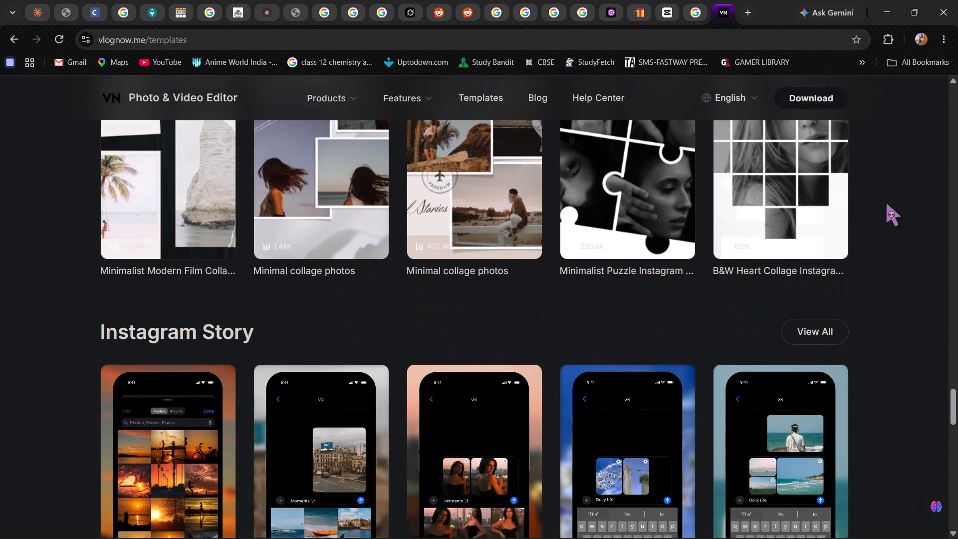
pyautogui.press('Down')
pyautogui.press('Down')
pyautogui.press('Down')
pyautogui.press('Down')
pyautogui.press('Down')
pyautogui.press('Down')
pyautogui.press('Down')
pyautogui.press('Down')
pyautogui.press('Down')
pyautogui.press('Down')
pyautogui.press('Down')
pyautogui.press('Down')
pyautogui.press('Down')
pyautogui.press('Down')
pyautogui.press('Down')
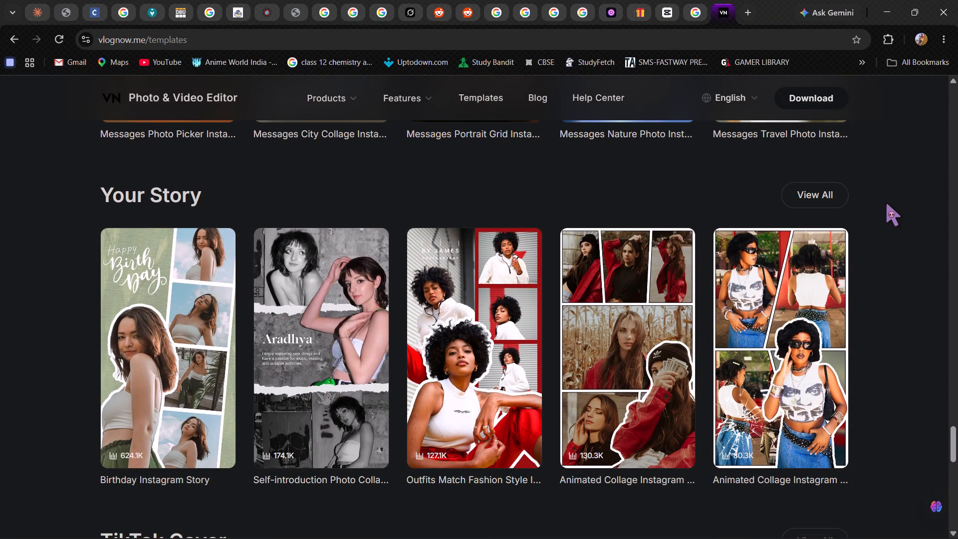
# Look through the remaining TikTok Cover and YouTube Thumbnail template categories down to the page footer.
pyautogui.press('Down')
pyautogui.press('Down')
pyautogui.press('Down')
pyautogui.press('Down')
pyautogui.press('Down')
pyautogui.press('Down')
pyautogui.press('Down')
pyautogui.press('Down')
pyautogui.press('Down')
pyautogui.press('Down')
pyautogui.press('Down')
pyautogui.press('Down')
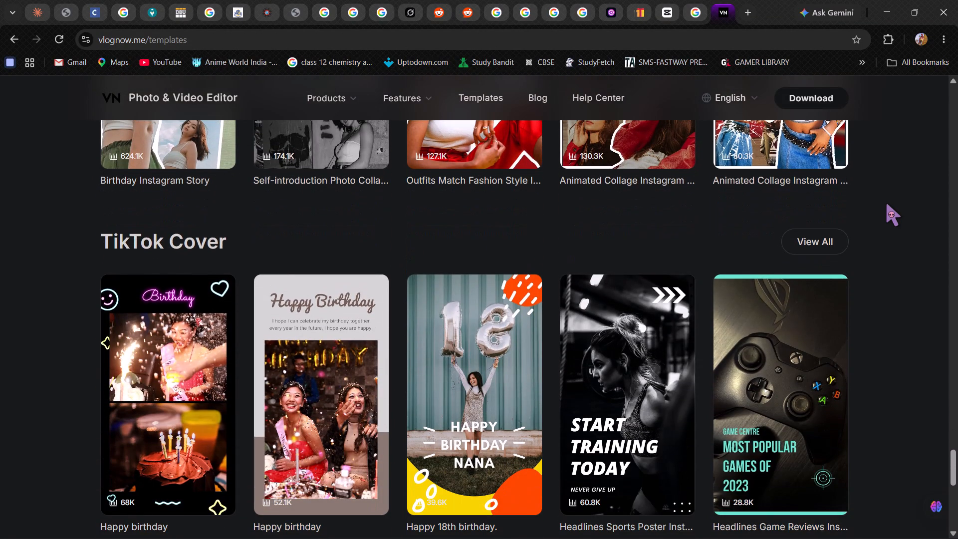
pyautogui.press('Down')
pyautogui.press('Down')
pyautogui.press('Down')
pyautogui.press('Down')
pyautogui.press('Down')
pyautogui.press('Down')
pyautogui.press('Down')
pyautogui.press('Down')
pyautogui.press('Down')
pyautogui.press('Down')
pyautogui.press('Down')
pyautogui.press('Down')
pyautogui.press('Down')
pyautogui.press('Down')
pyautogui.press('Down')
pyautogui.press('Down')
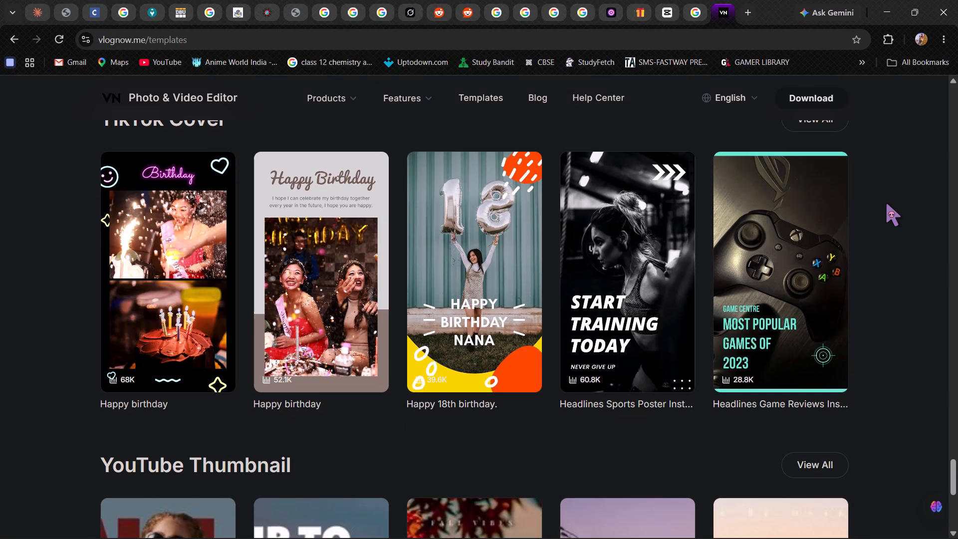
pyautogui.press('Down')
pyautogui.press('Down')
pyautogui.press('Down')
pyautogui.press('Down')
pyautogui.press('Down')
pyautogui.press('Down')
pyautogui.press('Down')
pyautogui.press('Down')
pyautogui.press('Down')
pyautogui.press('Down')
pyautogui.press('Down')
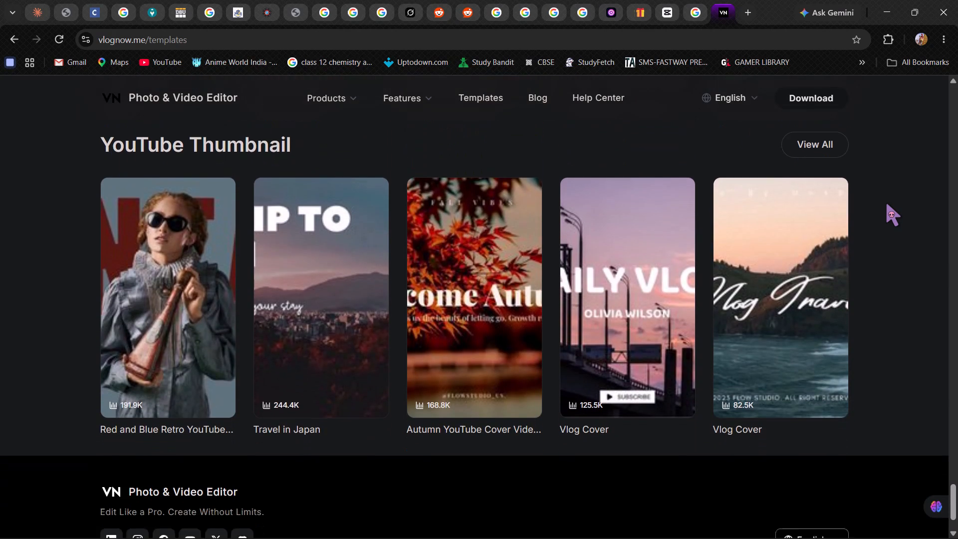
# Open the Carousel Style collection from the featured banners above the Talking Videos category.
pyautogui.press('Up')
pyautogui.press('Up')
pyautogui.press('Up')
pyautogui.press('Up')
pyautogui.press('Up')
pyautogui.press('Up')
pyautogui.press('Up')
pyautogui.press('Up')
pyautogui.press('Up')
pyautogui.press('Up')
pyautogui.press('Up')
pyautogui.press('Up')
pyautogui.press('Up')
pyautogui.press('Up')
pyautogui.press('Up')
pyautogui.press('Up')
pyautogui.press('Up')
pyautogui.press('Up')
pyautogui.press('Up')
pyautogui.press('Up')
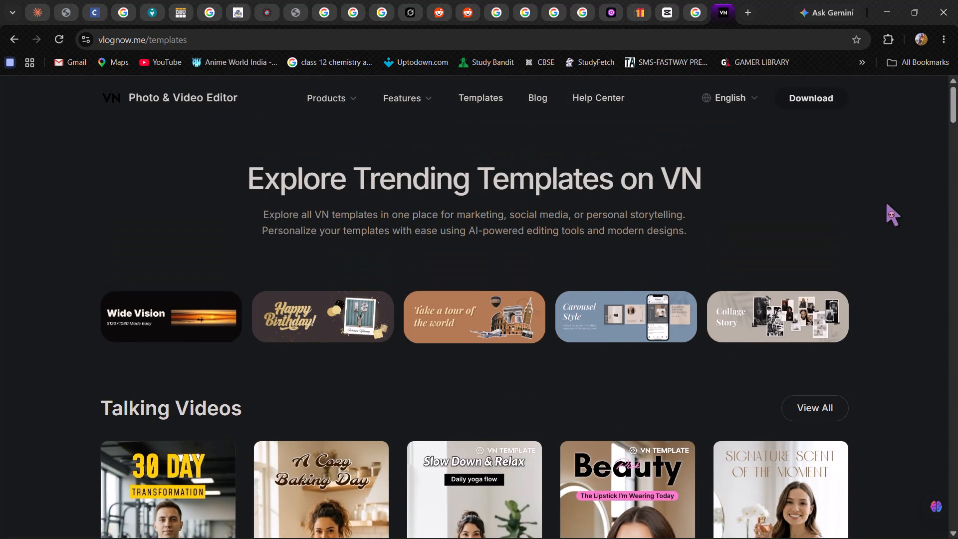
pyautogui.click(619, 323)
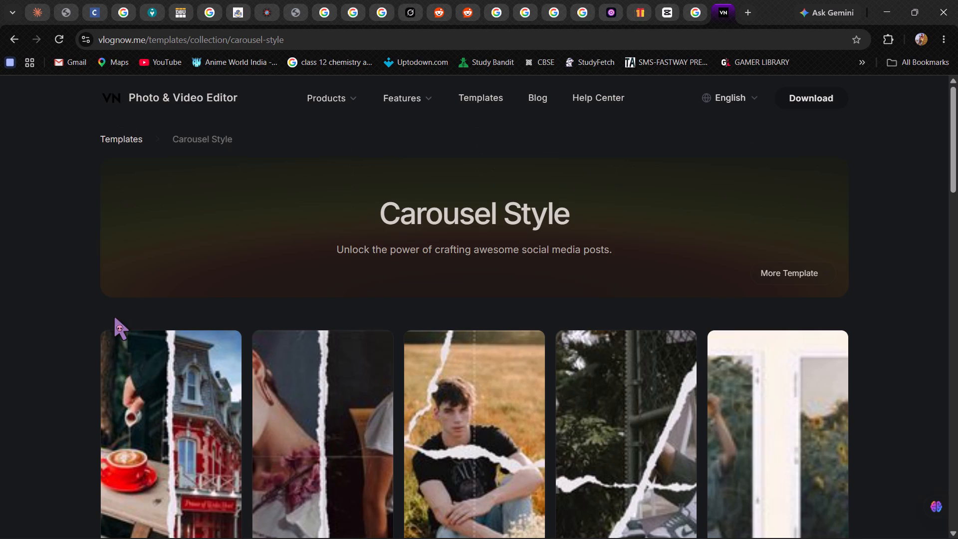
# Search Google for "video editing app for pc" in a new browser tab.
pyautogui.click(697, 0)
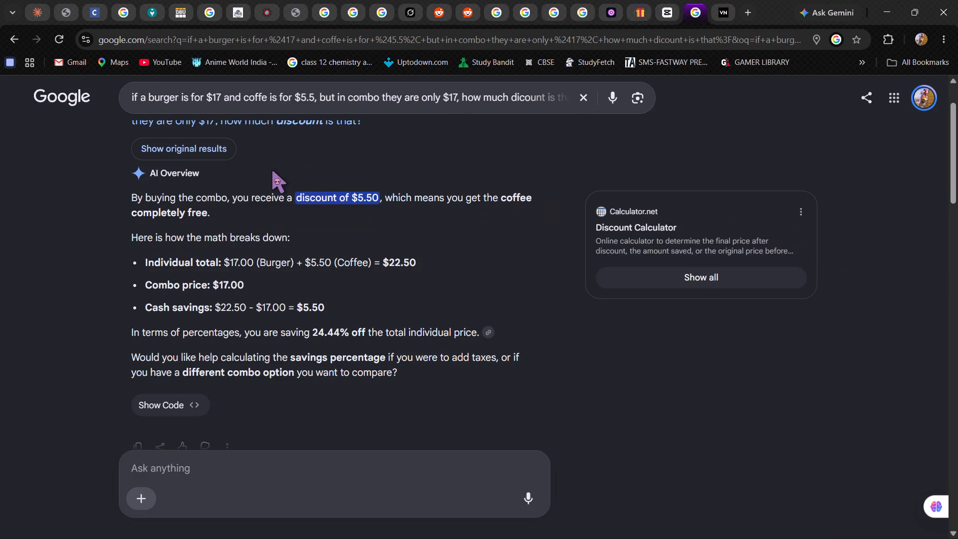
pyautogui.click(726, 12)
pyautogui.click(749, 11)
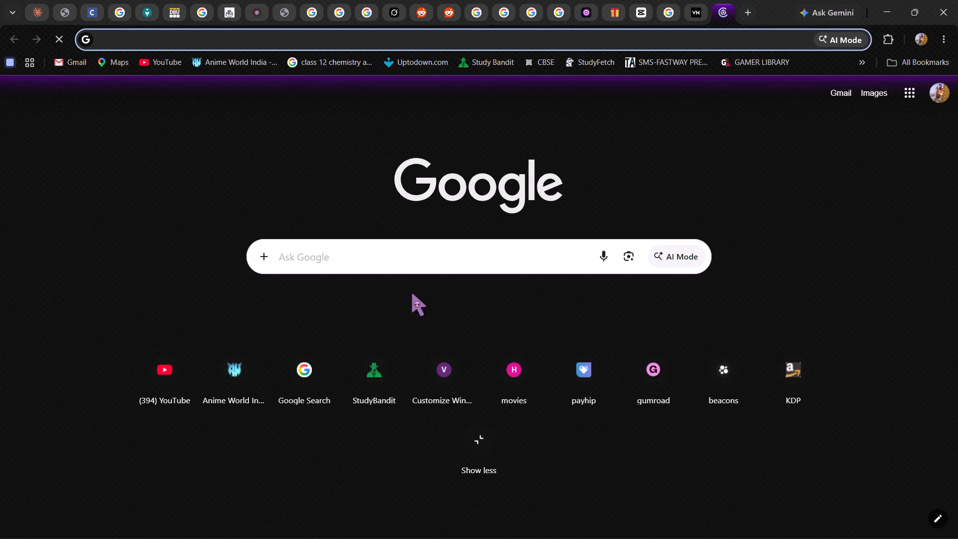
pyautogui.click(409, 264)
pyautogui.click(356, 306)
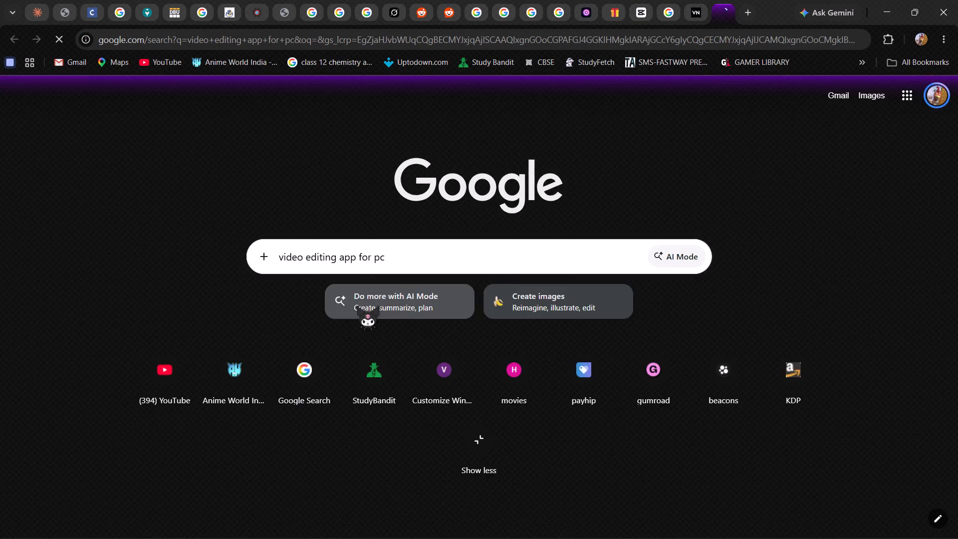
# Look through the Google results for PC video editing apps, from the sponsored listings down to the Canva, Softonic and VN entries.
pyautogui.press('Down')
pyautogui.press('Down')
pyautogui.press('Down')
pyautogui.press('Down')
pyautogui.press('Down')
pyautogui.press('Down')
pyautogui.press('Down')
pyautogui.press('Down')
pyautogui.press('Down')
pyautogui.press('Down')
pyautogui.press('Down')
pyautogui.press('Down')
pyautogui.press('Down')
pyautogui.press('Down')
pyautogui.press('Down')
pyautogui.press('Down')
pyautogui.press('Down')
pyautogui.press('Down')
pyautogui.press('Down')
pyautogui.press('Down')
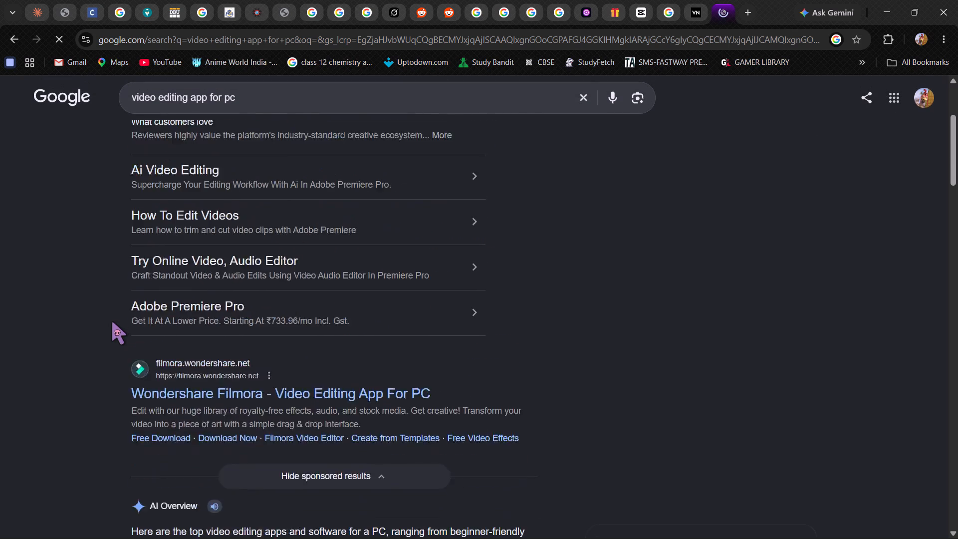
pyautogui.press('Down')
pyautogui.press('Down')
pyautogui.press('Down')
pyautogui.press('Down')
pyautogui.press('Down')
pyautogui.press('Down')
pyautogui.press('Down')
pyautogui.press('Down')
pyautogui.press('Down')
pyautogui.press('Down')
pyautogui.press('Down')
pyautogui.press('Down')
pyautogui.press('Down')
pyautogui.press('Down')
pyautogui.press('Down')
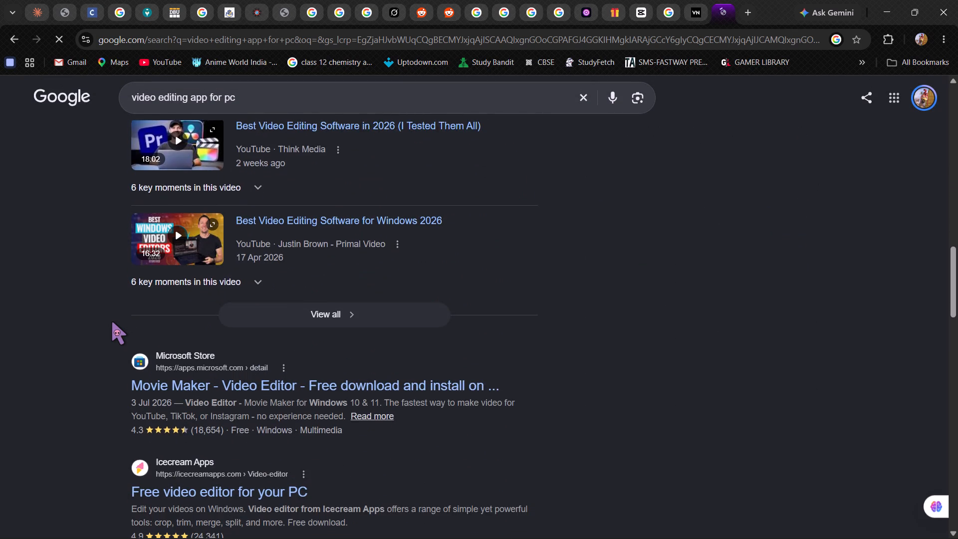
pyautogui.press('Down')
pyautogui.press('Down')
pyautogui.press('Down')
pyautogui.press('Down')
pyautogui.press('Down')
pyautogui.press('Down')
pyautogui.press('Down')
pyautogui.press('Down')
pyautogui.press('Down')
pyautogui.press('Down')
pyautogui.press('Down')
pyautogui.press('Down')
pyautogui.press('Down')
pyautogui.press('Down')
pyautogui.press('Down')
pyautogui.press('Down')
pyautogui.press('Down')
pyautogui.press('Down')
pyautogui.press('Down')
pyautogui.press('Down')
pyautogui.press('Down')
pyautogui.press('Down')
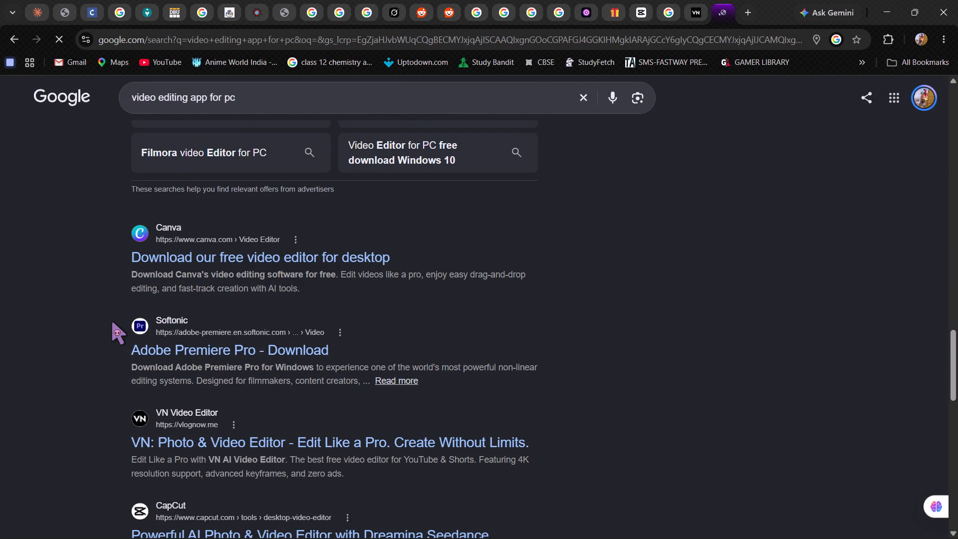
# Open Canva's "Download our free video editor for desktop" search result.
pyautogui.click(187, 262)
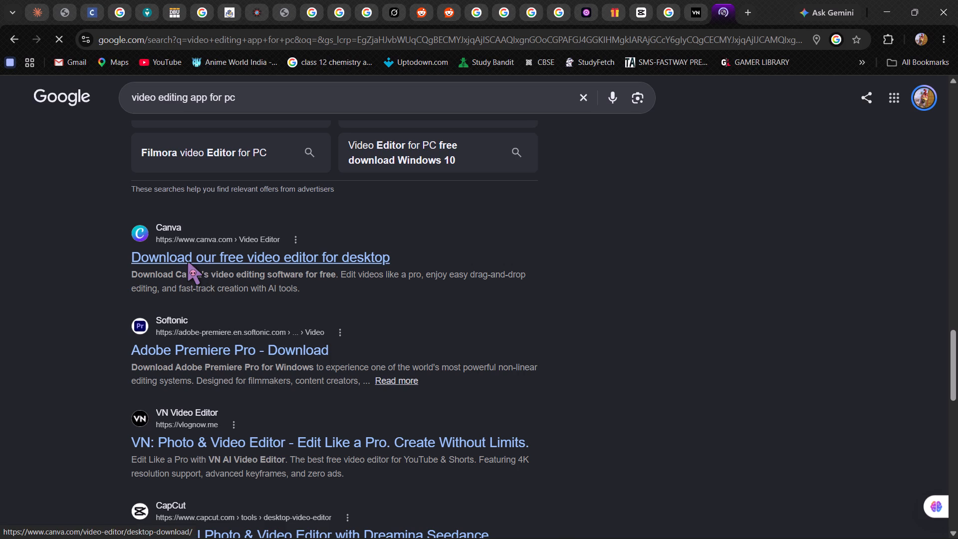
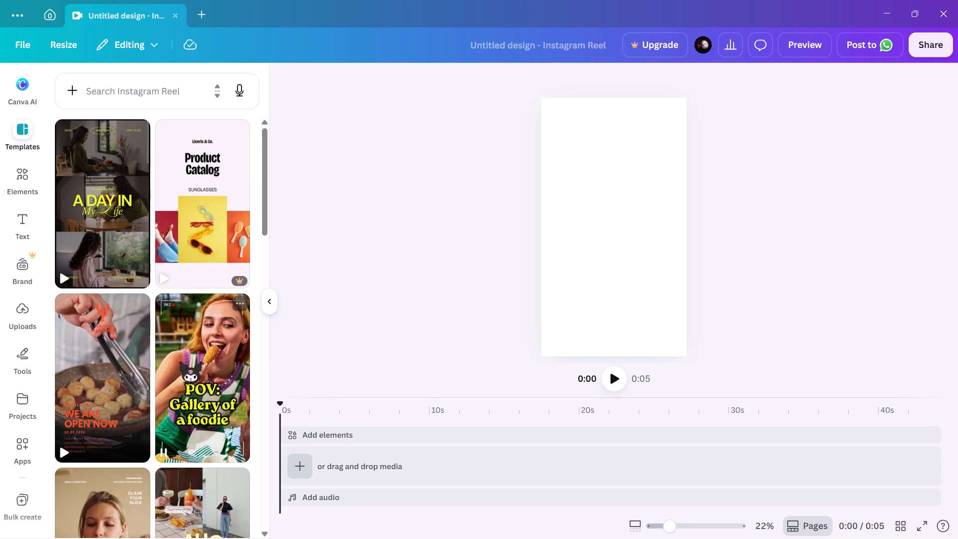
# Search the Instagram Reel templates for "combo deal".
pyautogui.click(262, 222)
pyautogui.moveTo(262, 222); pyautogui.dragTo(267, 284)
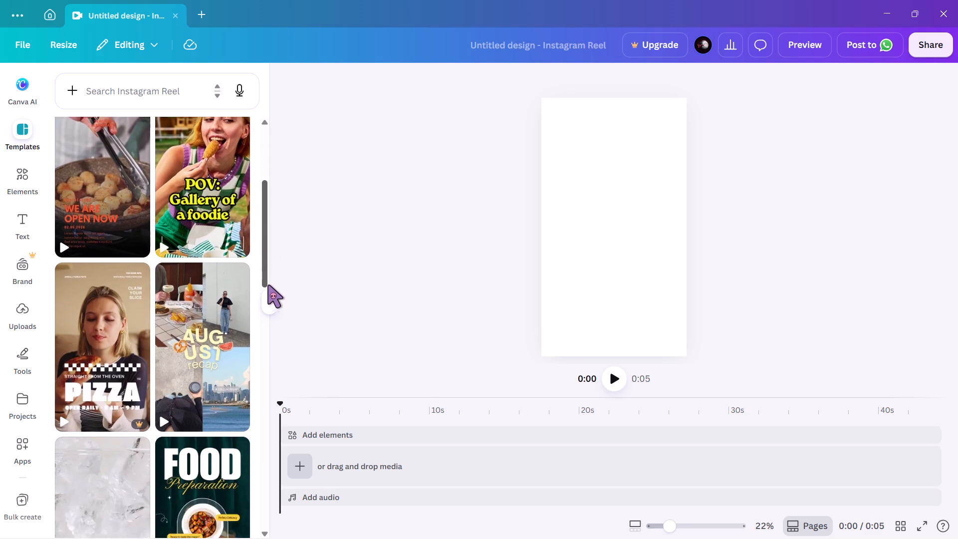
pyautogui.moveTo(267, 284); pyautogui.dragTo(267, 353)
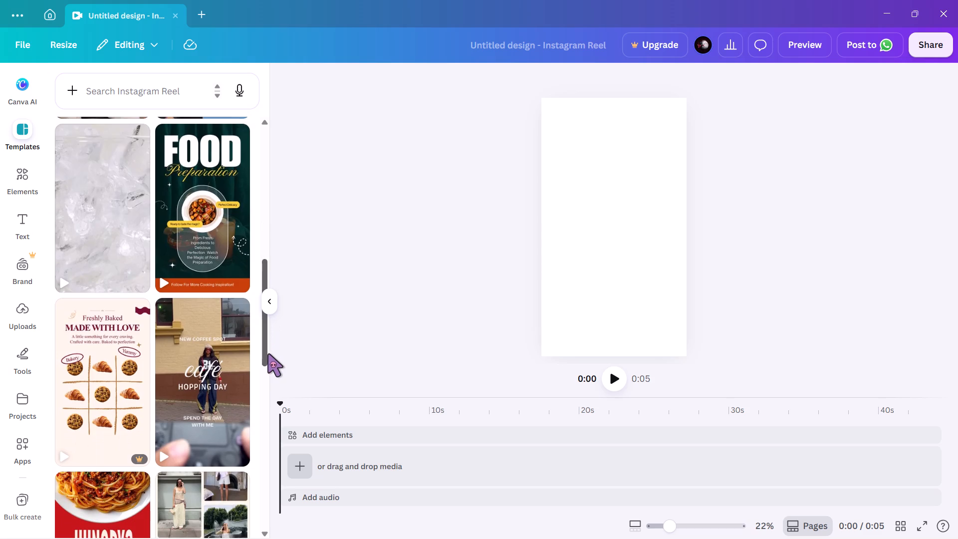
pyautogui.moveTo(267, 353); pyautogui.dragTo(266, 427)
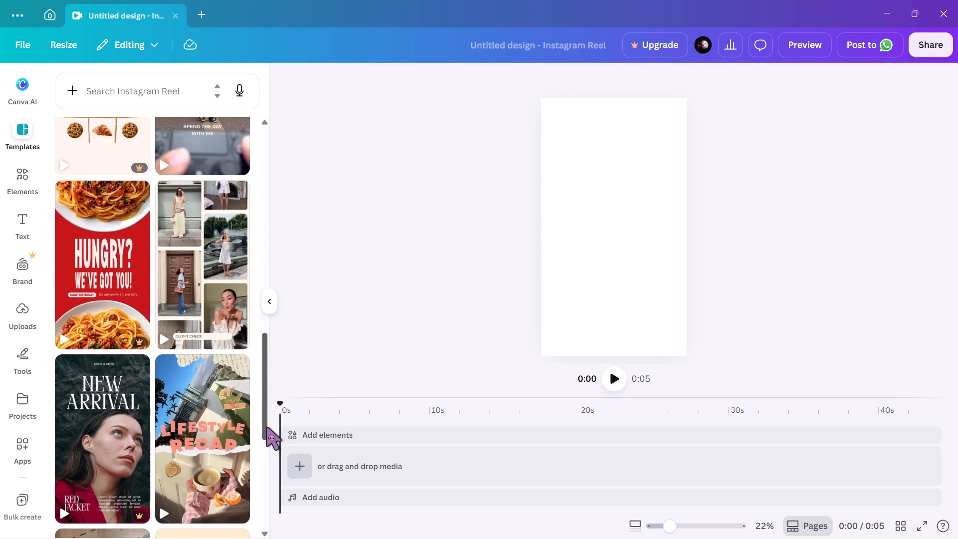
pyautogui.moveTo(266, 427); pyautogui.dragTo(300, 72)
pyautogui.click(158, 92)
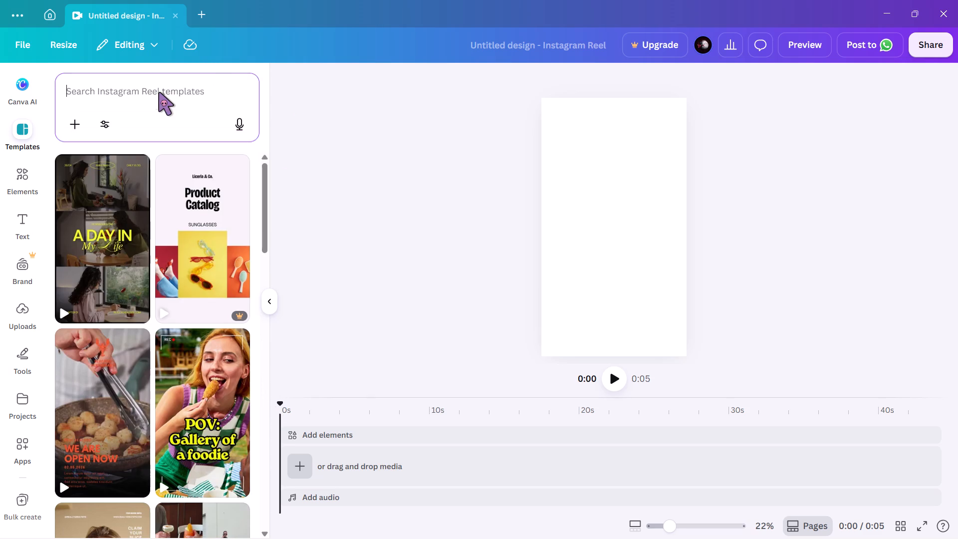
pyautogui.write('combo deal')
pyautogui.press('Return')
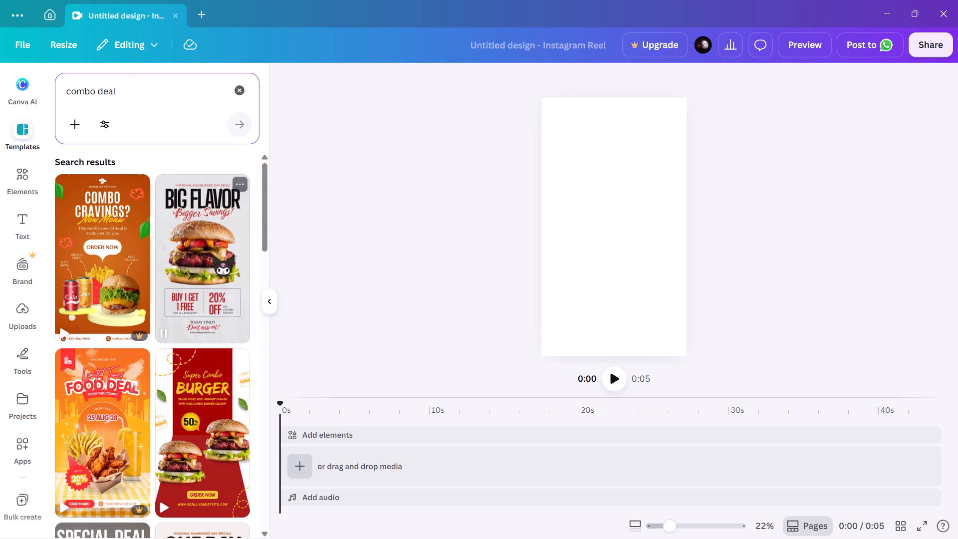
# Look through the "combo deal" Reel templates for a suitable design, from the burger offers down past the pizza and flash-deal ones.
pyautogui.click(264, 202)
pyautogui.moveTo(264, 202); pyautogui.dragTo(265, 224)
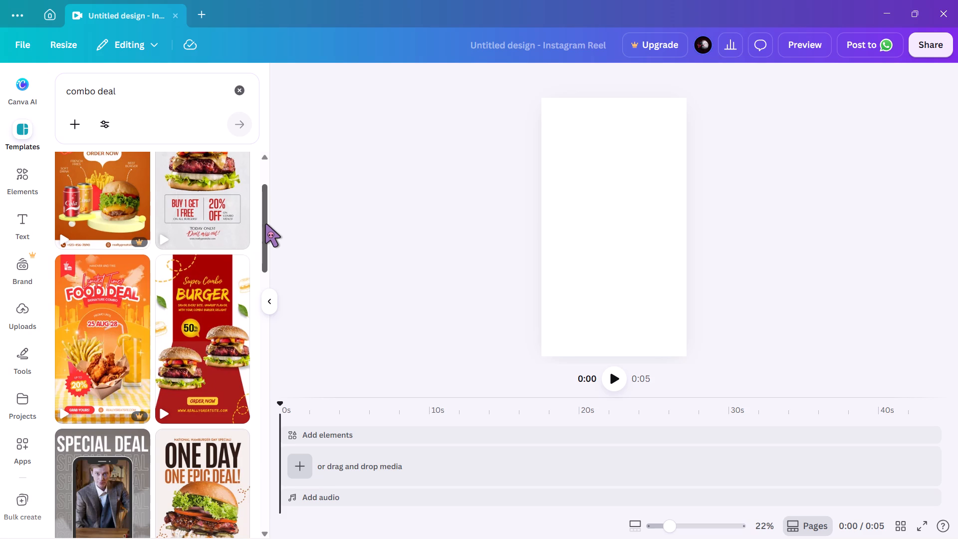
pyautogui.moveTo(265, 224); pyautogui.dragTo(252, 280)
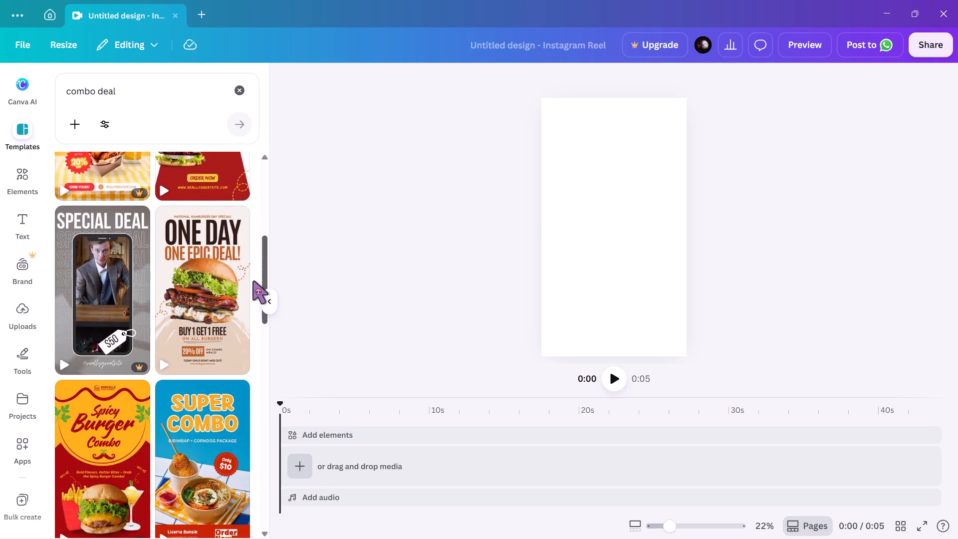
pyautogui.moveTo(252, 280); pyautogui.dragTo(252, 286)
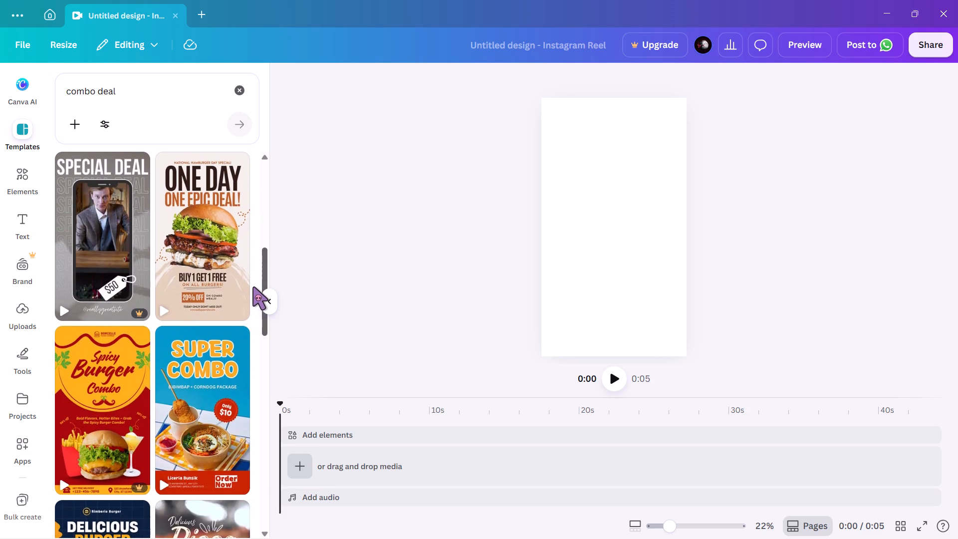
pyautogui.moveTo(252, 286); pyautogui.dragTo(252, 287)
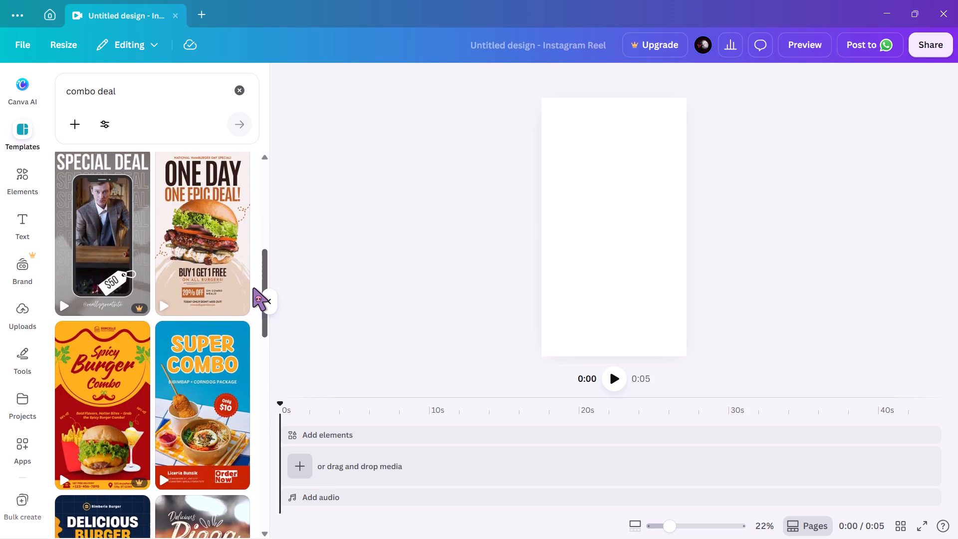
pyautogui.moveTo(252, 287); pyautogui.dragTo(252, 319)
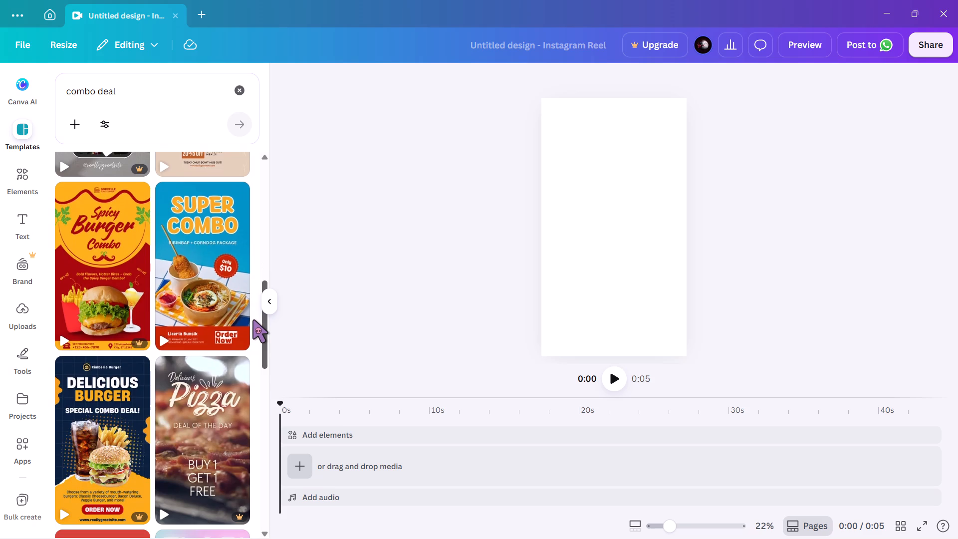
pyautogui.moveTo(252, 319); pyautogui.dragTo(256, 390)
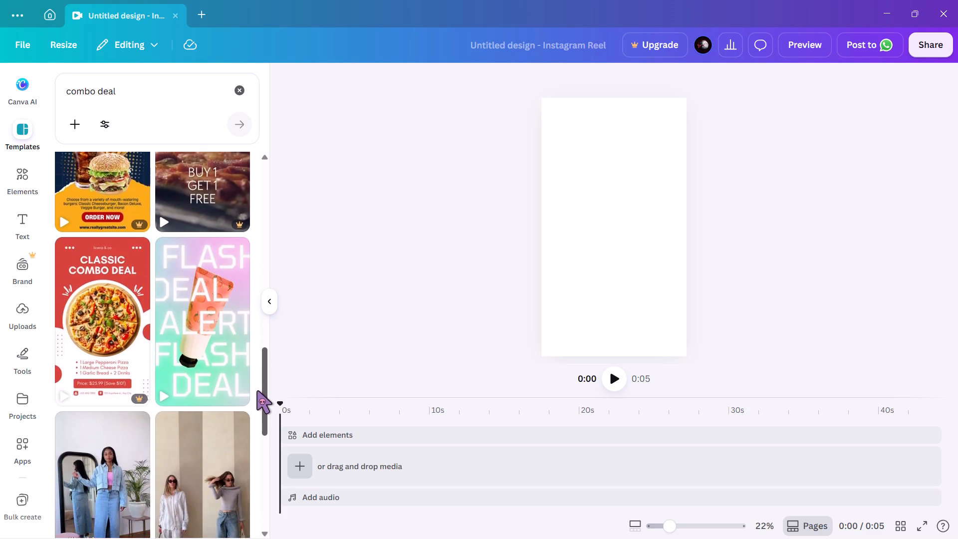
pyautogui.moveTo(256, 390); pyautogui.dragTo(259, 415)
pyautogui.click(260, 411)
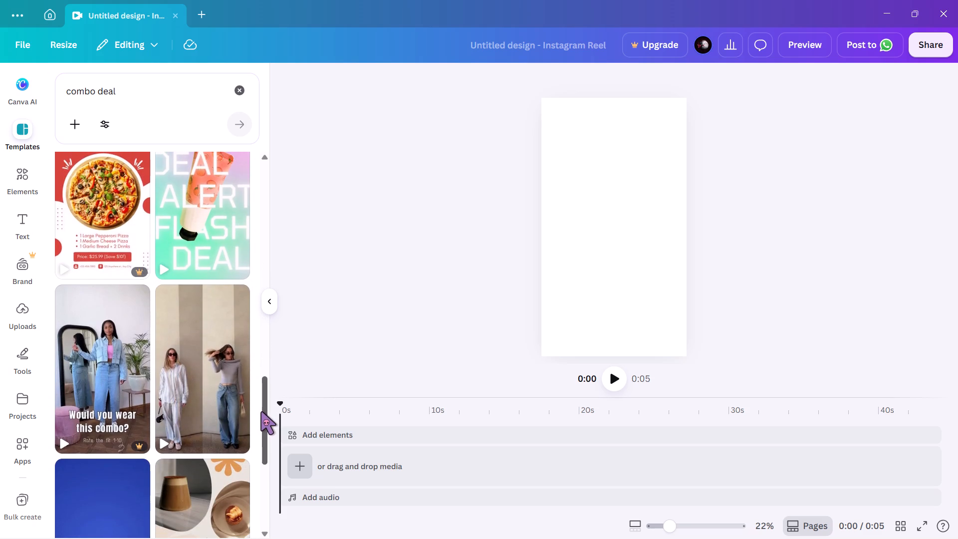
# Apply the coffee "Limited Time Offer" template from the "combo deal" results to the blank Instagram Reel and play it.
pyautogui.moveTo(260, 411); pyautogui.dragTo(263, 453)
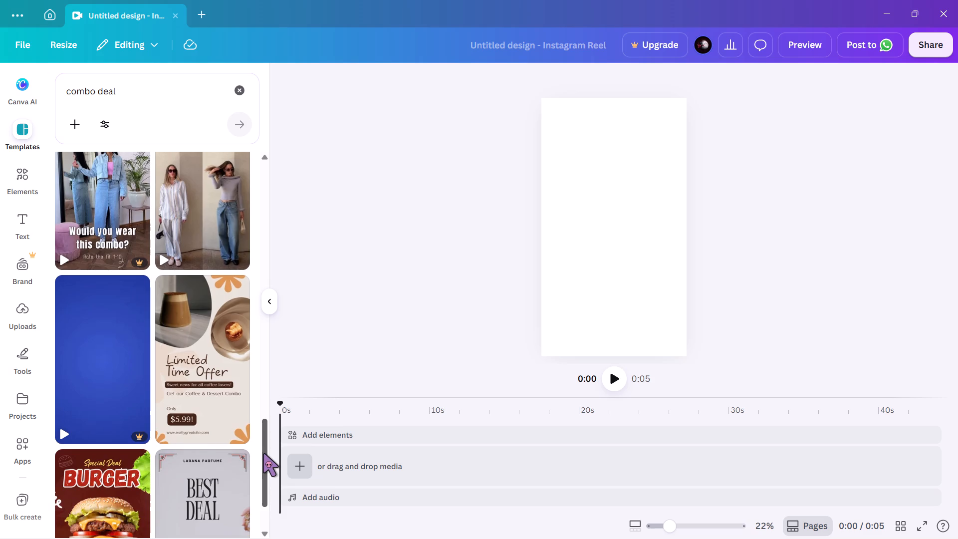
pyautogui.moveTo(263, 453); pyautogui.dragTo(263, 457)
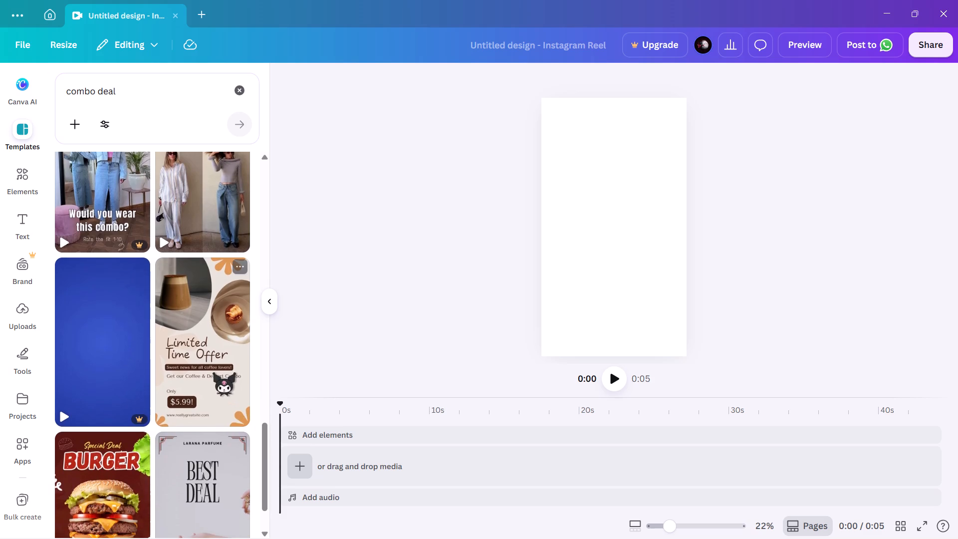
pyautogui.click(223, 380)
pyautogui.click(618, 380)
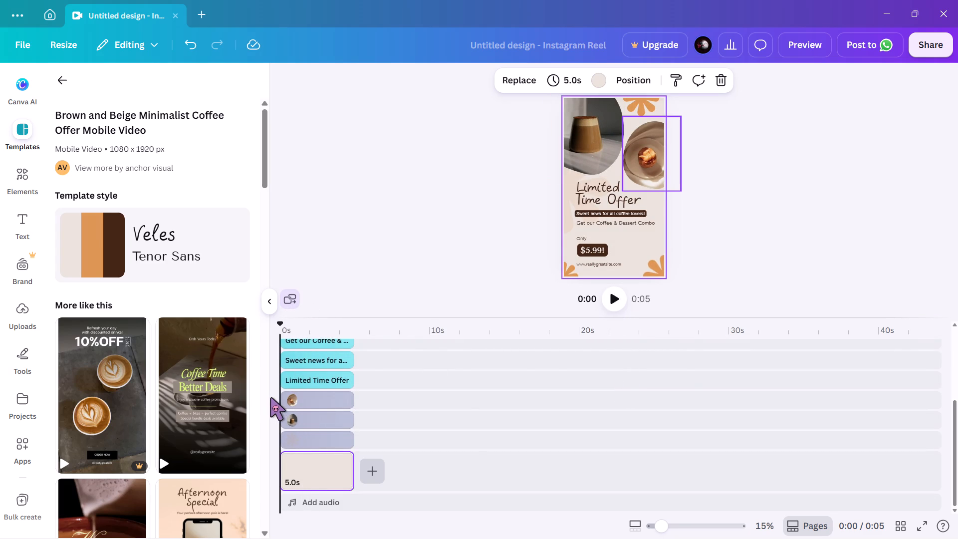
# Browse the "More like this" coffee video templates, from the "10% OFF" and "Coffee Time Better Deals" designs down to "Latte Art Coffee" and "Buy One Get One".
pyautogui.click(261, 165)
pyautogui.moveTo(261, 165); pyautogui.dragTo(266, 230)
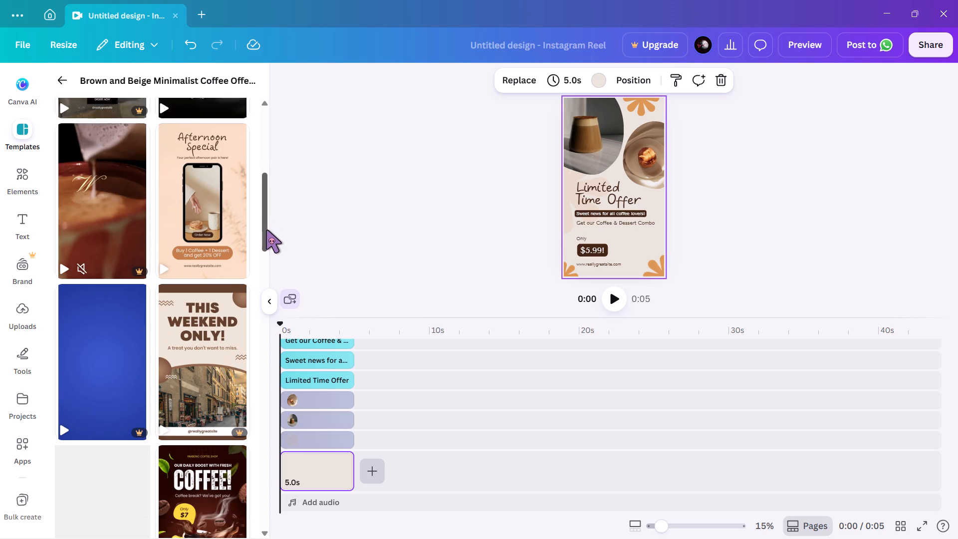
pyautogui.moveTo(266, 230); pyautogui.dragTo(265, 321)
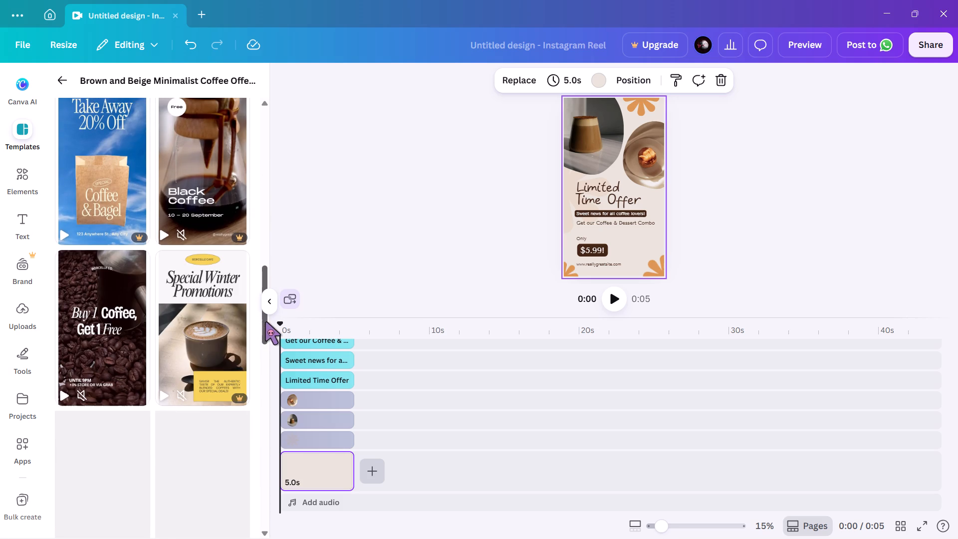
pyautogui.moveTo(265, 321); pyautogui.dragTo(268, 353)
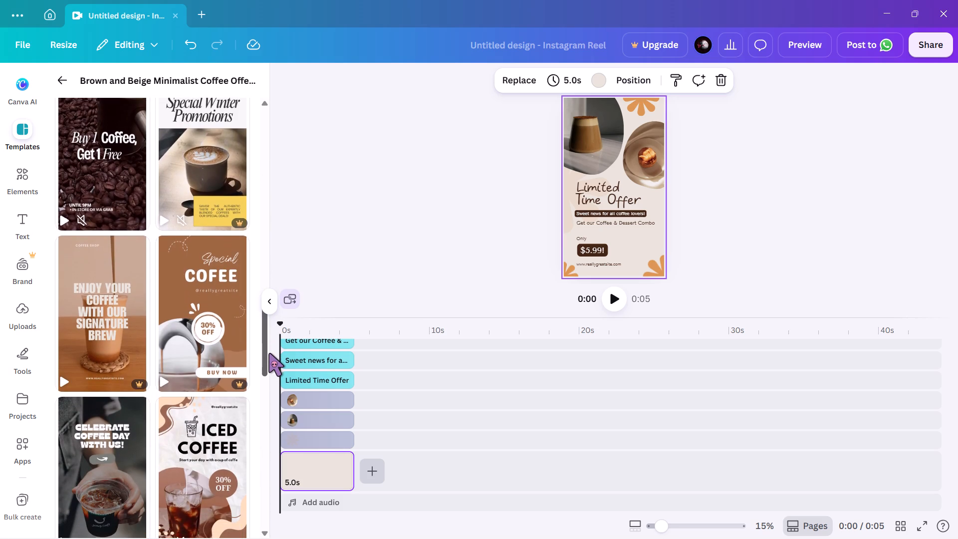
pyautogui.moveTo(268, 353); pyautogui.dragTo(266, 422)
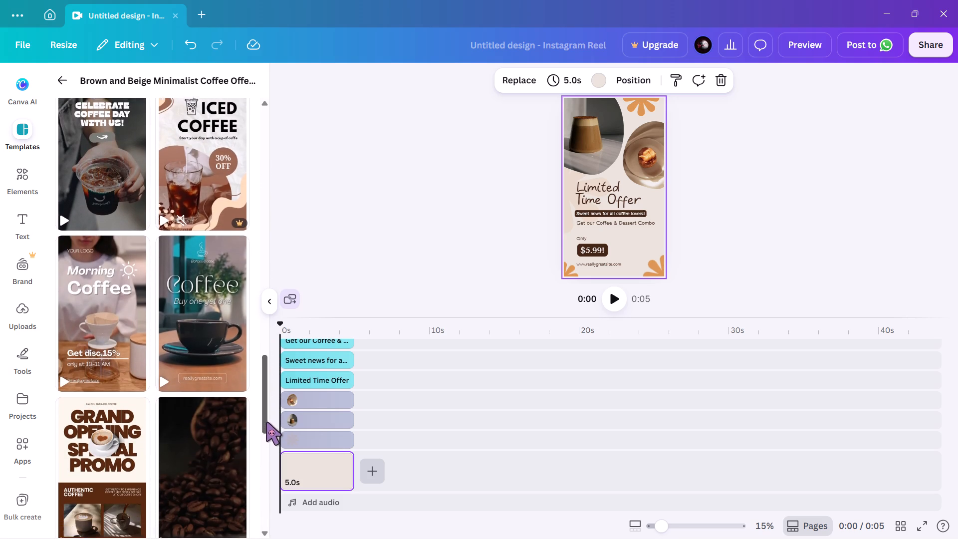
pyautogui.moveTo(266, 422); pyautogui.dragTo(261, 448)
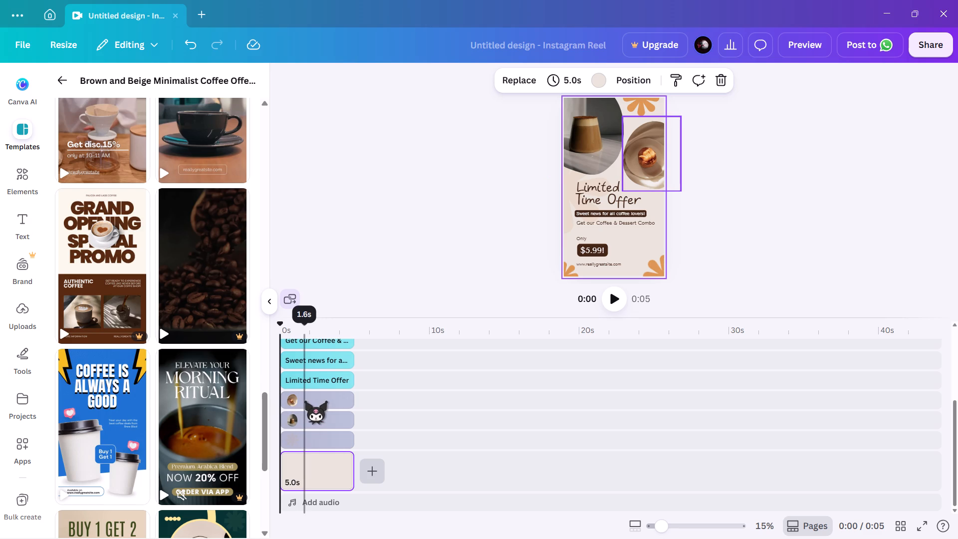
pyautogui.click(262, 408)
pyautogui.moveTo(262, 408); pyautogui.dragTo(263, 440)
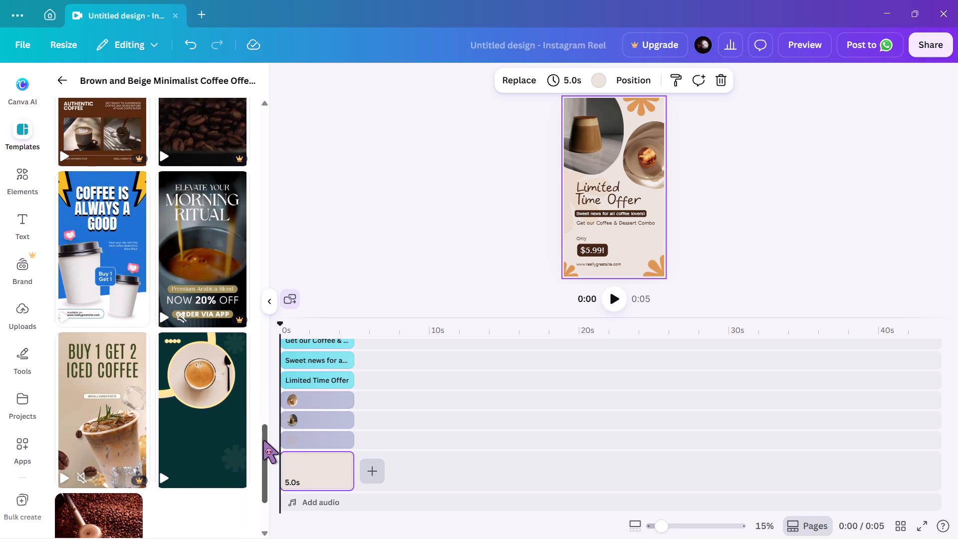
pyautogui.moveTo(263, 440); pyautogui.dragTo(263, 460)
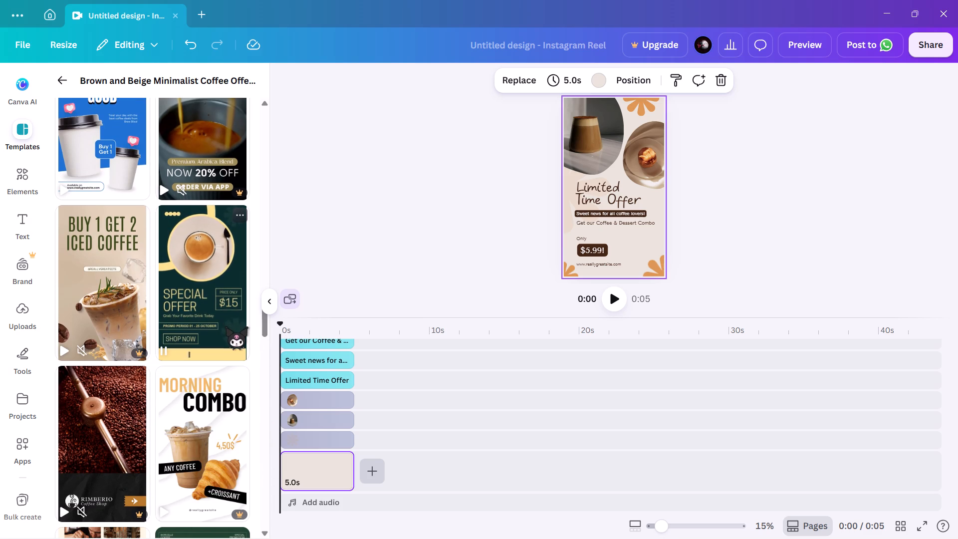
pyautogui.click(262, 322)
pyautogui.moveTo(262, 322); pyautogui.dragTo(266, 341)
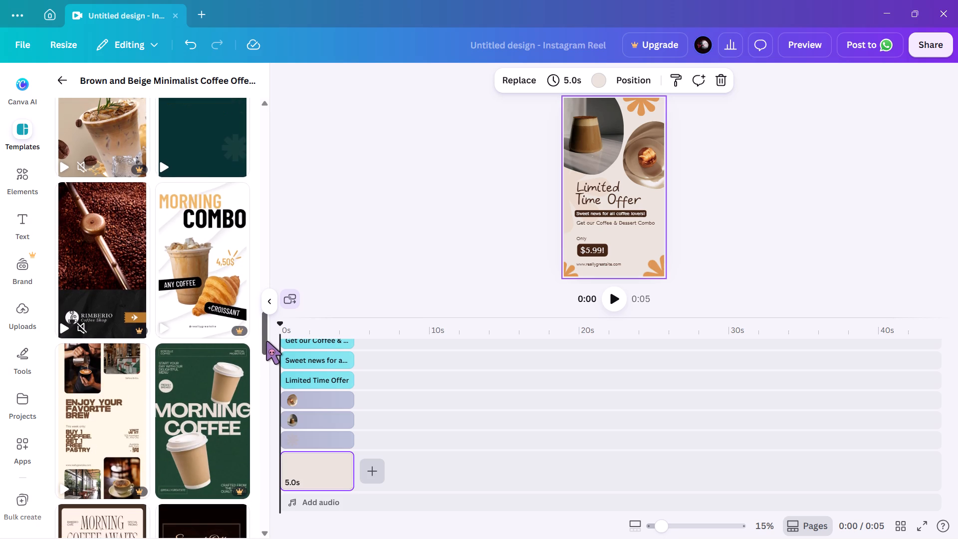
pyautogui.moveTo(266, 341); pyautogui.dragTo(266, 360)
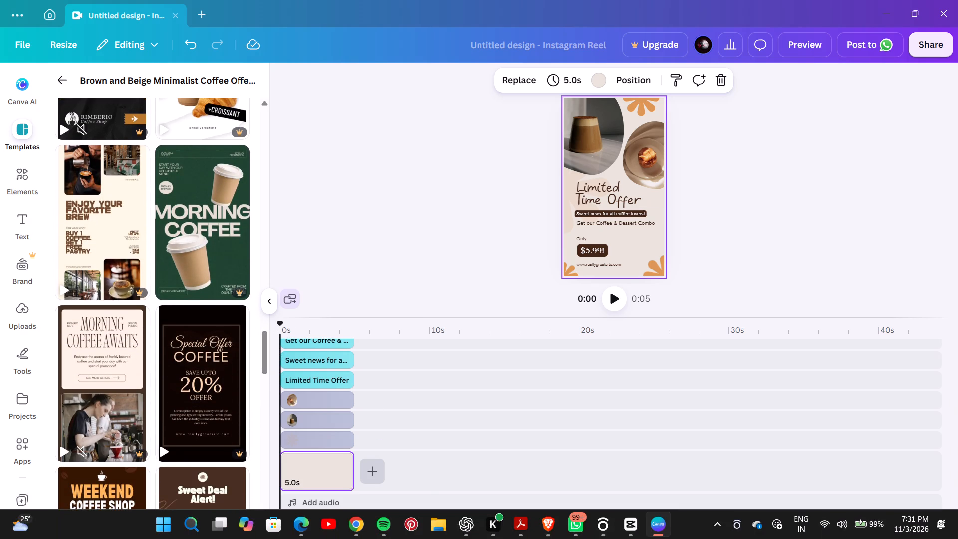
pyautogui.click(267, 365)
pyautogui.moveTo(267, 365); pyautogui.dragTo(266, 375)
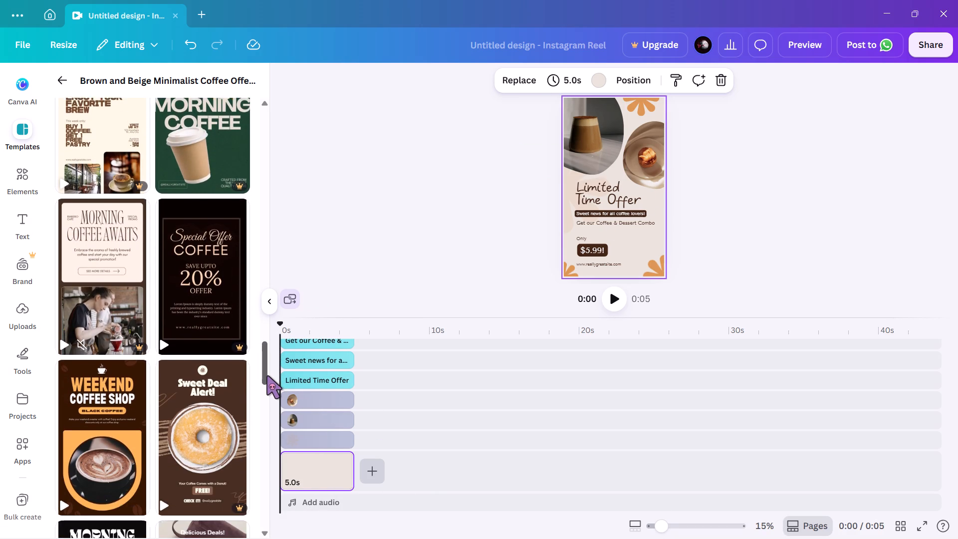
pyautogui.moveTo(266, 375); pyautogui.dragTo(266, 400)
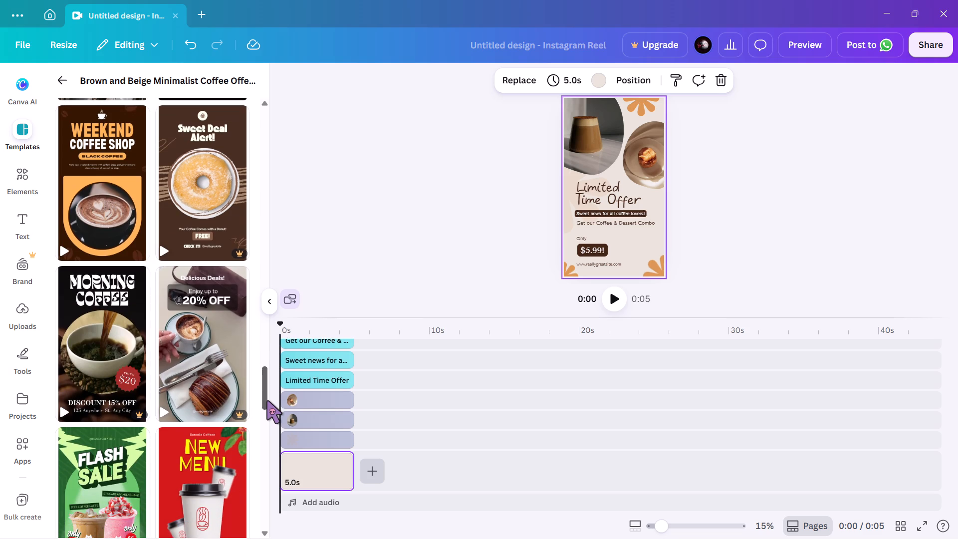
pyautogui.moveTo(266, 400); pyautogui.dragTo(264, 422)
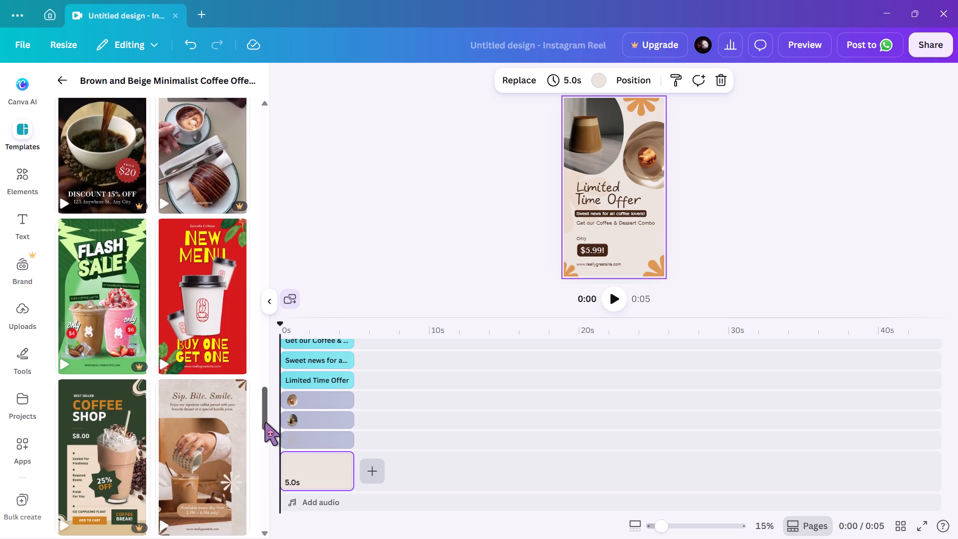
pyautogui.moveTo(264, 422); pyautogui.dragTo(264, 427)
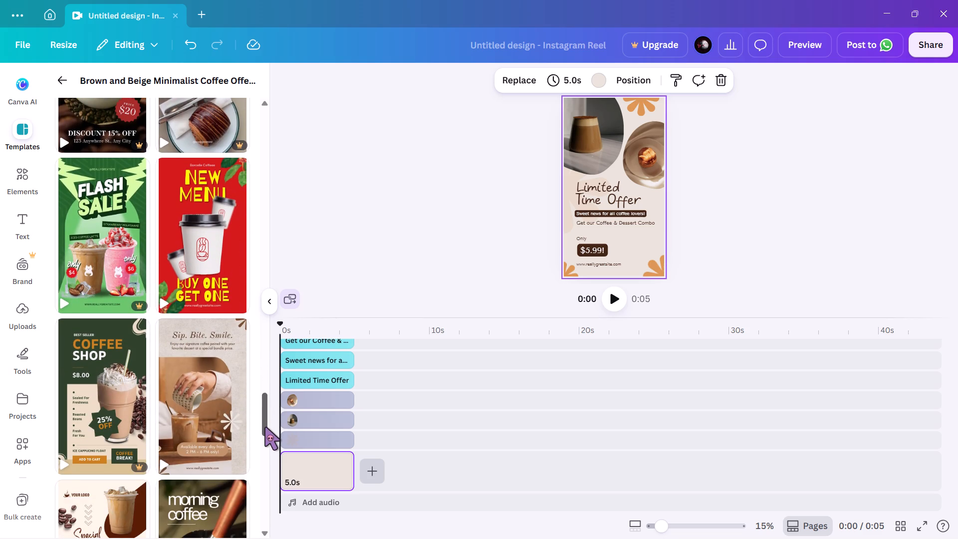
pyautogui.moveTo(264, 427); pyautogui.dragTo(262, 440)
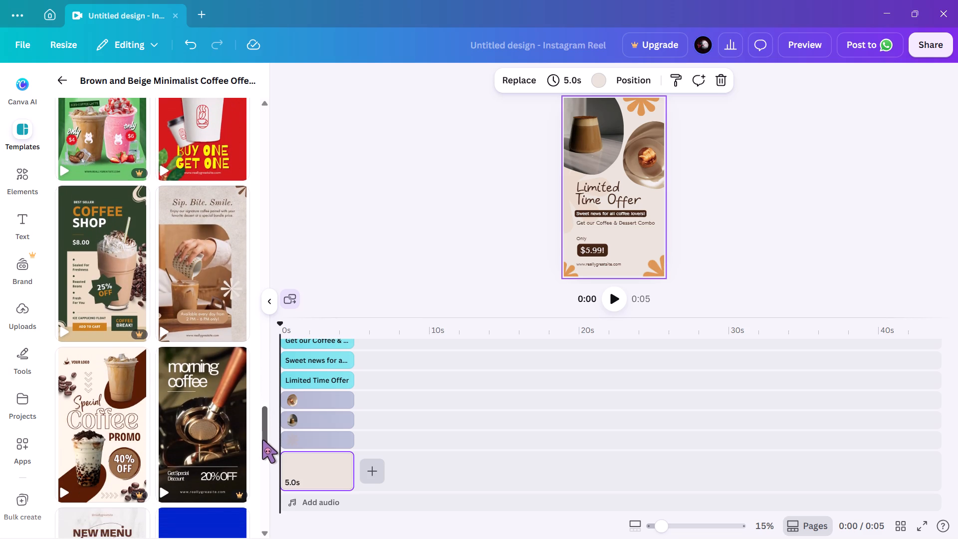
pyautogui.click(262, 424)
pyautogui.moveTo(262, 424); pyautogui.dragTo(263, 452)
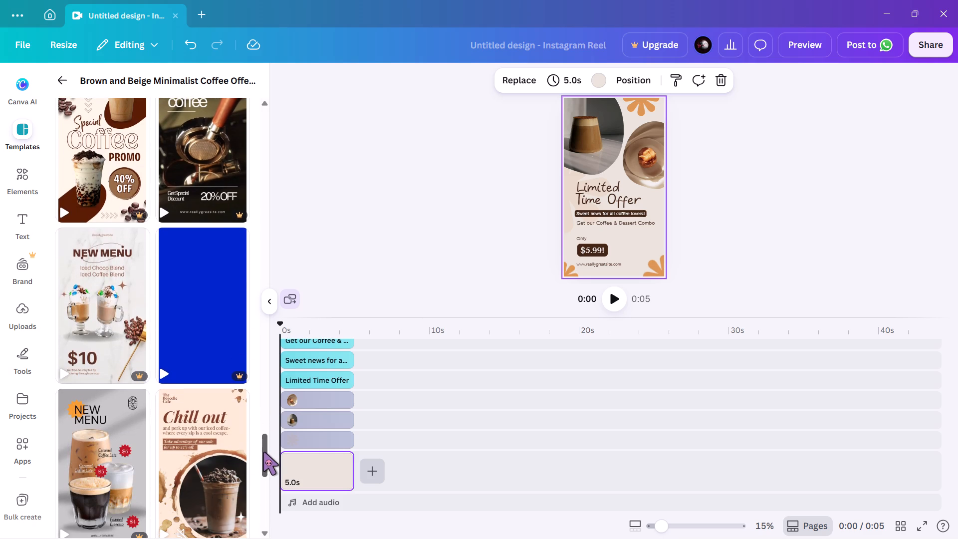
pyautogui.moveTo(263, 452); pyautogui.dragTo(262, 464)
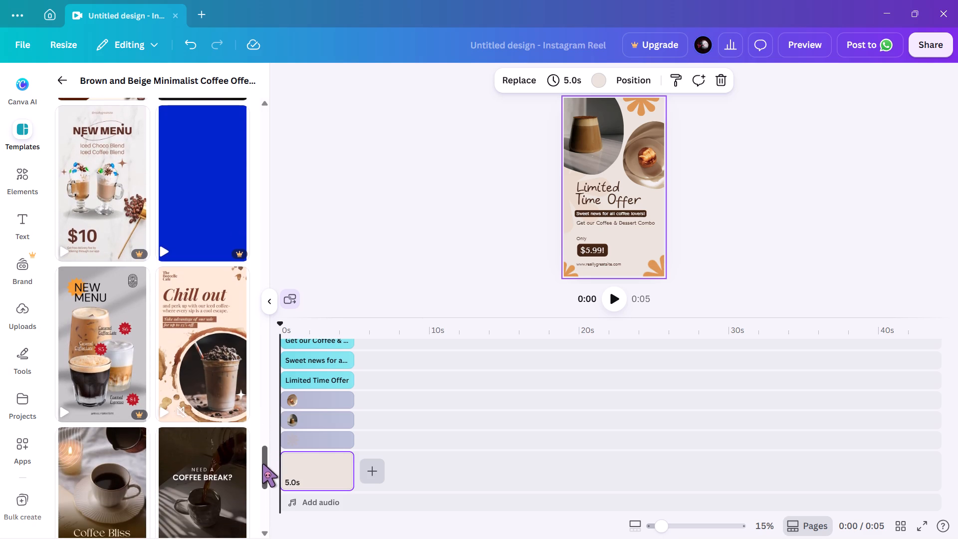
pyautogui.moveTo(262, 464); pyautogui.dragTo(259, 479)
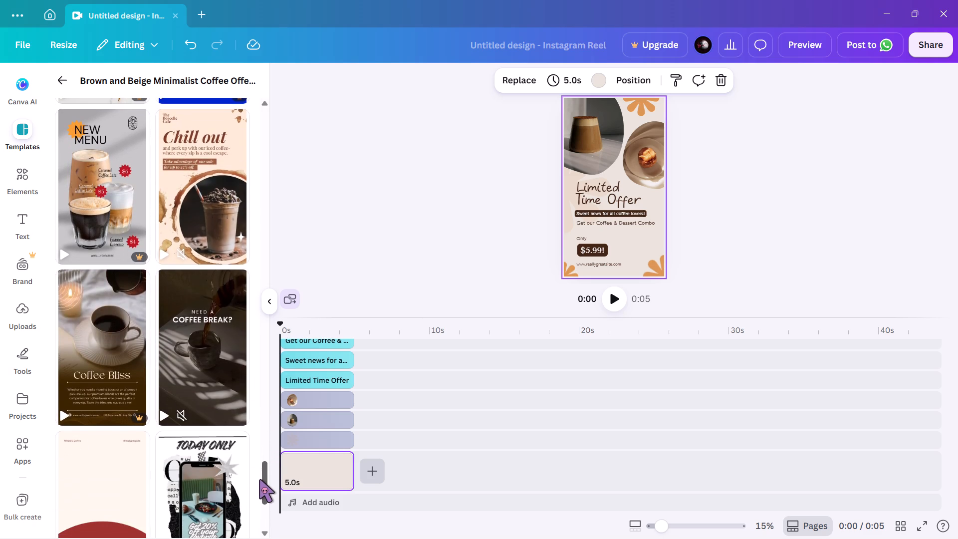
pyautogui.moveTo(259, 479); pyautogui.dragTo(258, 495)
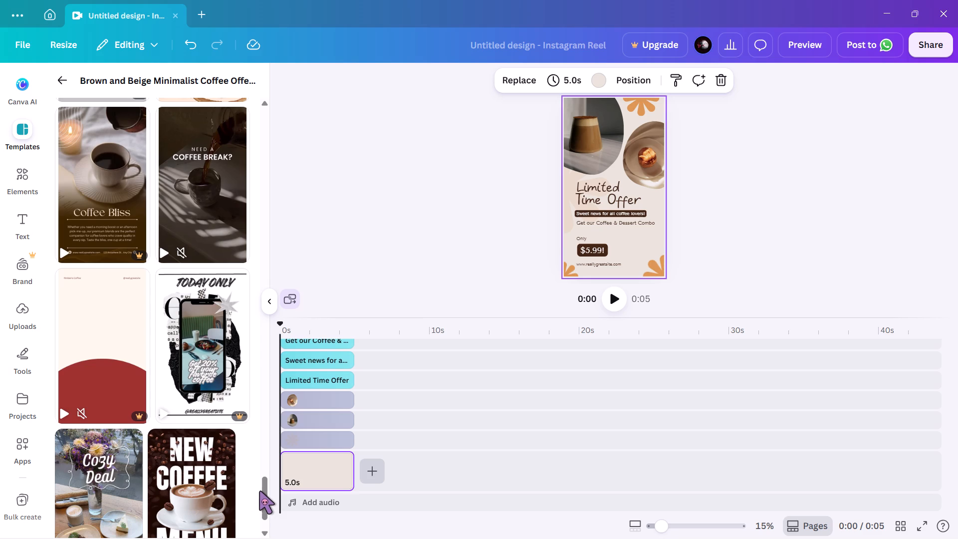
pyautogui.click(260, 487)
pyautogui.moveTo(260, 487); pyautogui.dragTo(263, 500)
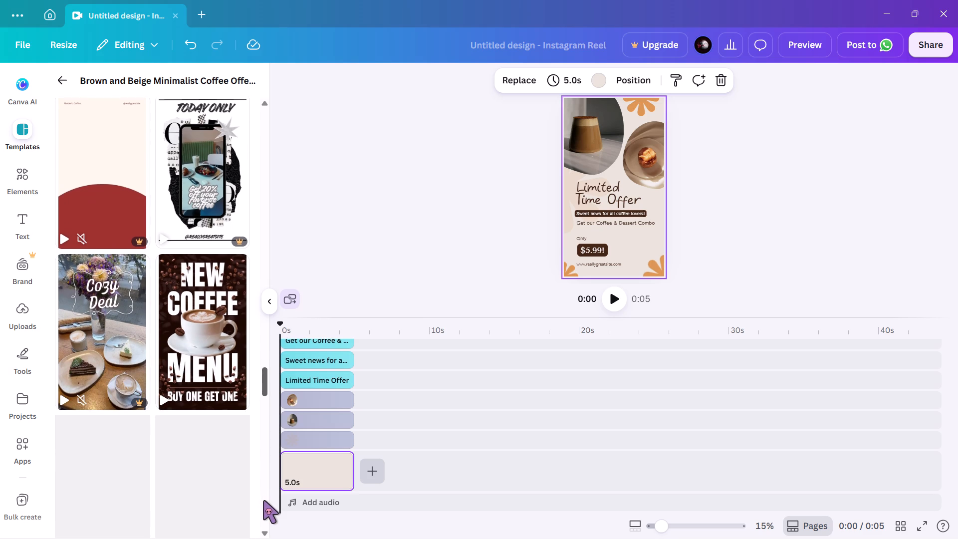
pyautogui.moveTo(263, 500); pyautogui.dragTo(266, 513)
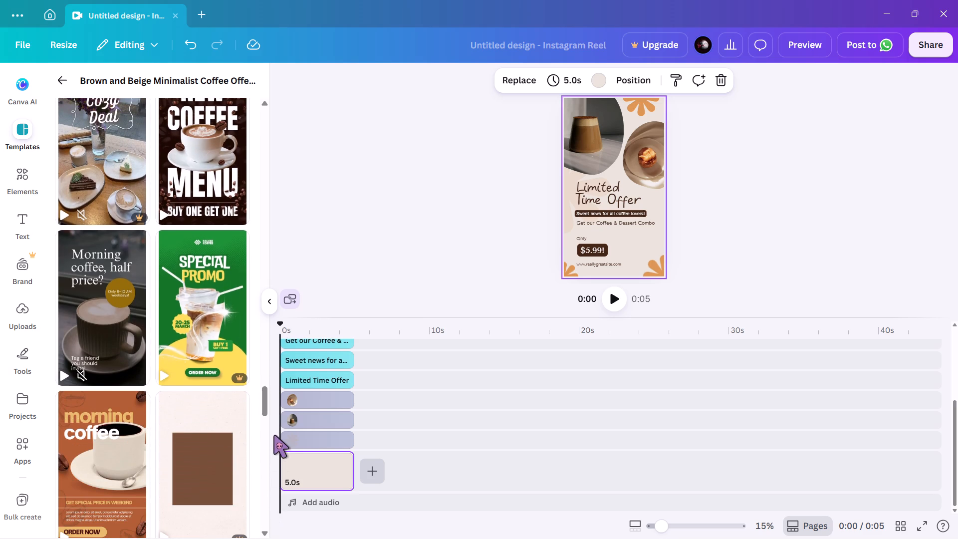
pyautogui.click(268, 399)
pyautogui.moveTo(268, 399); pyautogui.dragTo(269, 426)
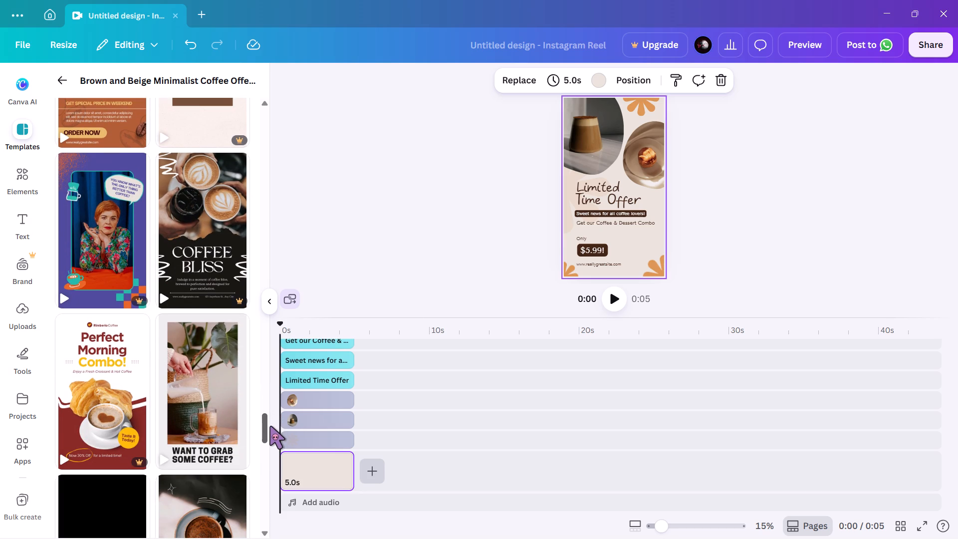
pyautogui.moveTo(269, 426); pyautogui.dragTo(271, 441)
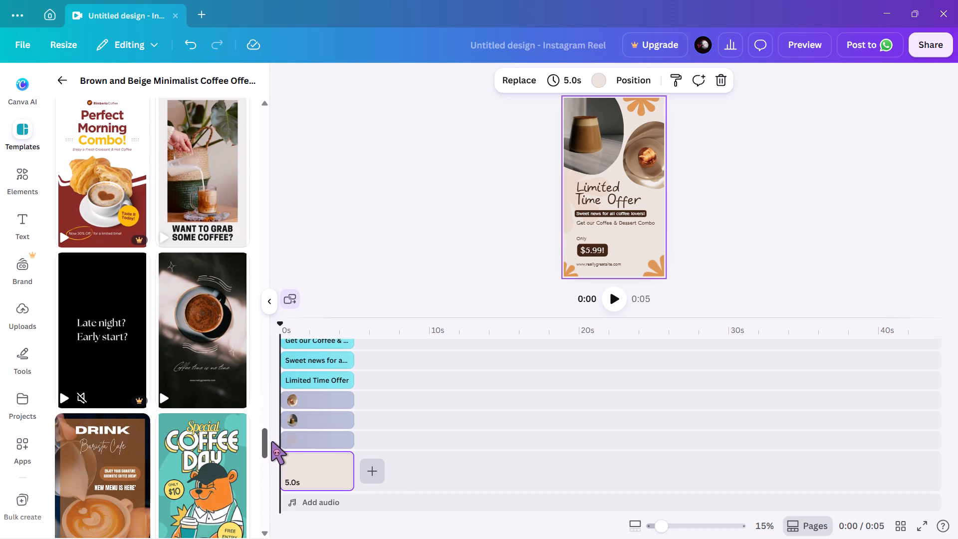
pyautogui.moveTo(271, 441); pyautogui.dragTo(272, 436)
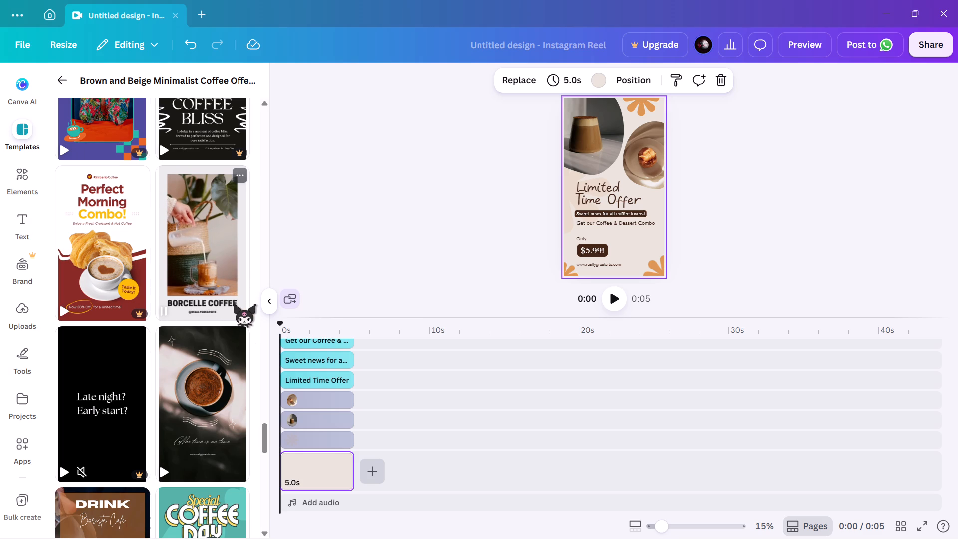
pyautogui.click(264, 431)
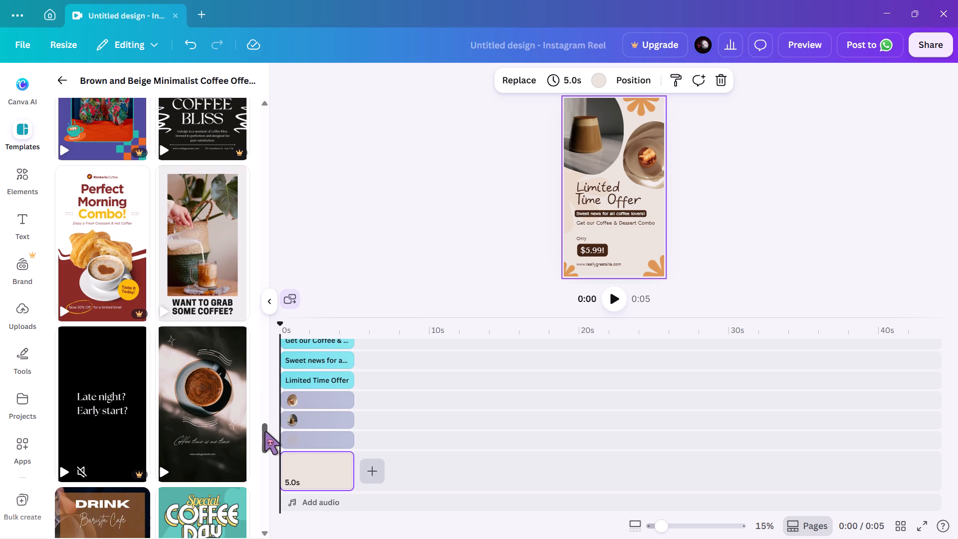
pyautogui.moveTo(264, 431); pyautogui.dragTo(268, 445)
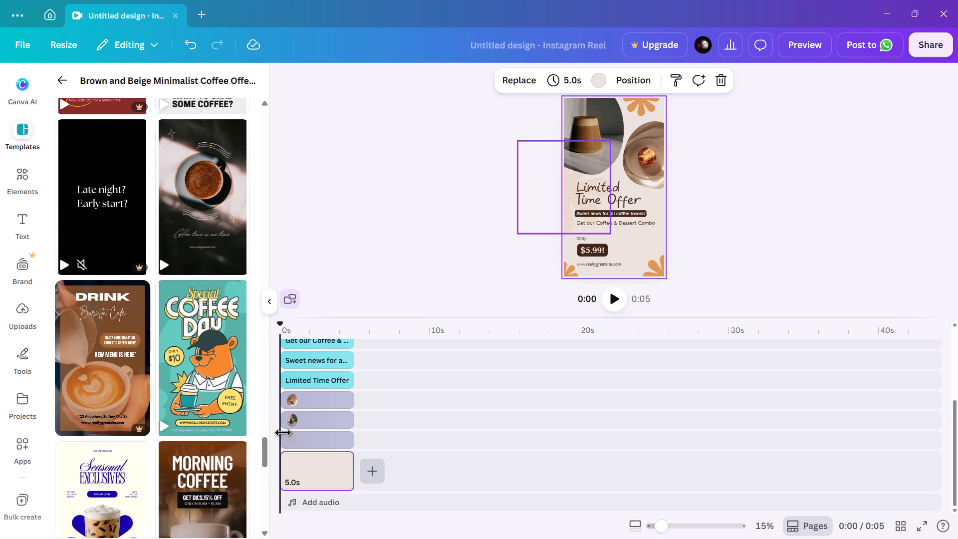
pyautogui.click(262, 462)
pyautogui.moveTo(262, 462); pyautogui.dragTo(263, 474)
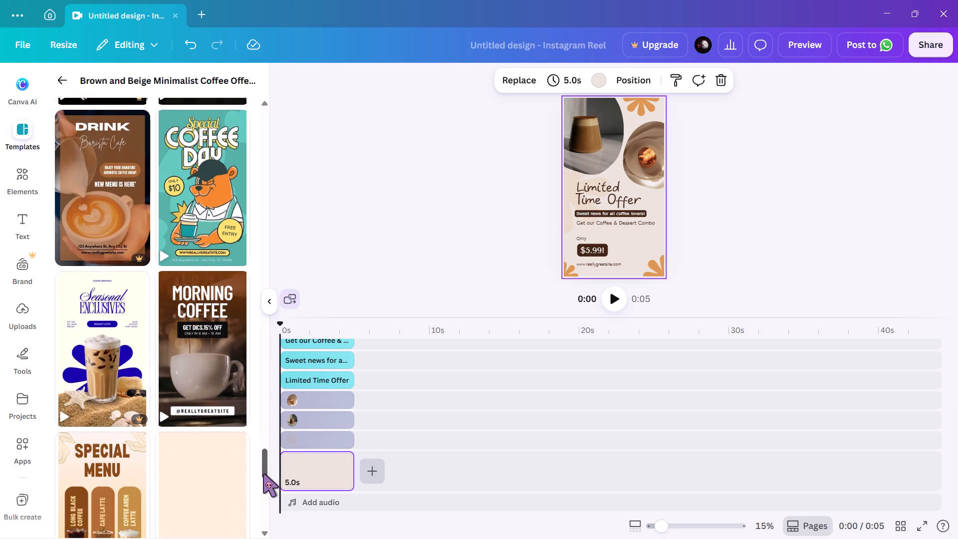
pyautogui.moveTo(263, 474); pyautogui.dragTo(265, 478)
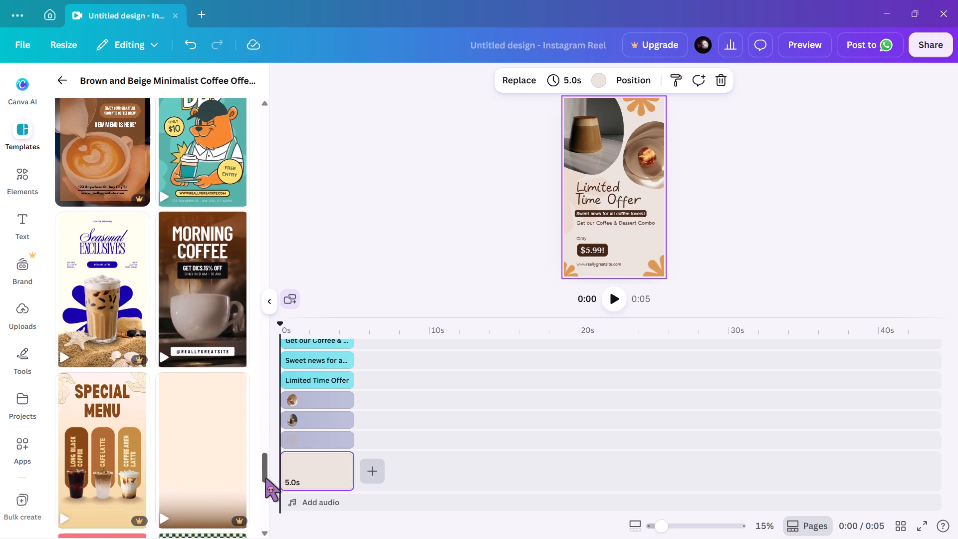
pyautogui.moveTo(265, 478); pyautogui.dragTo(267, 489)
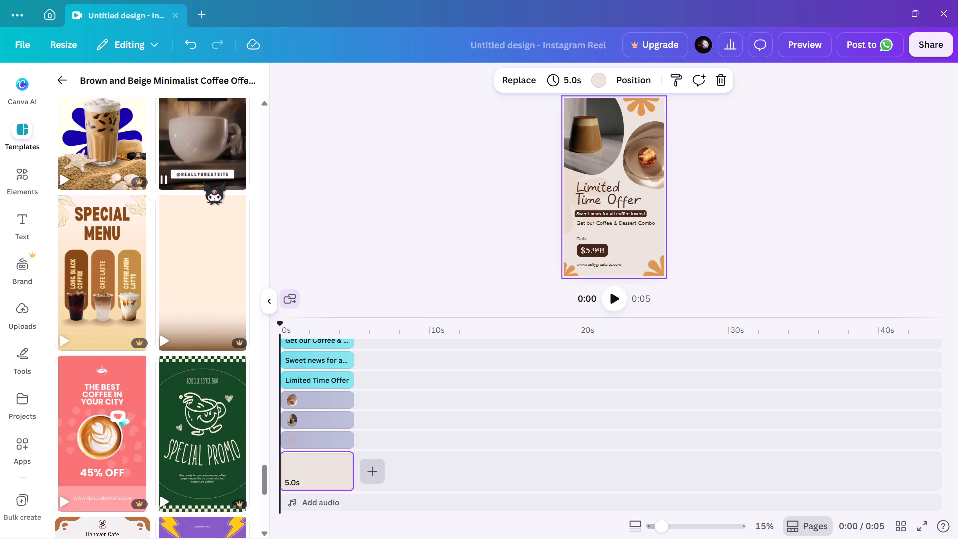
pyautogui.click(262, 484)
pyautogui.moveTo(262, 484); pyautogui.dragTo(264, 498)
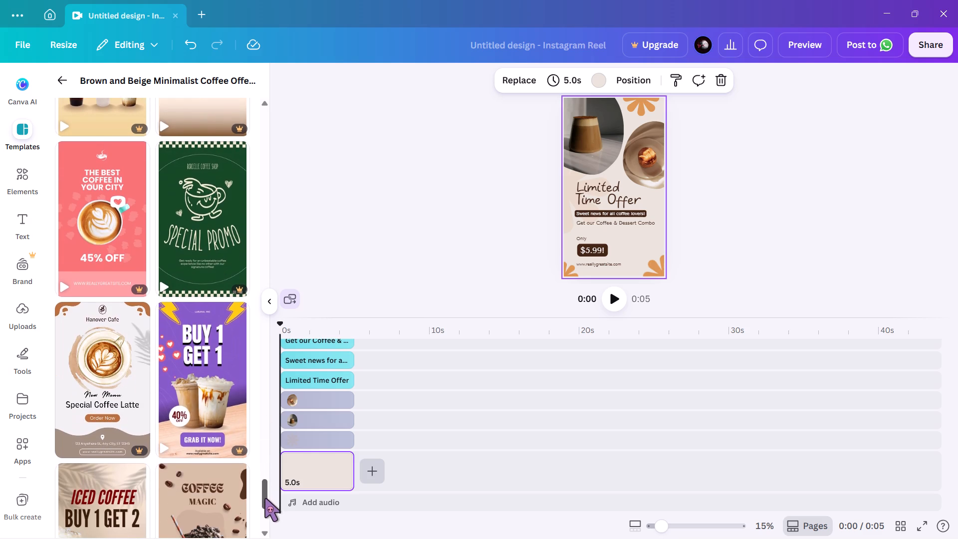
pyautogui.moveTo(264, 498); pyautogui.dragTo(266, 512)
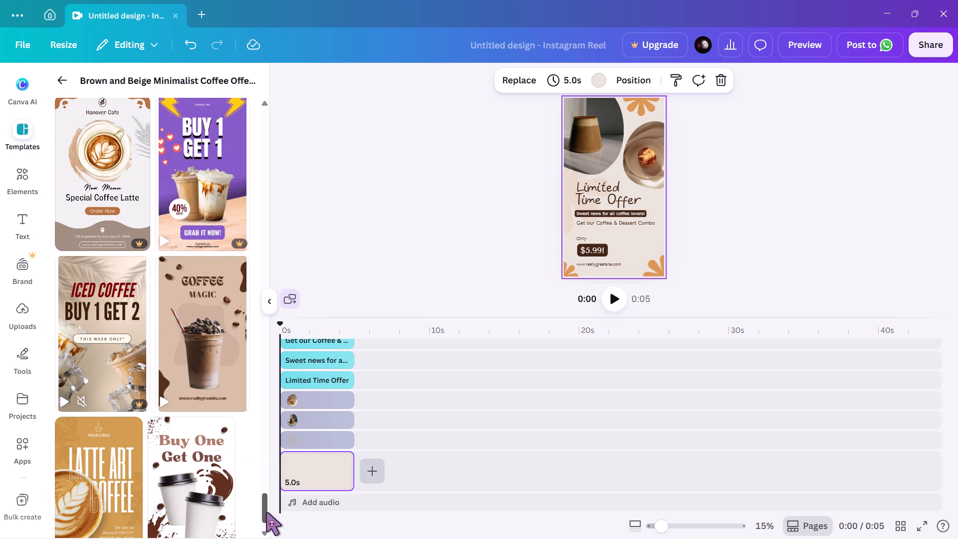
pyautogui.moveTo(266, 512); pyautogui.dragTo(270, 520)
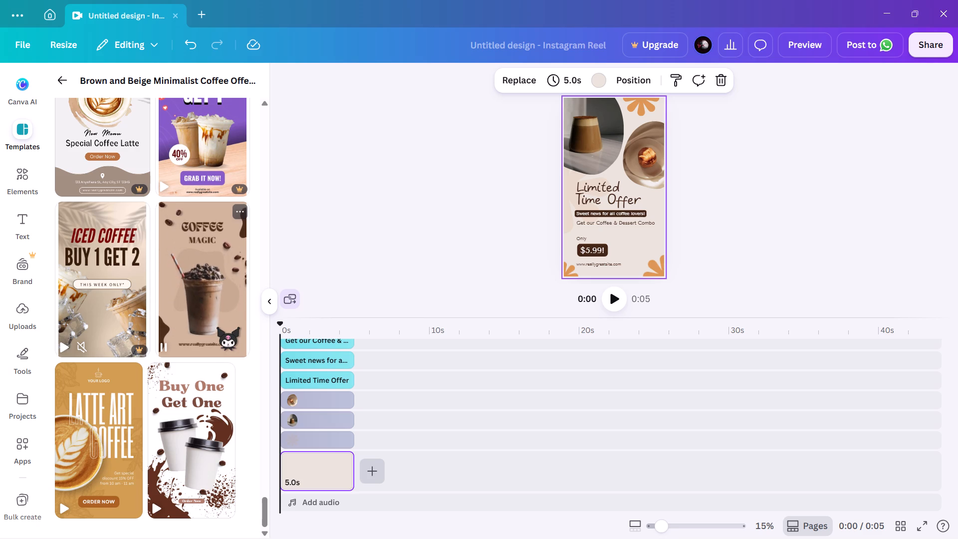
# Leave the reel design for the home page, dismiss the "Create a design" window and open the Templates view.
pyautogui.click(61, 82)
pyautogui.click(51, 7)
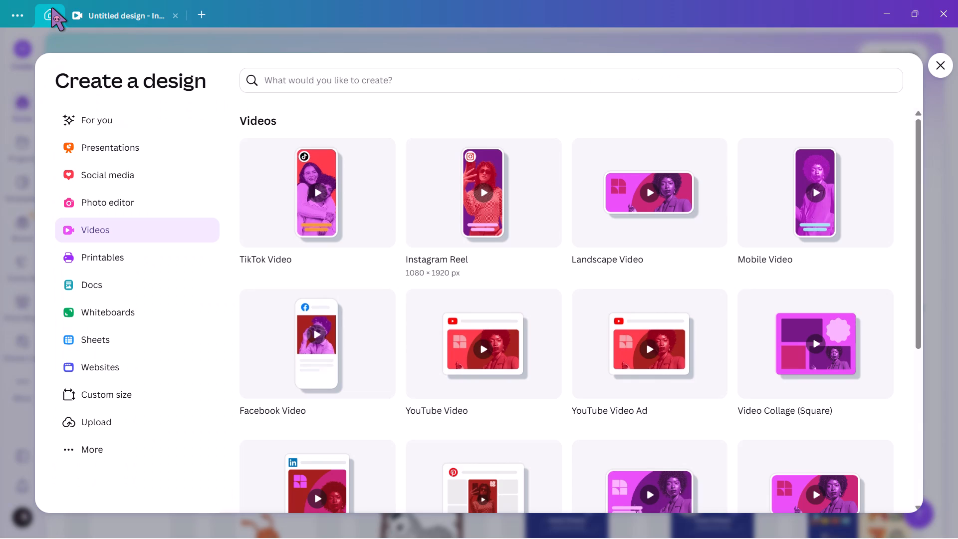
pyautogui.click(944, 74)
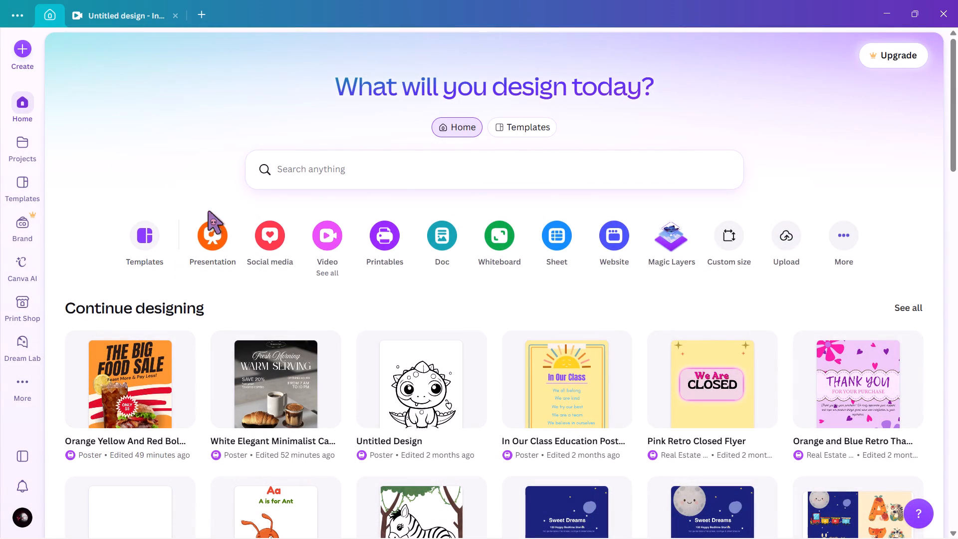
pyautogui.click(508, 125)
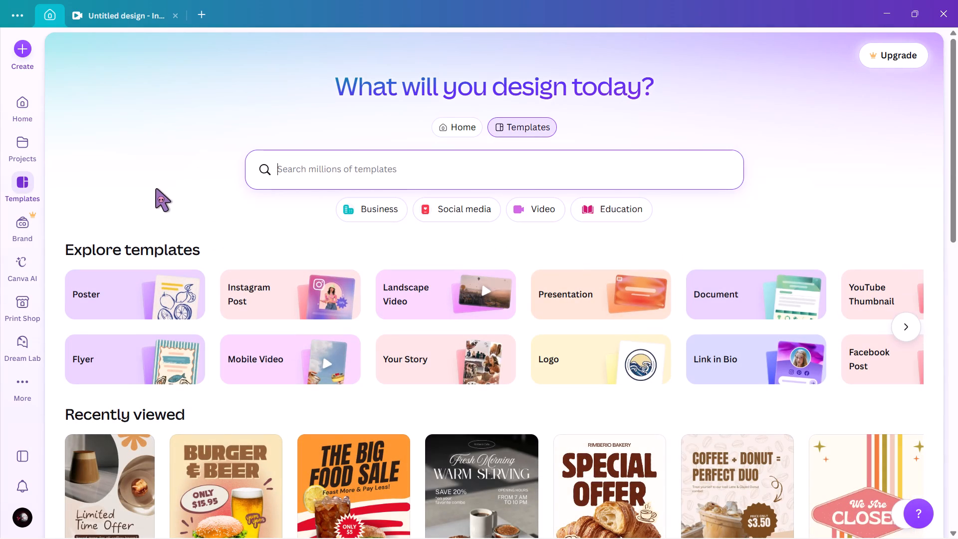
# Look through the template collections, from "Explore templates" down to "Personal Brand Instagram Posts".
pyautogui.press('Down')
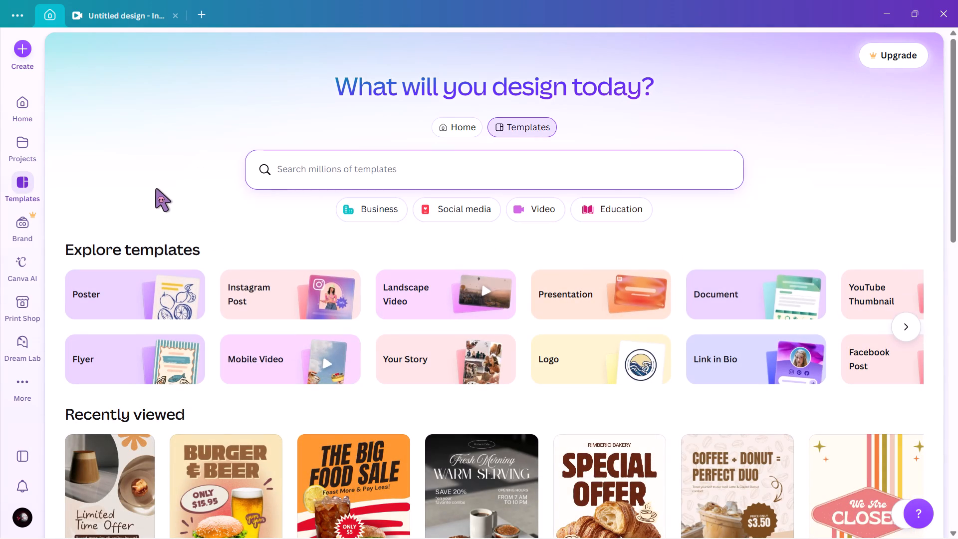
pyautogui.click(152, 186)
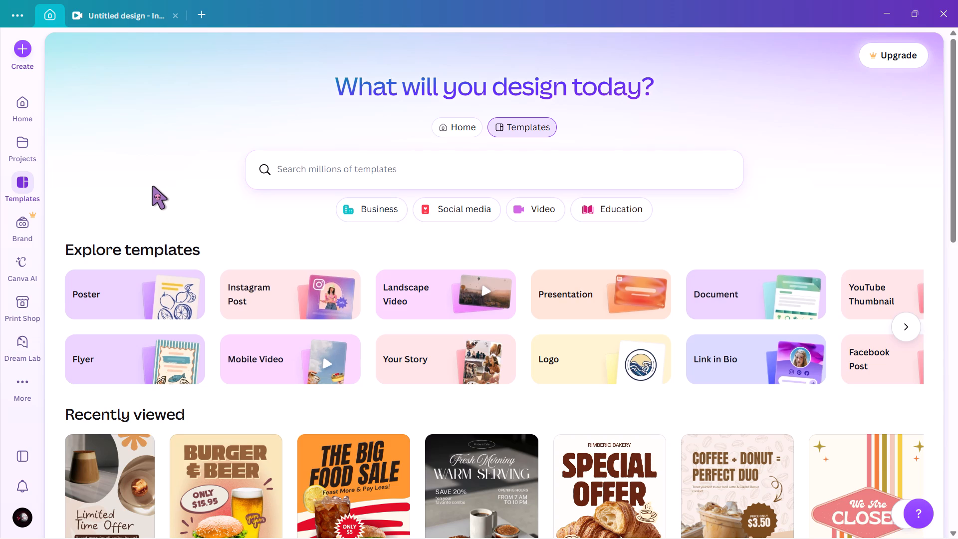
pyautogui.press('Down')
pyautogui.press('Down')
pyautogui.press('Down')
pyautogui.press('Down')
pyautogui.press('Down')
pyautogui.press('Down')
pyautogui.press('Down')
pyautogui.press('Down')
pyautogui.press('Down')
pyautogui.press('Down')
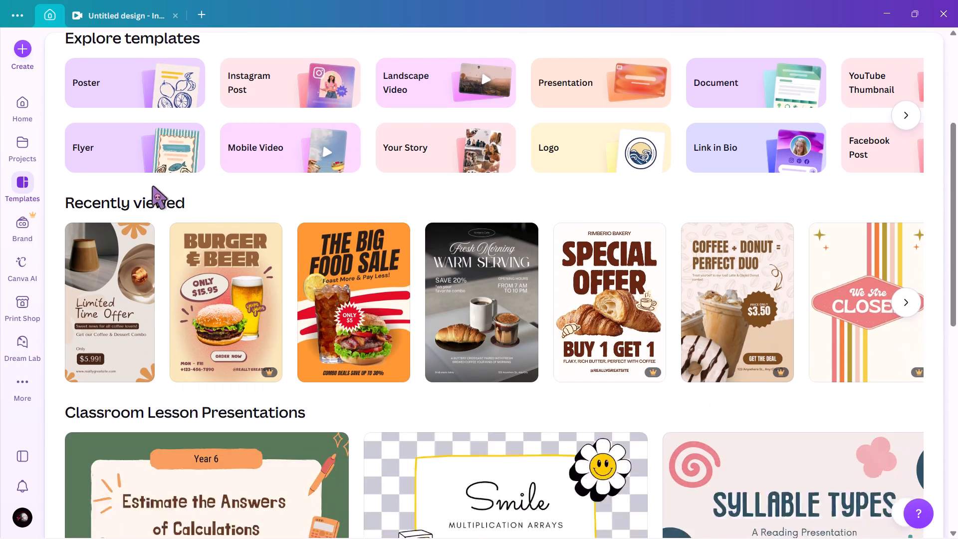
pyautogui.press('Down')
pyautogui.press('Down')
pyautogui.press('Down')
pyautogui.press('Down')
pyautogui.press('Down')
pyautogui.press('Down')
pyautogui.press('Down')
pyautogui.press('Down')
pyautogui.press('Down')
pyautogui.press('Down')
pyautogui.press('Down')
pyautogui.press('Down')
pyautogui.press('Down')
pyautogui.press('Down')
pyautogui.press('Down')
pyautogui.press('Down')
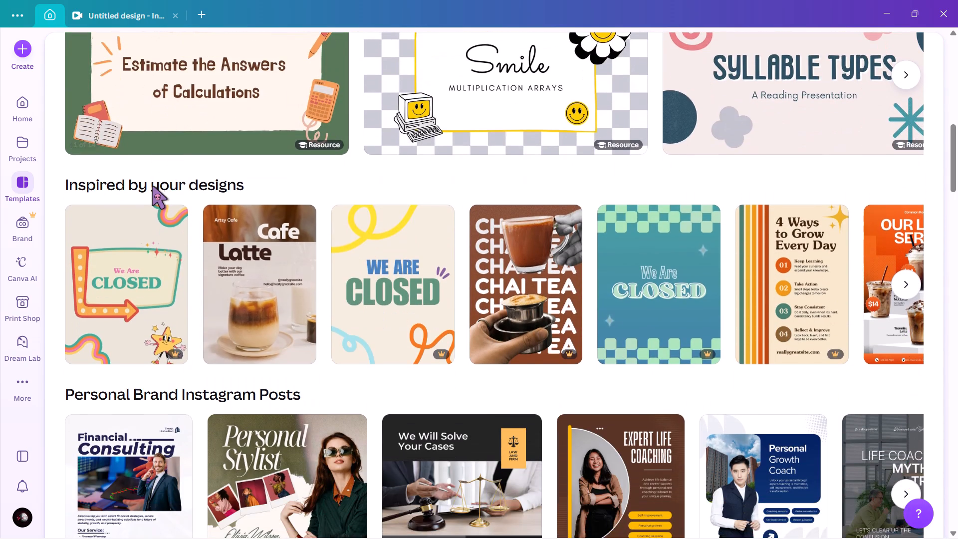
pyautogui.press('Up')
pyautogui.press('Up')
pyautogui.press('Up')
pyautogui.press('Up')
pyautogui.press('Up')
pyautogui.press('Up')
pyautogui.press('Up')
pyautogui.press('Up')
pyautogui.press('Up')
pyautogui.press('Up')
pyautogui.press('Up')
pyautogui.press('Up')
pyautogui.press('Up')
pyautogui.press('Up')
pyautogui.press('Up')
pyautogui.press('Up')
pyautogui.press('Up')
pyautogui.press('Up')
pyautogui.press('Up')
pyautogui.press('Up')
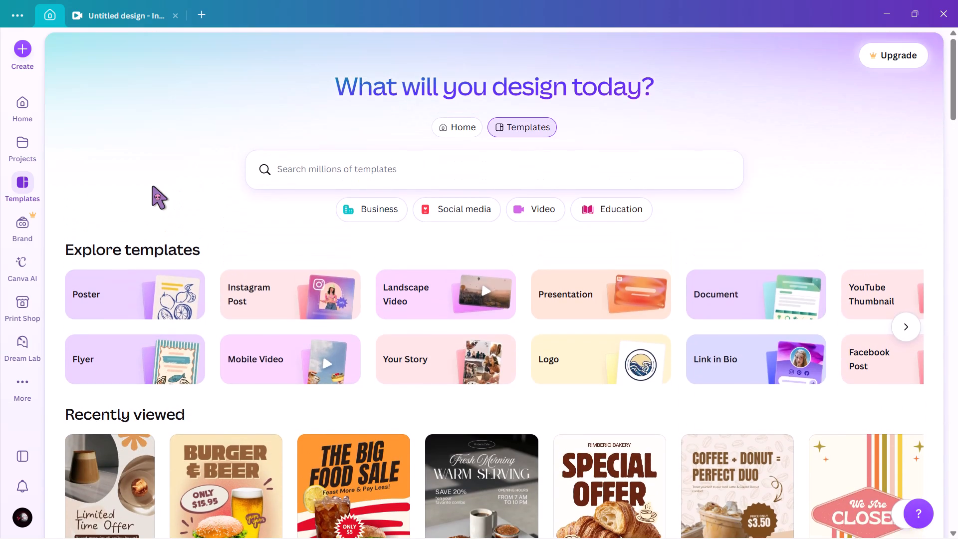
# Start a new search of the template library.
pyautogui.click(438, 169)
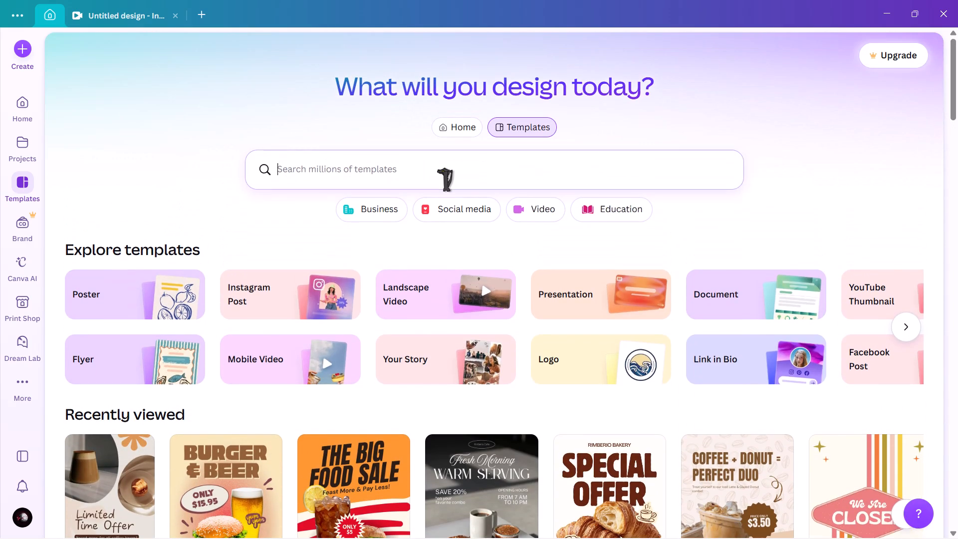
# Search the template library for "coffee and burger combo".
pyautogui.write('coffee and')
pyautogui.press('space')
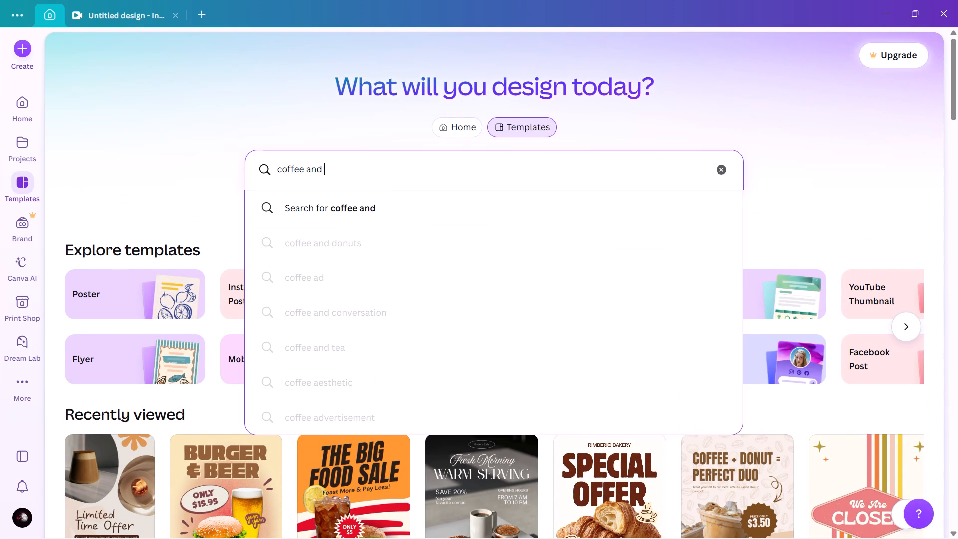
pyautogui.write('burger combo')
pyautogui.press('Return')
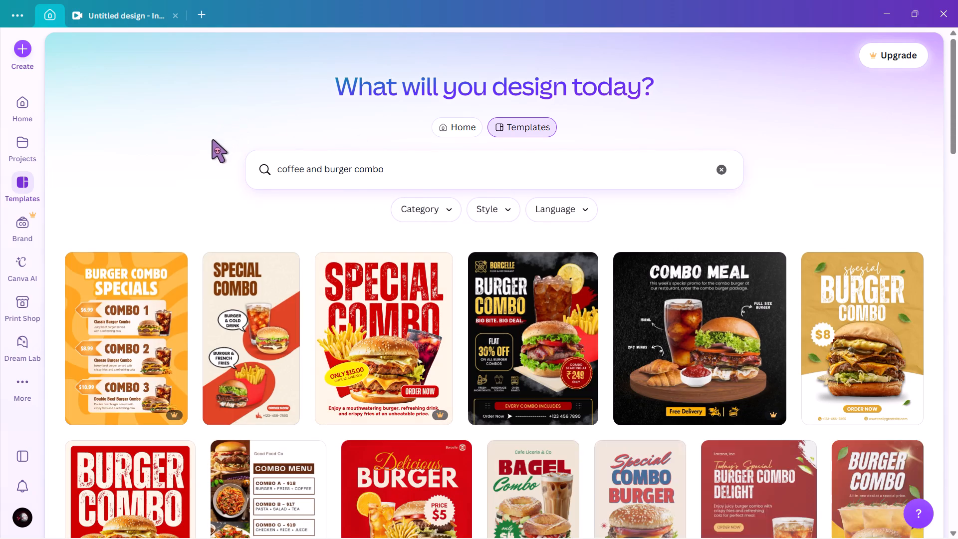
# Look through the category filter choices for the coffee and burger combo templates.
pyautogui.click(419, 210)
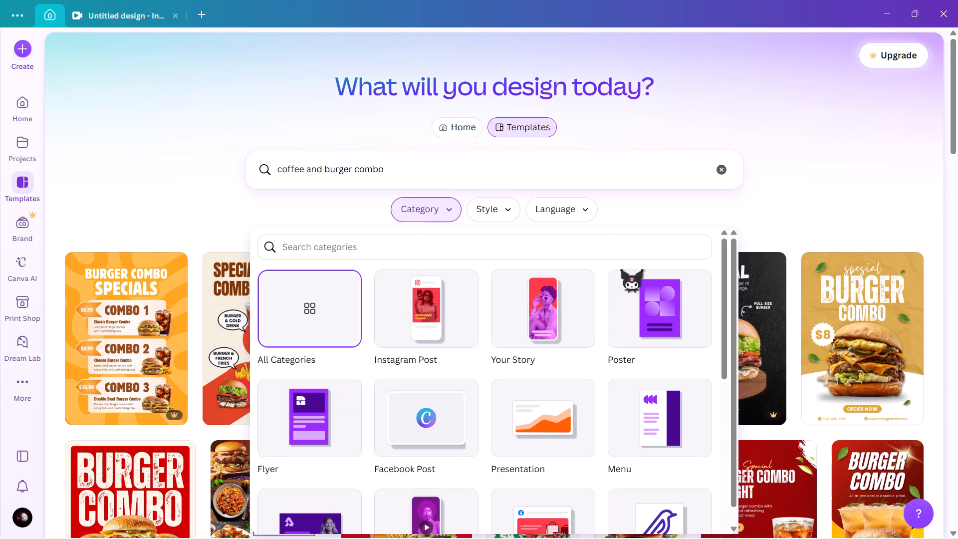
pyautogui.click(725, 273)
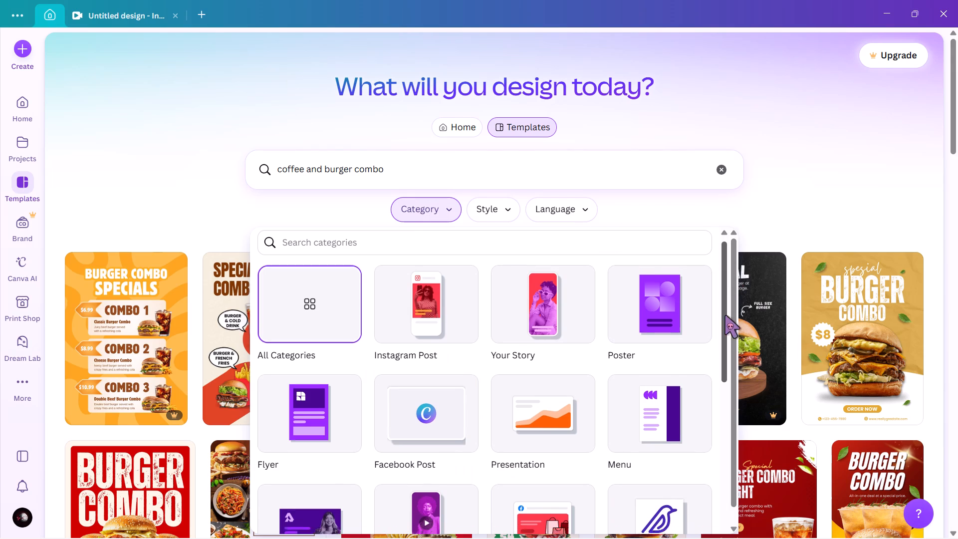
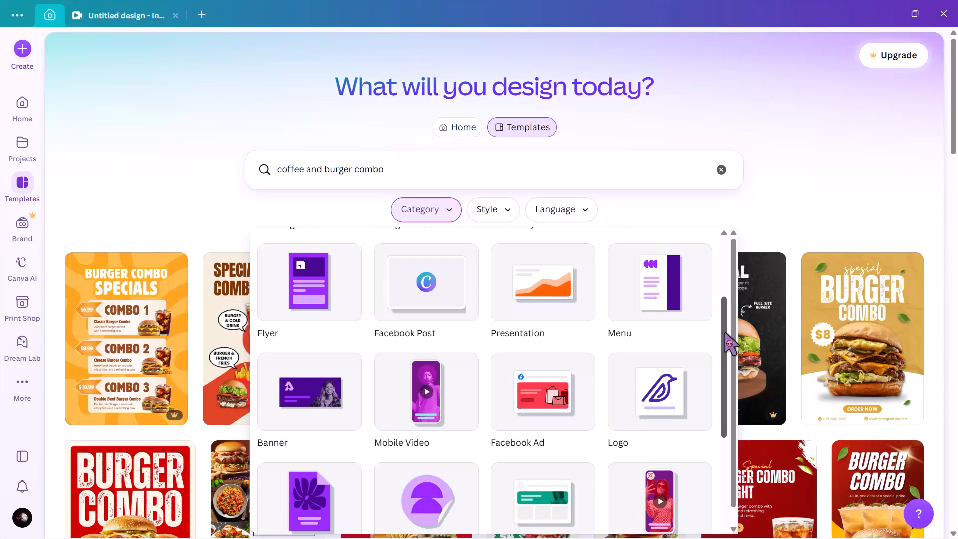
# Filter the "coffee and burger combo" template results to the Instagram Reel category.
pyautogui.moveTo(724, 332); pyautogui.dragTo(727, 410)
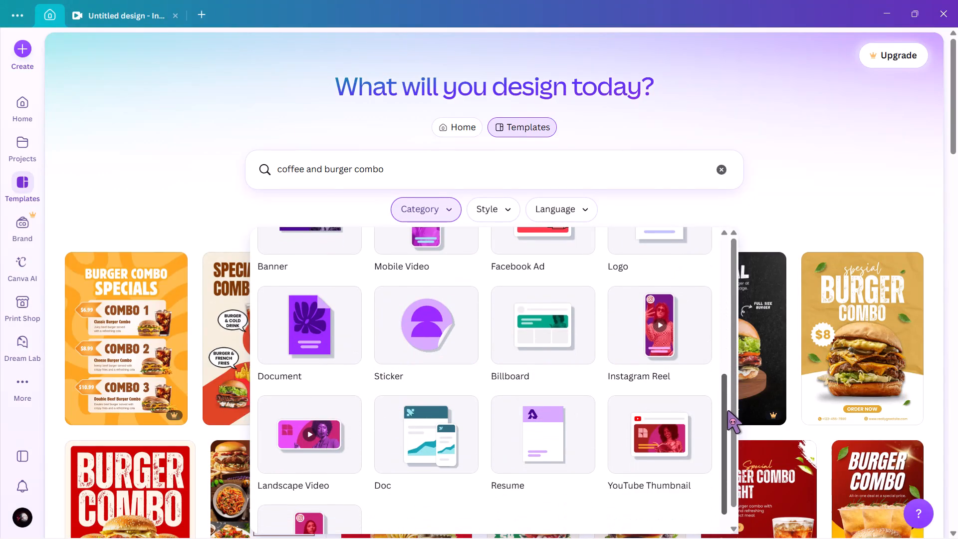
pyautogui.moveTo(727, 410); pyautogui.dragTo(727, 414)
pyautogui.click(671, 315)
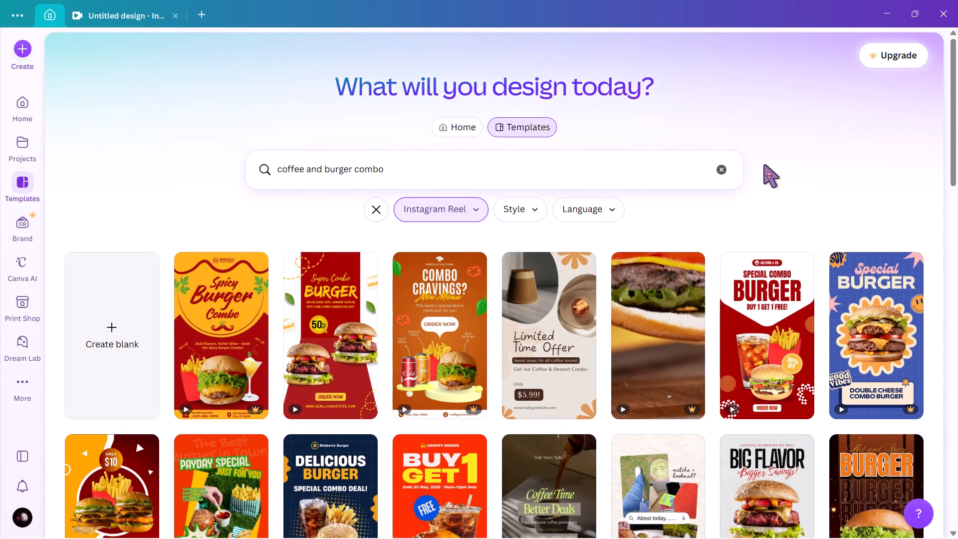
# Look through the Instagram Reel templates for "coffee and burger combo" to find a suitable combo deal design.
pyautogui.press('Down')
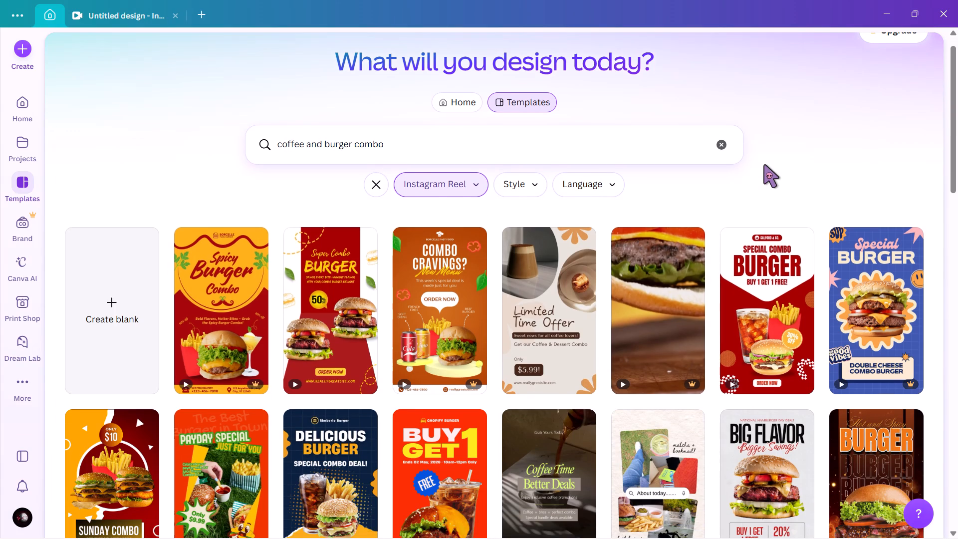
pyautogui.press('Down')
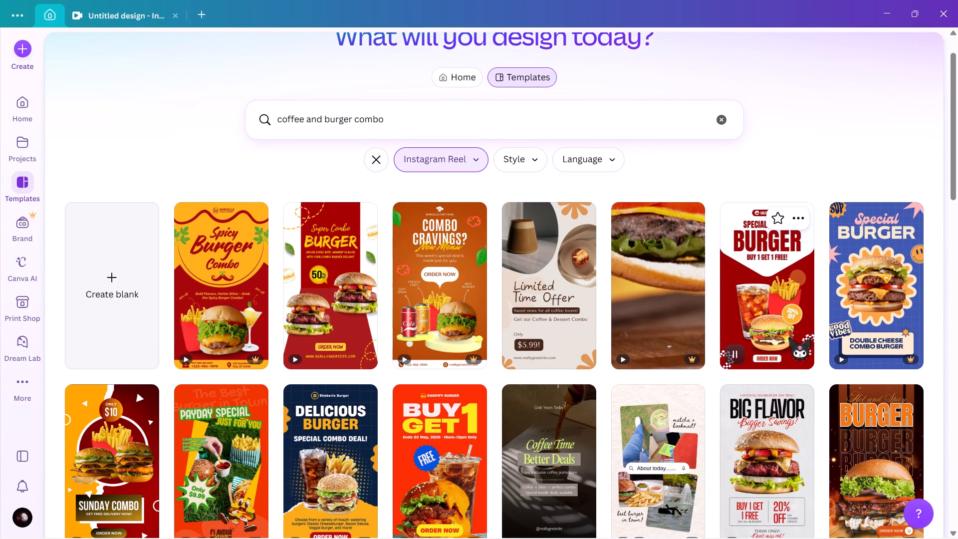
pyautogui.press('Down')
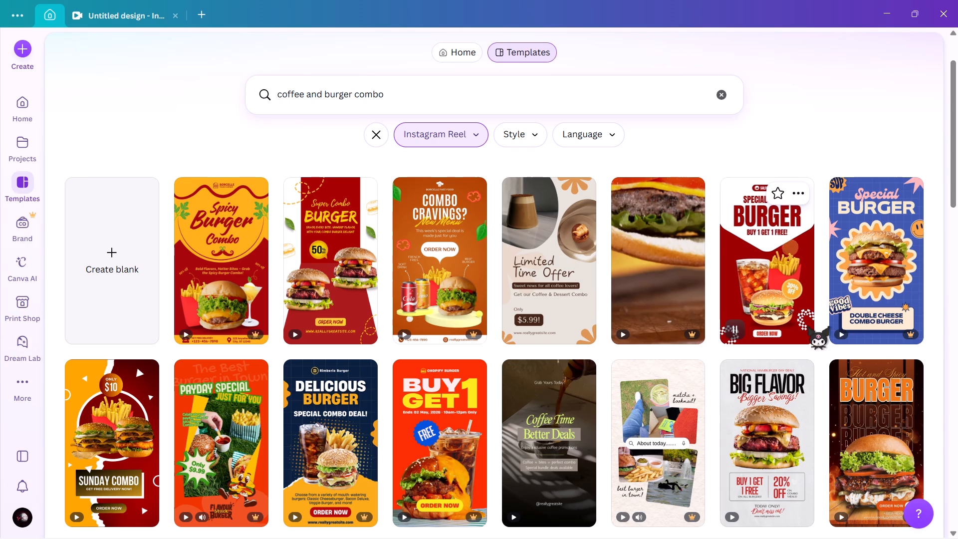
pyautogui.press('Down')
pyautogui.press('Down')
pyautogui.press('Down')
pyautogui.press('Down')
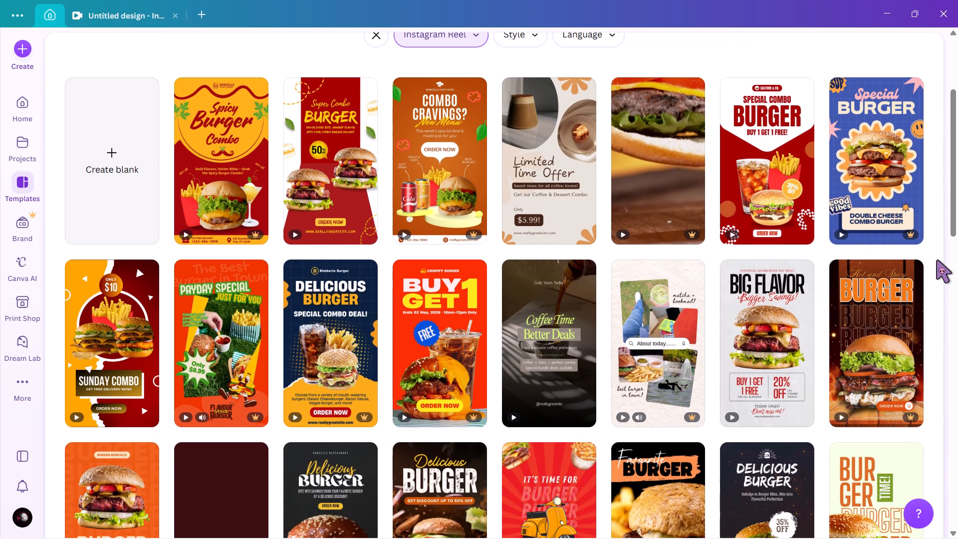
pyautogui.press('Down')
pyautogui.press('Down')
pyautogui.press('Down')
pyautogui.press('Down')
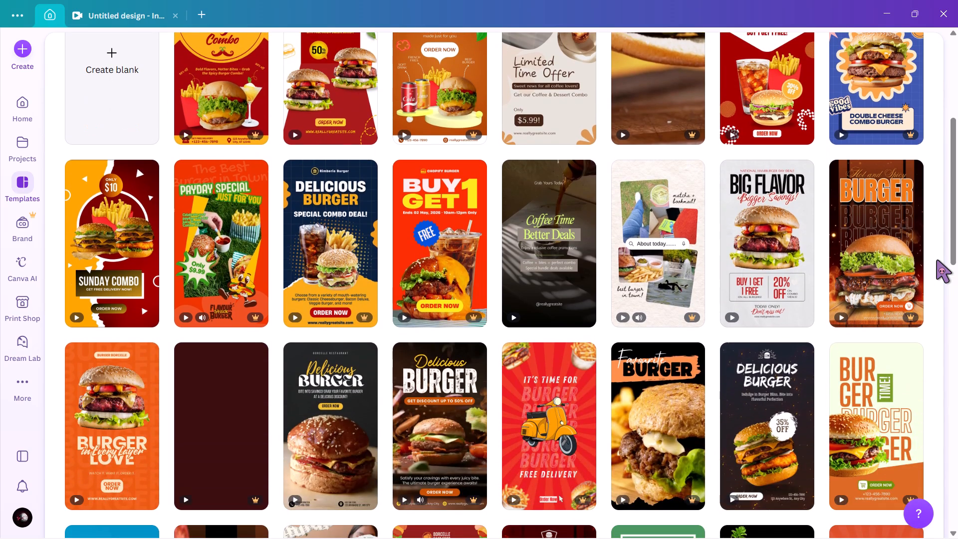
pyautogui.press('Down')
pyautogui.press('Down')
pyautogui.press('Down')
pyautogui.press('Down')
pyautogui.press('Down')
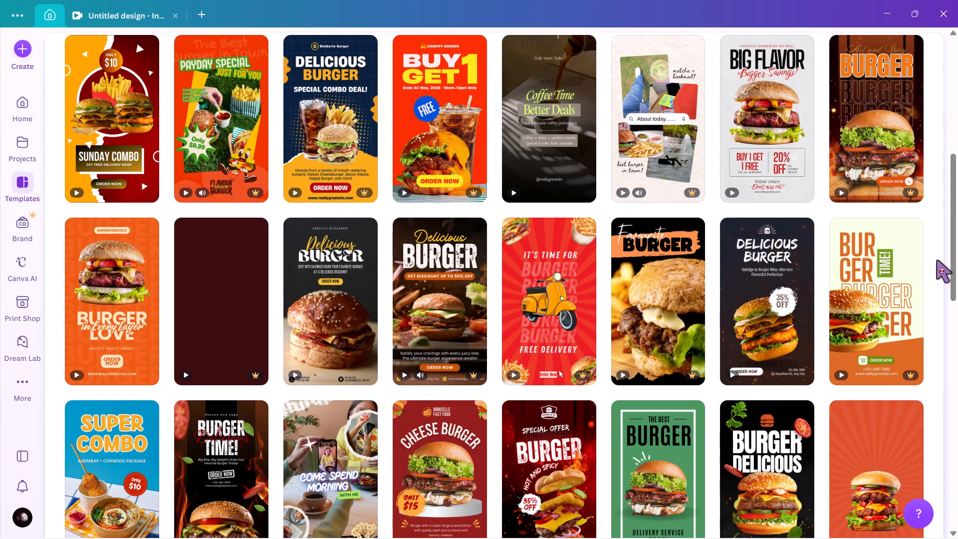
pyautogui.press('Down')
pyautogui.press('Down')
pyautogui.press('Down')
pyautogui.press('Down')
pyautogui.press('Down')
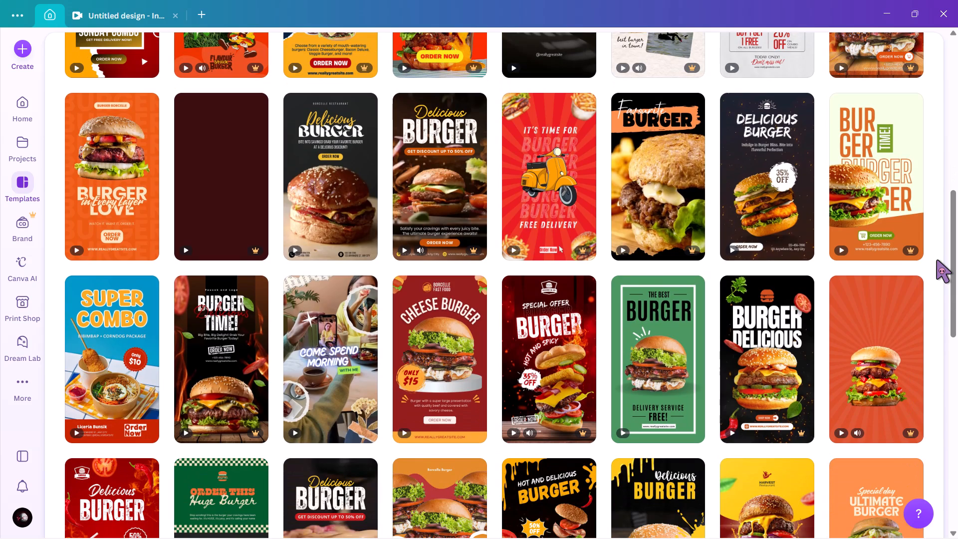
pyautogui.press('Down')
pyautogui.press('Down')
pyautogui.press('Down')
pyautogui.press('Down')
pyautogui.press('Down')
pyautogui.press('Down')
pyautogui.press('Down')
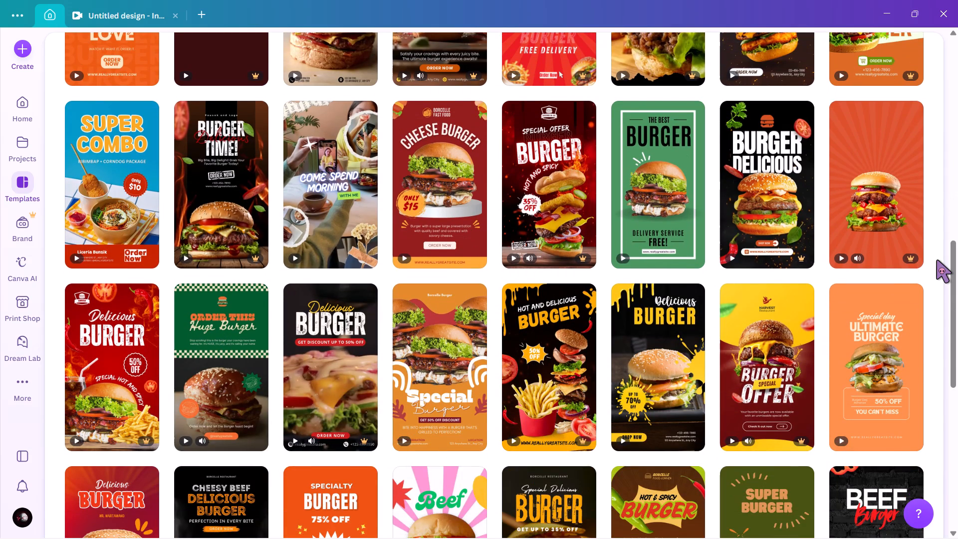
pyautogui.press('Down')
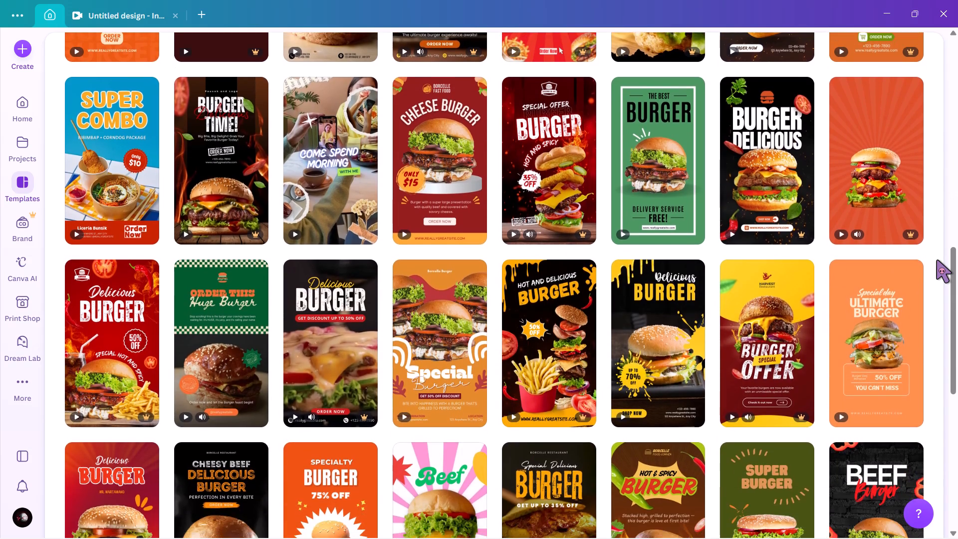
pyautogui.press('Down')
pyautogui.press('Down')
pyautogui.press('Down')
pyautogui.press('Down')
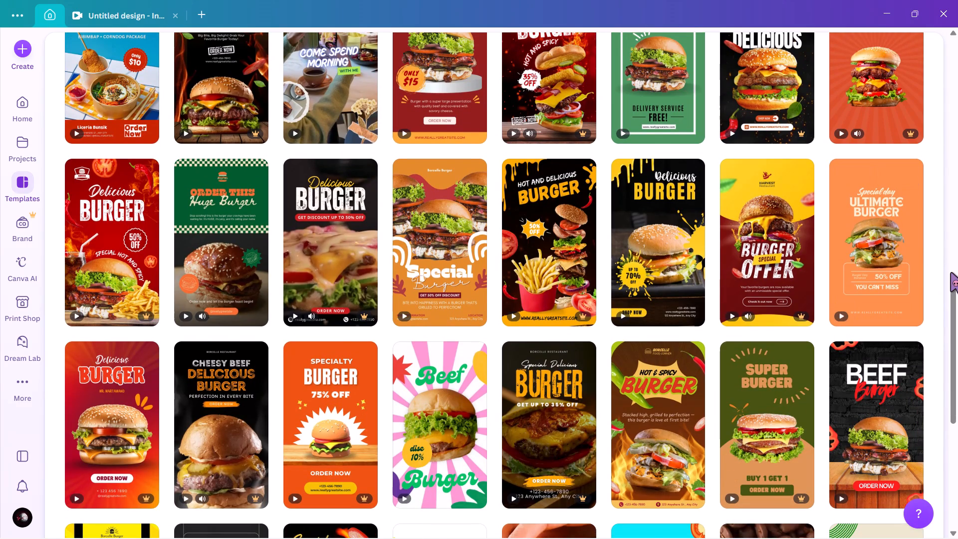
pyautogui.press('Down')
pyautogui.press('Down')
pyautogui.press('Down')
pyautogui.press('Down')
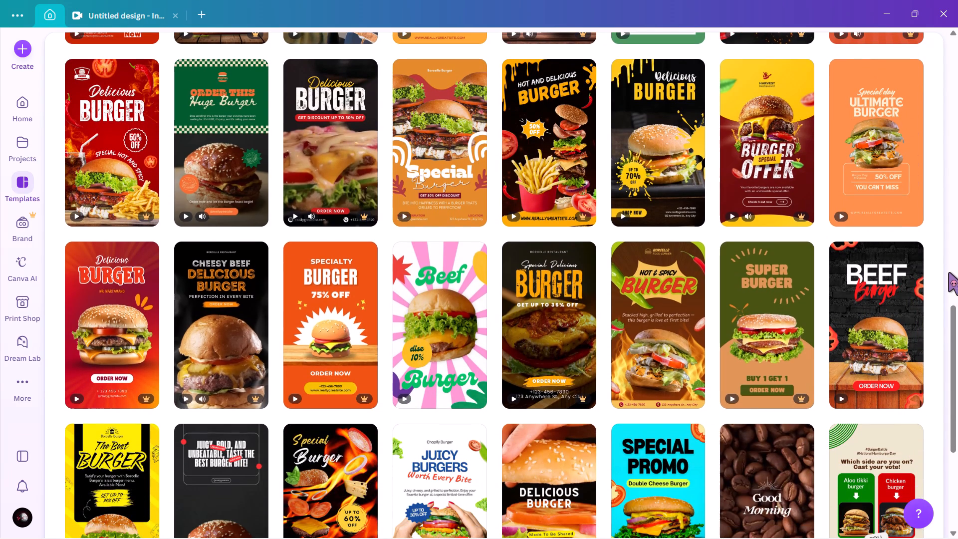
pyautogui.press('Down')
pyautogui.press('Down')
pyautogui.press('Down')
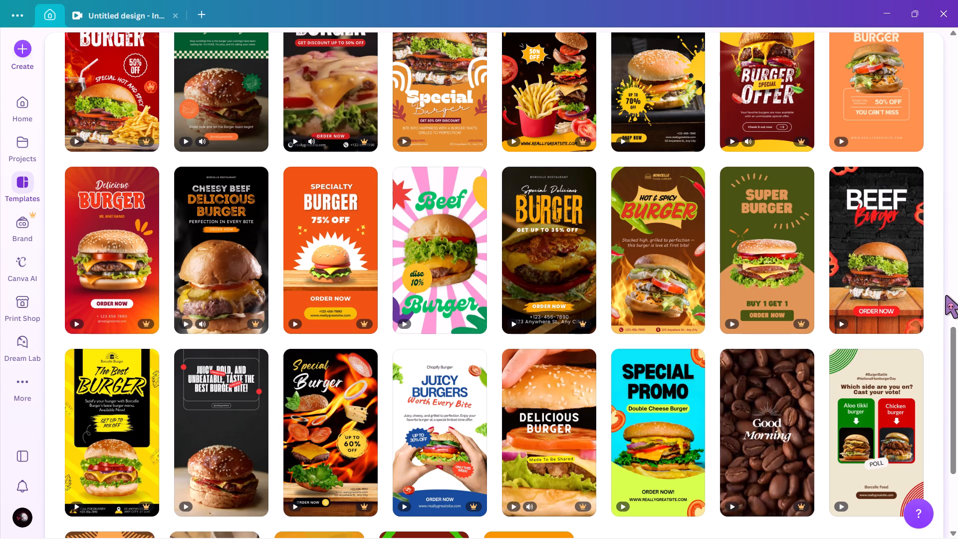
pyautogui.press('Down')
pyautogui.press('Down')
pyautogui.press('Down')
pyautogui.press('Down')
pyautogui.press('Down')
pyautogui.press('Down')
pyautogui.press('Down')
pyautogui.press('Down')
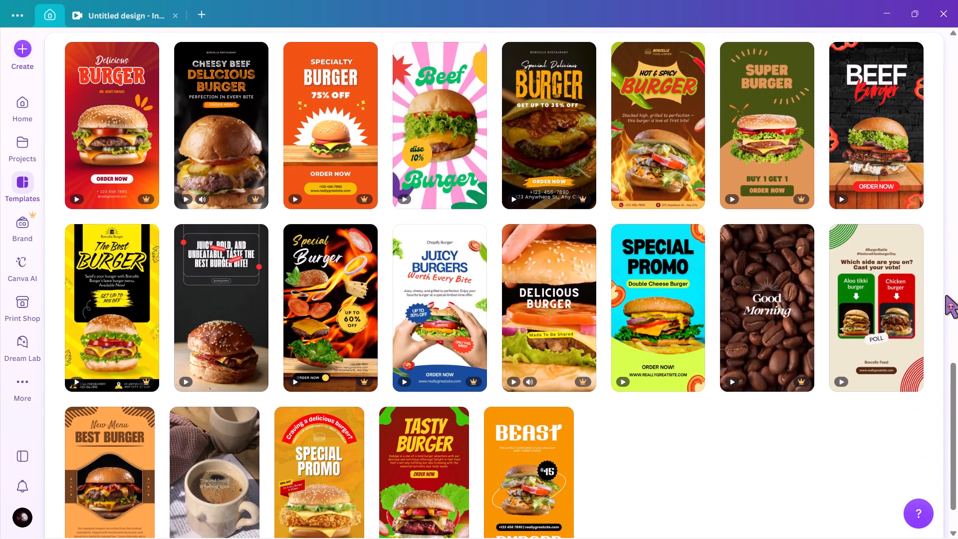
pyautogui.press('Down')
pyautogui.press('Down')
pyautogui.press('Down')
pyautogui.press('Down')
pyautogui.press('Down')
pyautogui.press('Down')
pyautogui.press('Down')
pyautogui.press('Down')
pyautogui.press('Down')
pyautogui.press('Down')
pyautogui.press('Down')
pyautogui.press('Down')
pyautogui.press('Down')
pyautogui.press('Down')
pyautogui.press('Down')
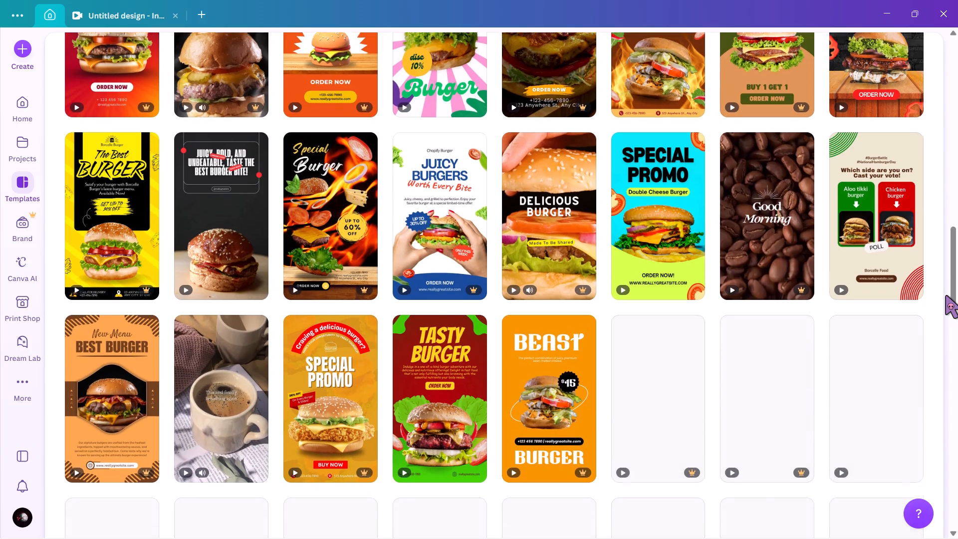
pyautogui.press('Up')
pyautogui.press('Up')
pyautogui.press('Up')
pyautogui.press('Up')
pyautogui.press('Up')
pyautogui.press('Up')
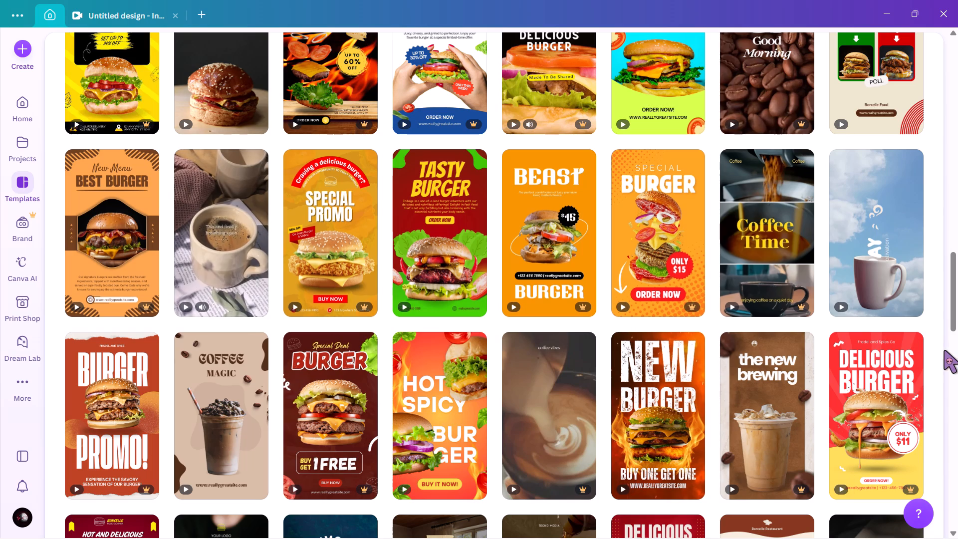
# Look through the Instagram Reel template results for "coffee and burger combo", down past the "Special Menu" and "Burger Menu" designs.
pyautogui.press('Down')
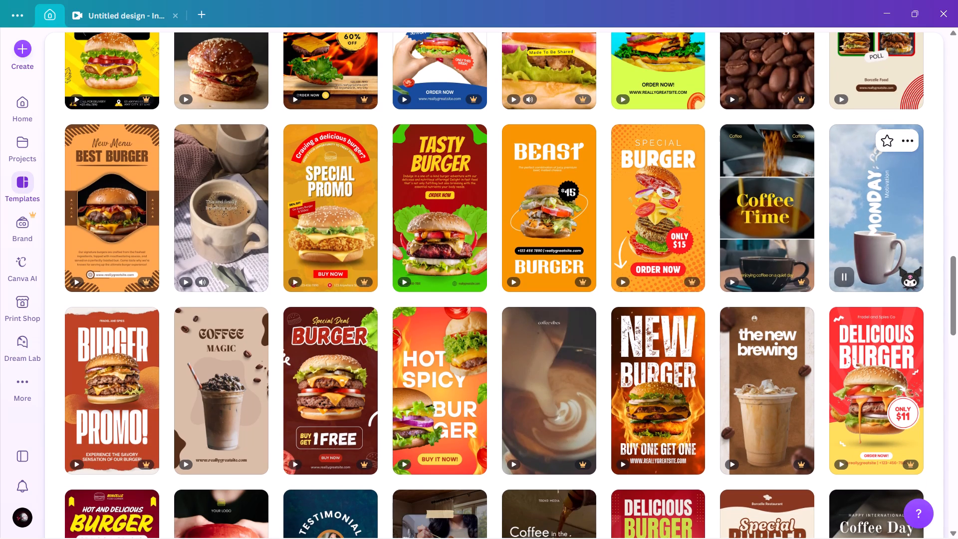
pyautogui.press('Down')
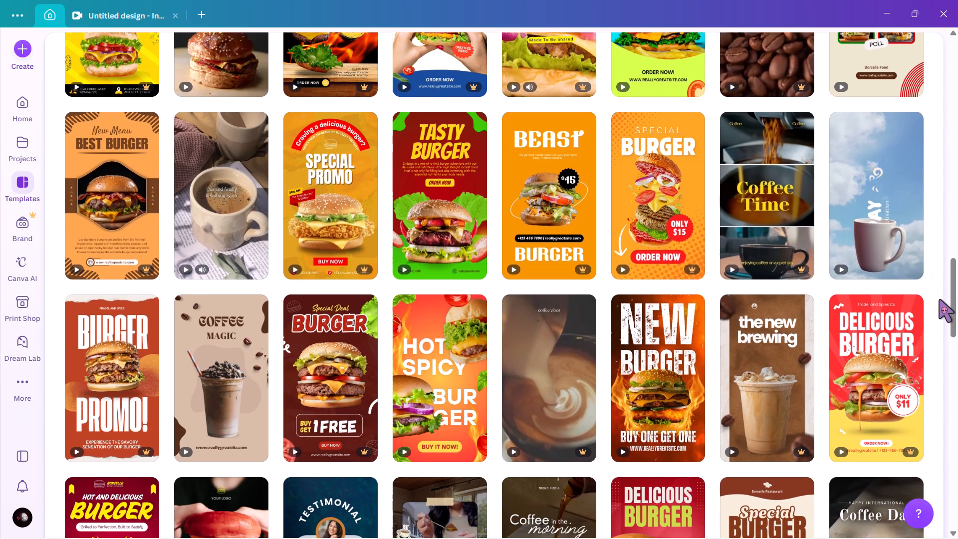
pyautogui.press('Down')
pyautogui.press('Down')
pyautogui.press('Down')
pyautogui.press('Down')
pyautogui.press('Down')
pyautogui.press('Down')
pyautogui.press('Down')
pyautogui.press('Down')
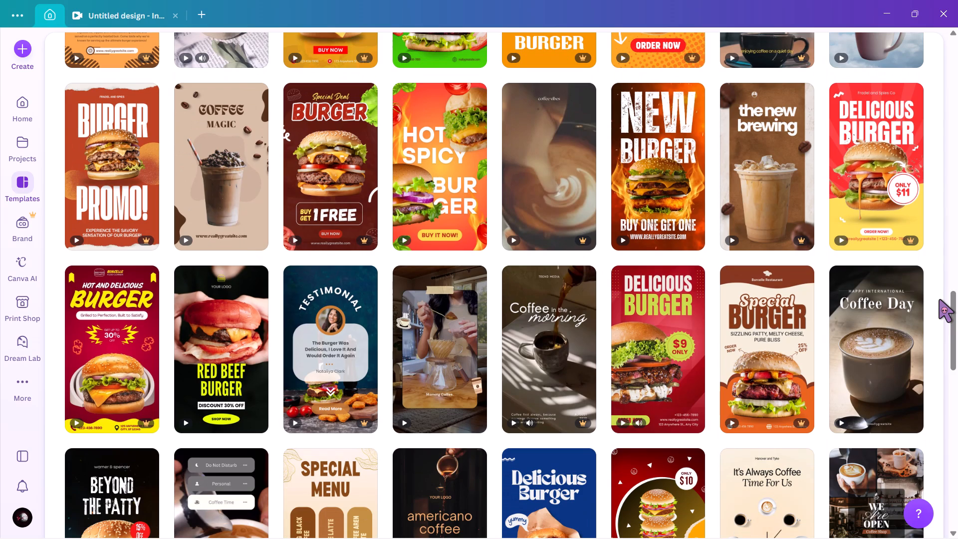
pyautogui.press('Down')
pyautogui.press('Down')
pyautogui.press('Down')
pyautogui.press('Down')
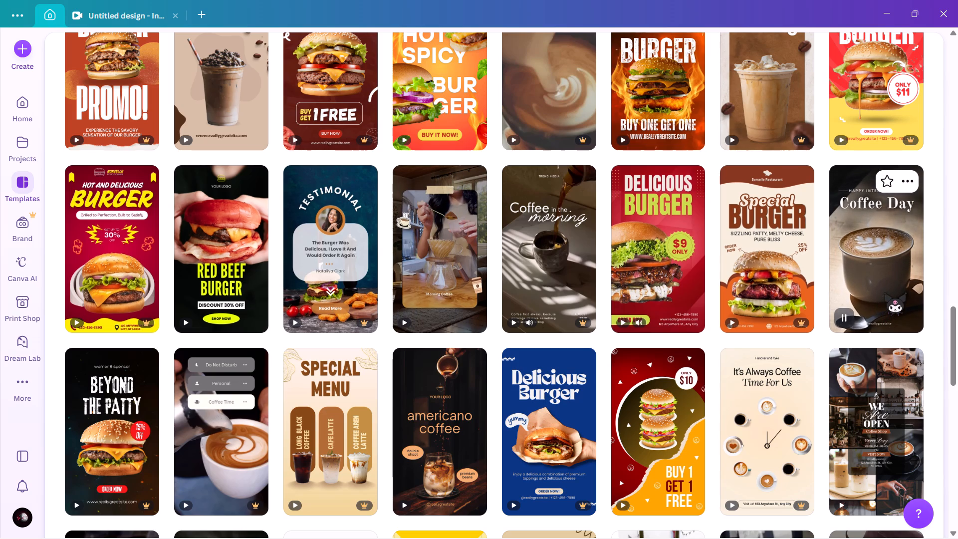
pyautogui.press('Down')
pyautogui.press('Down')
pyautogui.press('Down')
pyautogui.press('Down')
pyautogui.press('Down')
pyautogui.press('Down')
pyautogui.press('Down')
pyautogui.press('Down')
pyautogui.press('Down')
pyautogui.press('Down')
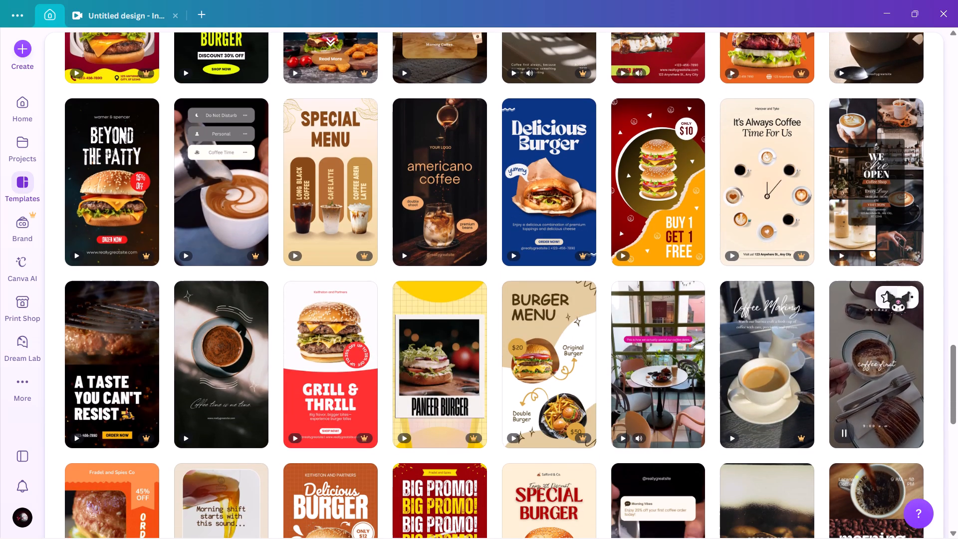
# Return to the template search field to replace the "coffee and burger combo" search with a new one.
pyautogui.press('Up')
pyautogui.press('Up')
pyautogui.press('Up')
pyautogui.press('Up')
pyautogui.press('Up')
pyautogui.press('Up')
pyautogui.press('Up')
pyautogui.press('Up')
pyautogui.press('Up')
pyautogui.press('Up')
pyautogui.press('Up')
pyautogui.press('Up')
pyautogui.press('Up')
pyautogui.press('Up')
pyautogui.press('Up')
pyautogui.press('Up')
pyautogui.press('Up')
pyautogui.press('Up')
pyautogui.press('Up')
pyautogui.press('Up')
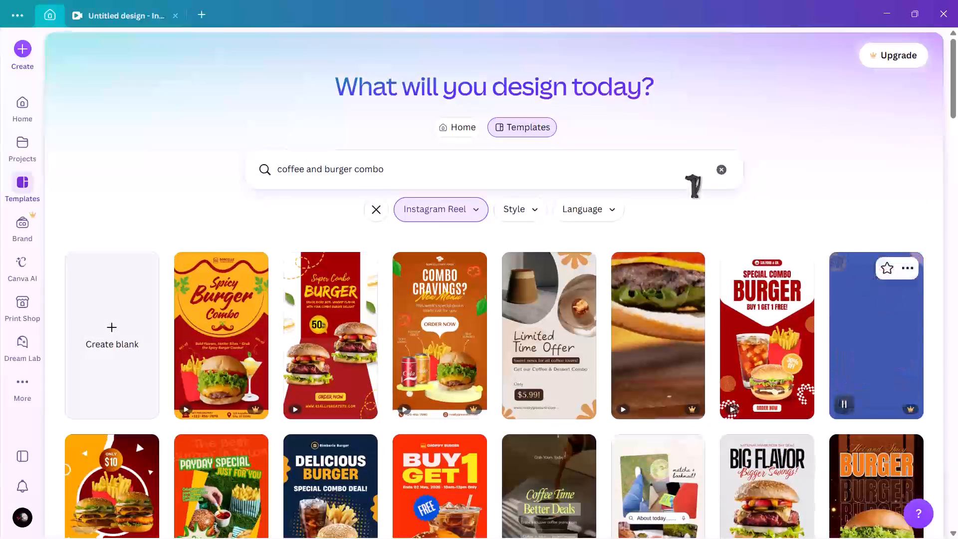
pyautogui.click(466, 153)
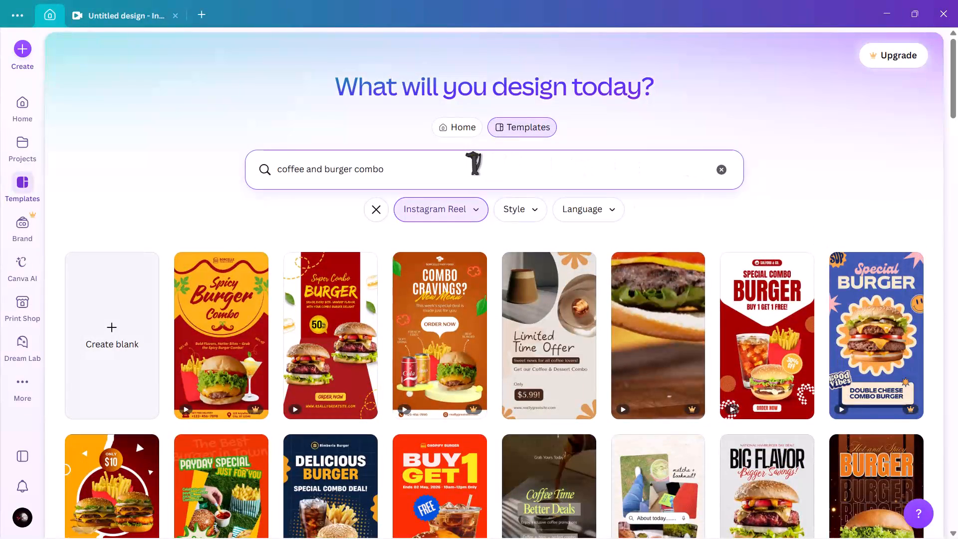
# Replace the "coffee and burger combo" search with "combo deal" in the Instagram Reel templates.
pyautogui.click(466, 153)
pyautogui.press('BackSpace')
pyautogui.press('BackSpace')
pyautogui.press('BackSpace')
pyautogui.press('BackSpace')
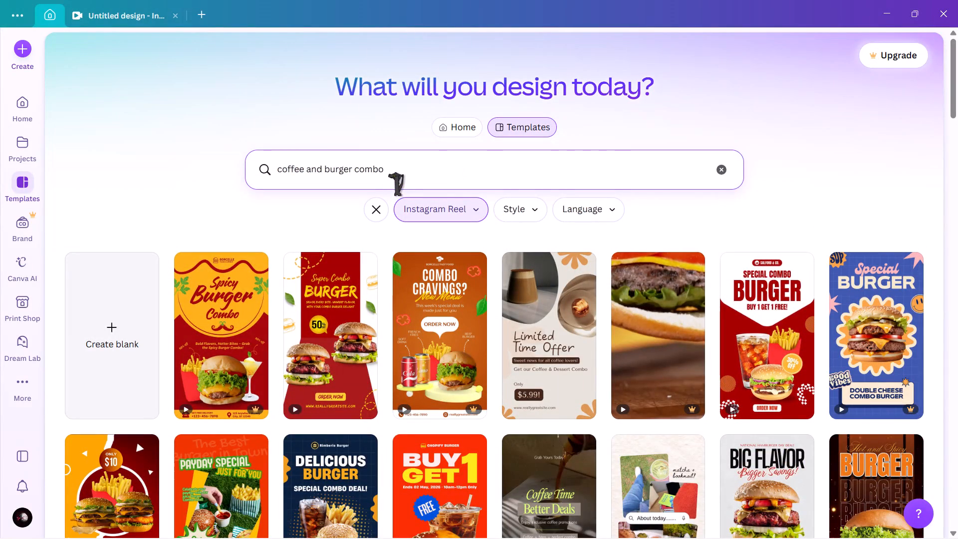
pyautogui.click(392, 173)
pyautogui.press('BackSpace')
pyautogui.press('BackSpace')
pyautogui.press('BackSpace')
pyautogui.press('BackSpace')
pyautogui.press('BackSpace')
pyautogui.press('BackSpace')
pyautogui.press('BackSpace')
pyautogui.press('BackSpace')
pyautogui.press('BackSpace')
pyautogui.press('BackSpace')
pyautogui.press('BackSpace')
pyautogui.press('BackSpace')
pyautogui.press('BackSpace')
pyautogui.press('BackSpace')
pyautogui.press('BackSpace')
pyautogui.press('BackSpace')
pyautogui.press('BackSpace')
pyautogui.press('BackSpace')
pyautogui.press('BackSpace')
pyautogui.press('BackSpace')
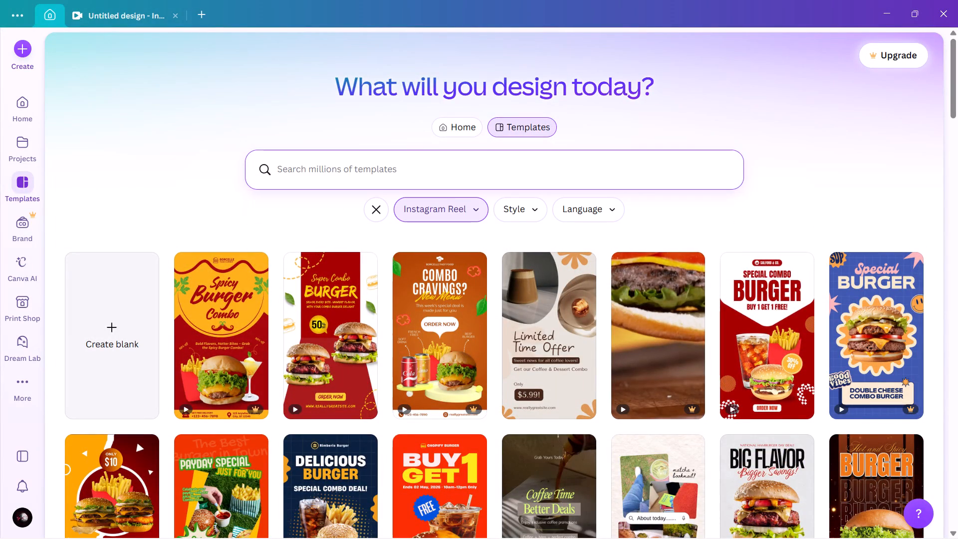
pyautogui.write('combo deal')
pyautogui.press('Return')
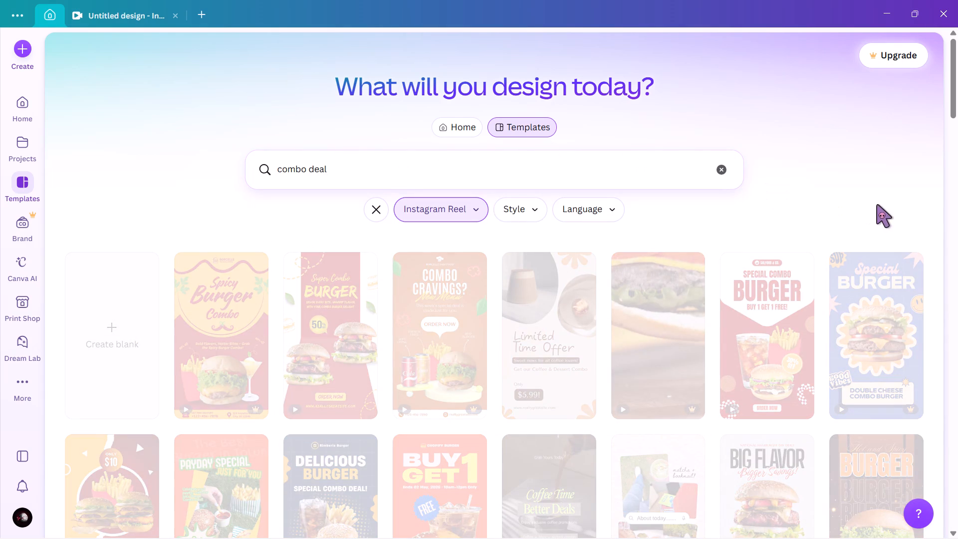
# Look through the Instagram Reel template results for "combo deal", down past the "Super Combo" and "Burger Buddies Deal" designs.
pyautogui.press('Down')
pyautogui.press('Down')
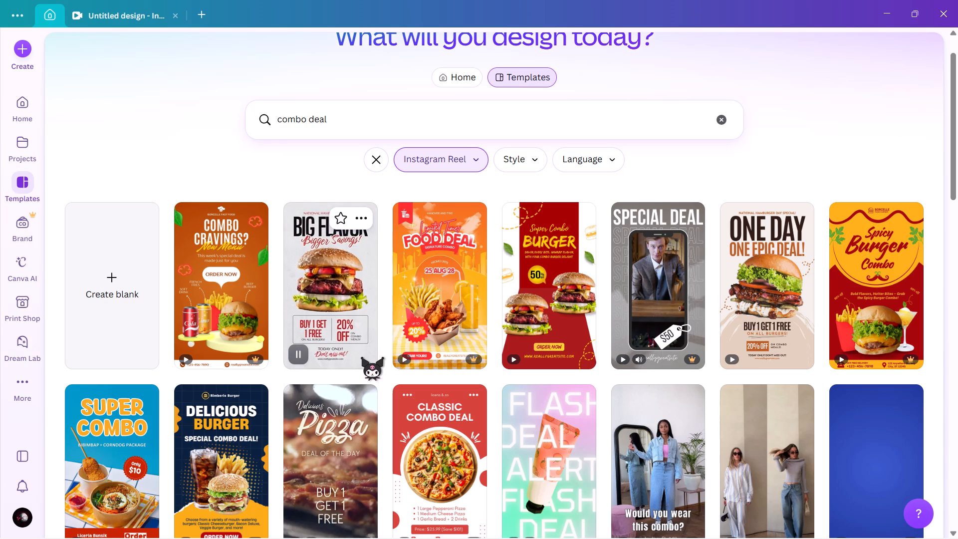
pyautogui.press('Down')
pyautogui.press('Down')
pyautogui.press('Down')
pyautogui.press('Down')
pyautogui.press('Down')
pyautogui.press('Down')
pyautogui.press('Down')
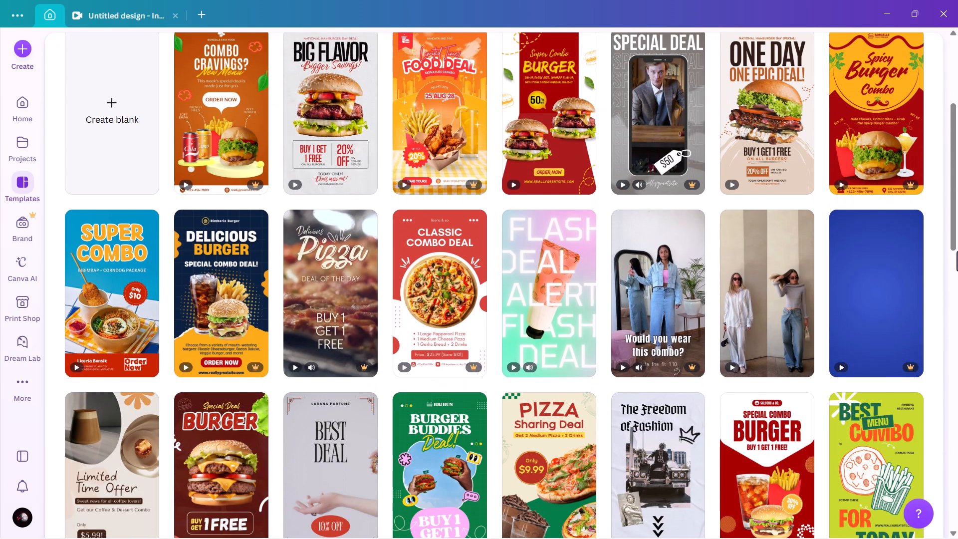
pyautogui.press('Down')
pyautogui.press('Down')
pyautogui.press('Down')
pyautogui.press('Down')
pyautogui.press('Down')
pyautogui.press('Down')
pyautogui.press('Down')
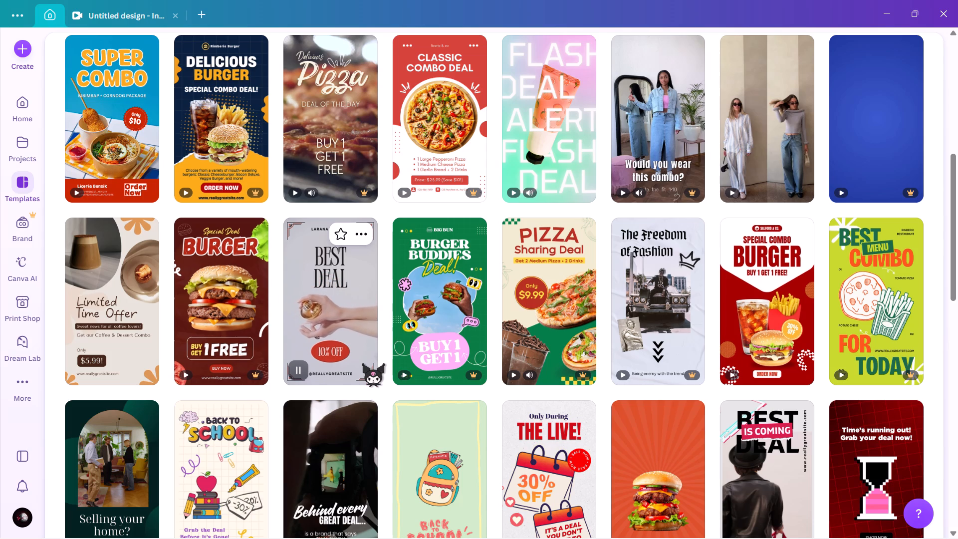
# Look through the new search's deal and combo reel templates, from "Super Combo" down to "Café Deals Are Here" and "Burger Special Offer".
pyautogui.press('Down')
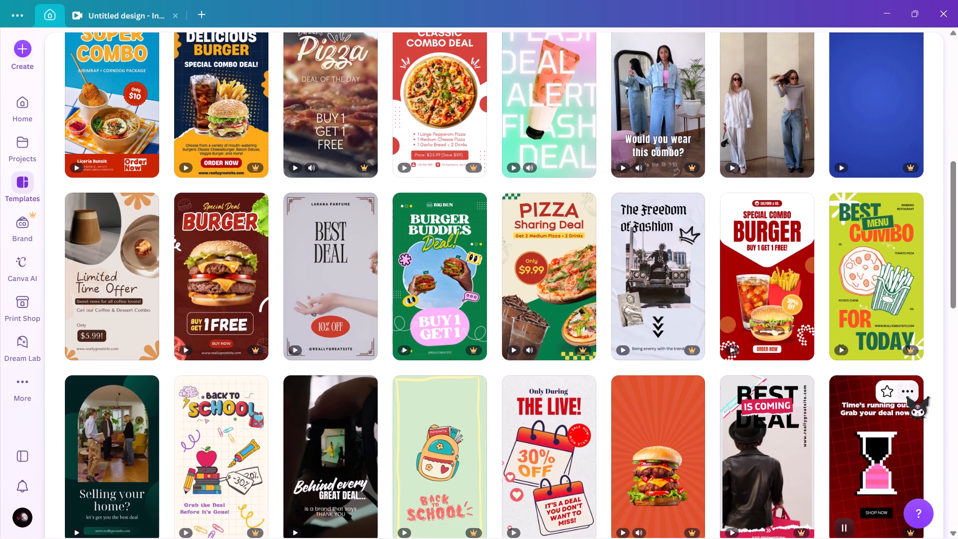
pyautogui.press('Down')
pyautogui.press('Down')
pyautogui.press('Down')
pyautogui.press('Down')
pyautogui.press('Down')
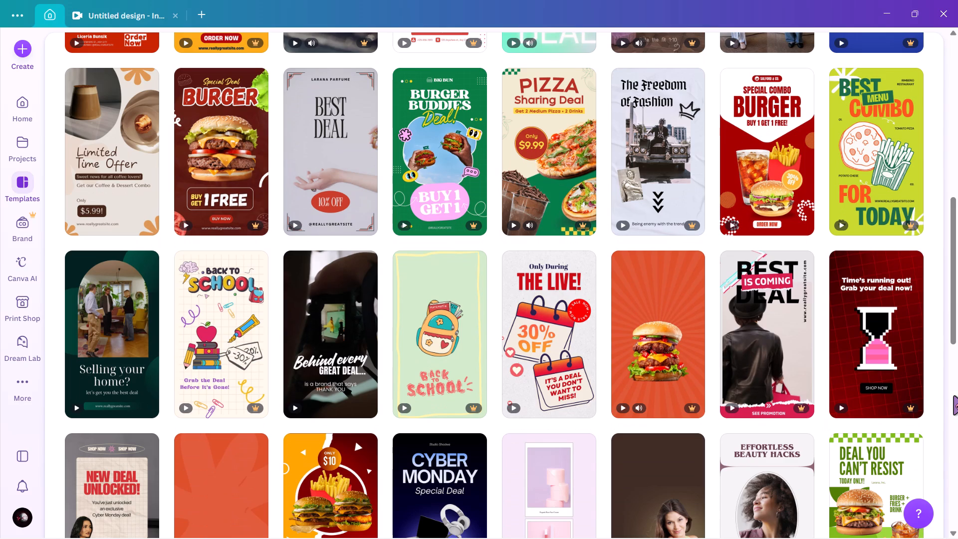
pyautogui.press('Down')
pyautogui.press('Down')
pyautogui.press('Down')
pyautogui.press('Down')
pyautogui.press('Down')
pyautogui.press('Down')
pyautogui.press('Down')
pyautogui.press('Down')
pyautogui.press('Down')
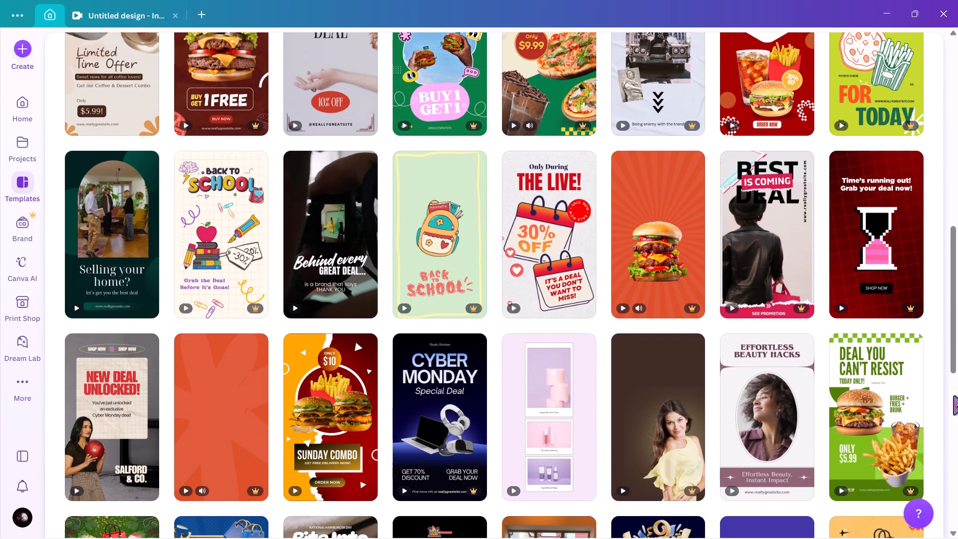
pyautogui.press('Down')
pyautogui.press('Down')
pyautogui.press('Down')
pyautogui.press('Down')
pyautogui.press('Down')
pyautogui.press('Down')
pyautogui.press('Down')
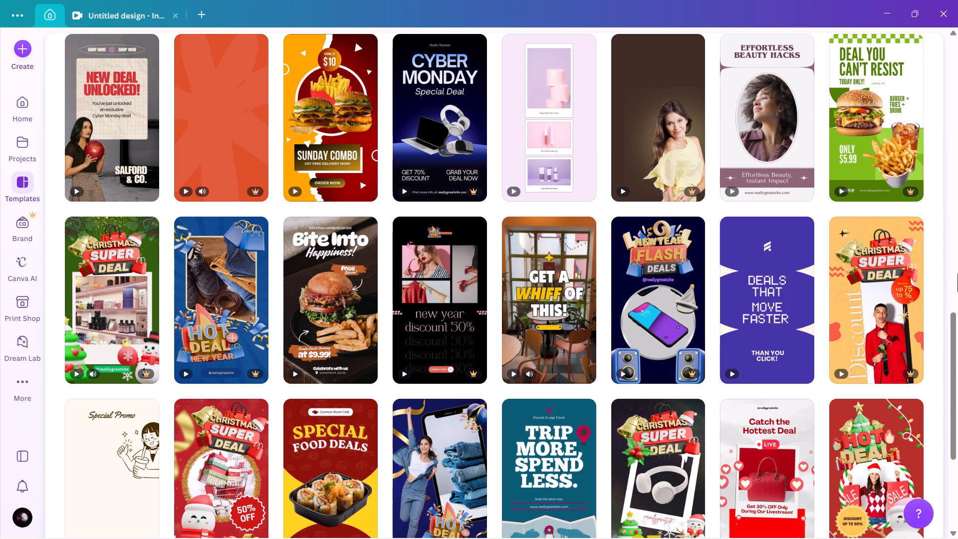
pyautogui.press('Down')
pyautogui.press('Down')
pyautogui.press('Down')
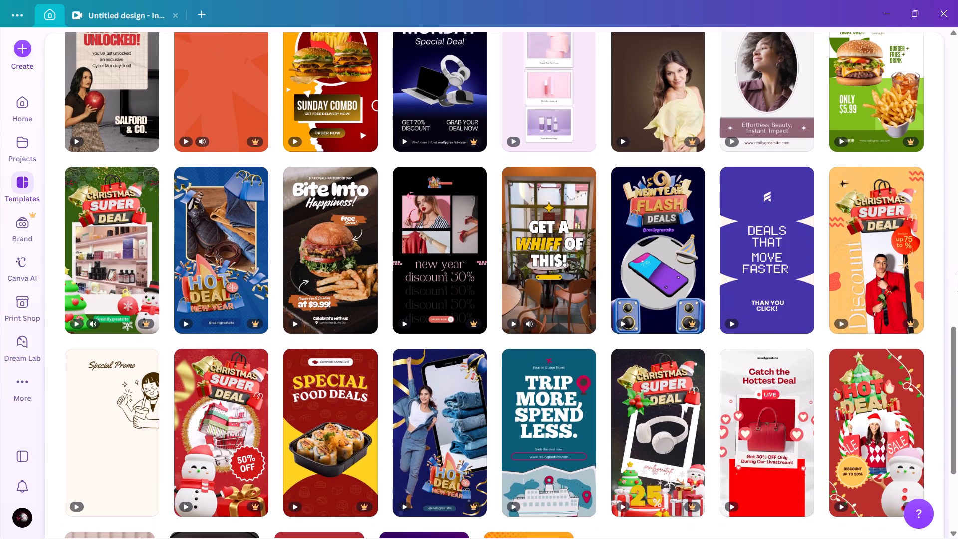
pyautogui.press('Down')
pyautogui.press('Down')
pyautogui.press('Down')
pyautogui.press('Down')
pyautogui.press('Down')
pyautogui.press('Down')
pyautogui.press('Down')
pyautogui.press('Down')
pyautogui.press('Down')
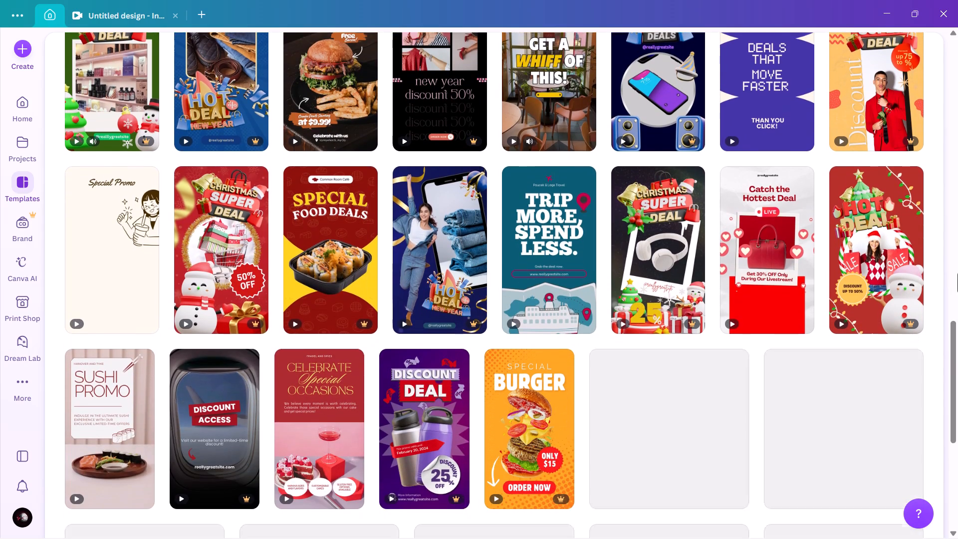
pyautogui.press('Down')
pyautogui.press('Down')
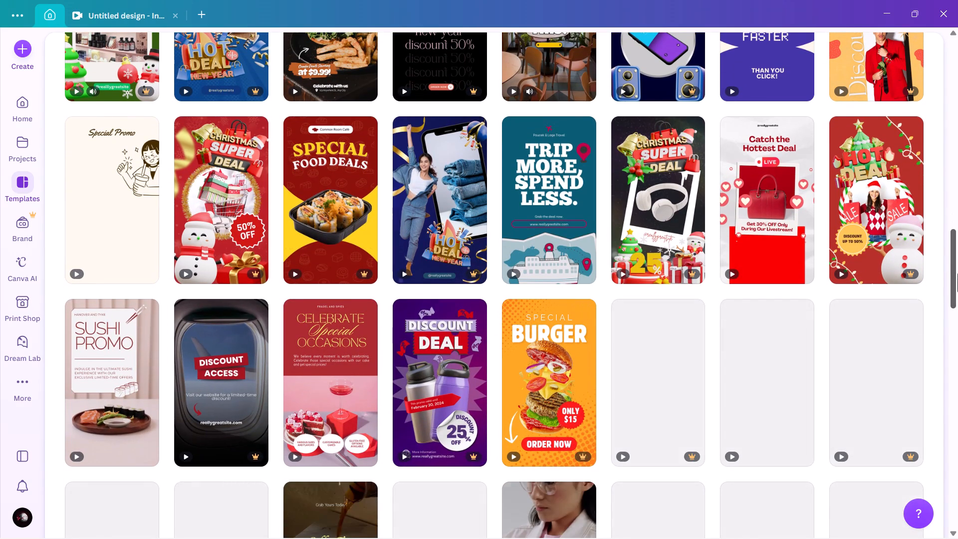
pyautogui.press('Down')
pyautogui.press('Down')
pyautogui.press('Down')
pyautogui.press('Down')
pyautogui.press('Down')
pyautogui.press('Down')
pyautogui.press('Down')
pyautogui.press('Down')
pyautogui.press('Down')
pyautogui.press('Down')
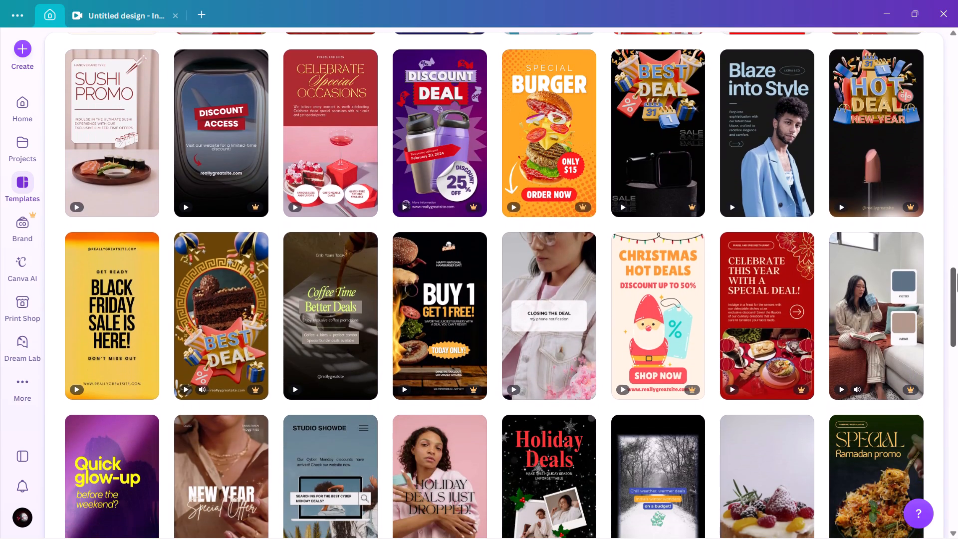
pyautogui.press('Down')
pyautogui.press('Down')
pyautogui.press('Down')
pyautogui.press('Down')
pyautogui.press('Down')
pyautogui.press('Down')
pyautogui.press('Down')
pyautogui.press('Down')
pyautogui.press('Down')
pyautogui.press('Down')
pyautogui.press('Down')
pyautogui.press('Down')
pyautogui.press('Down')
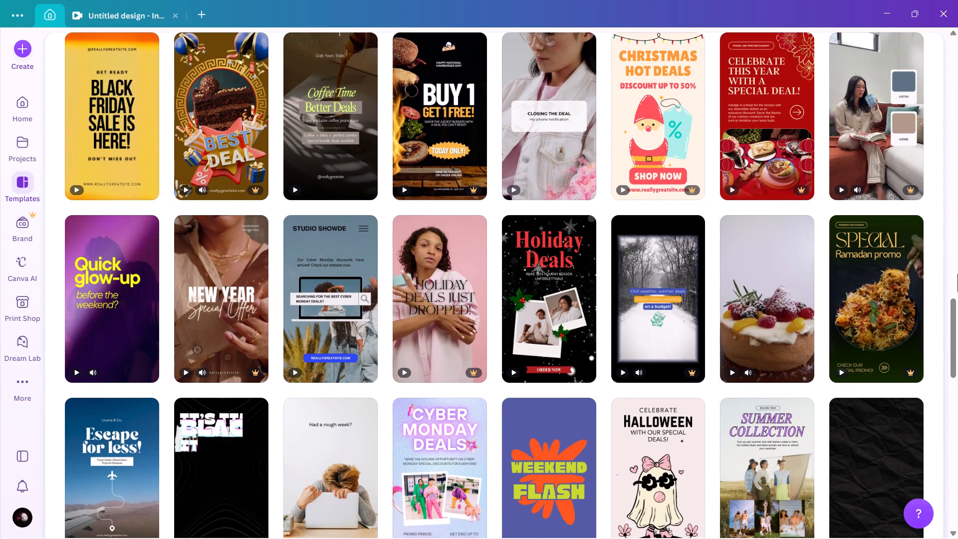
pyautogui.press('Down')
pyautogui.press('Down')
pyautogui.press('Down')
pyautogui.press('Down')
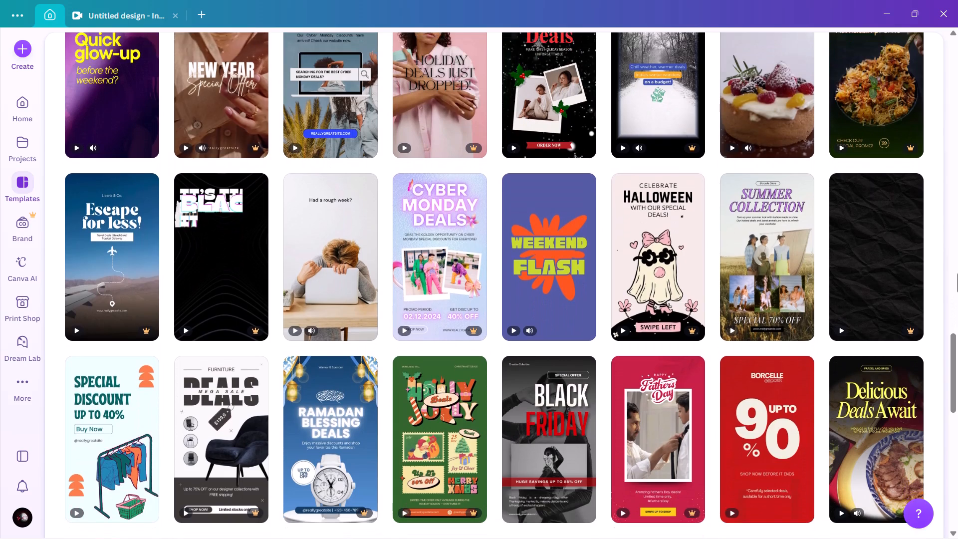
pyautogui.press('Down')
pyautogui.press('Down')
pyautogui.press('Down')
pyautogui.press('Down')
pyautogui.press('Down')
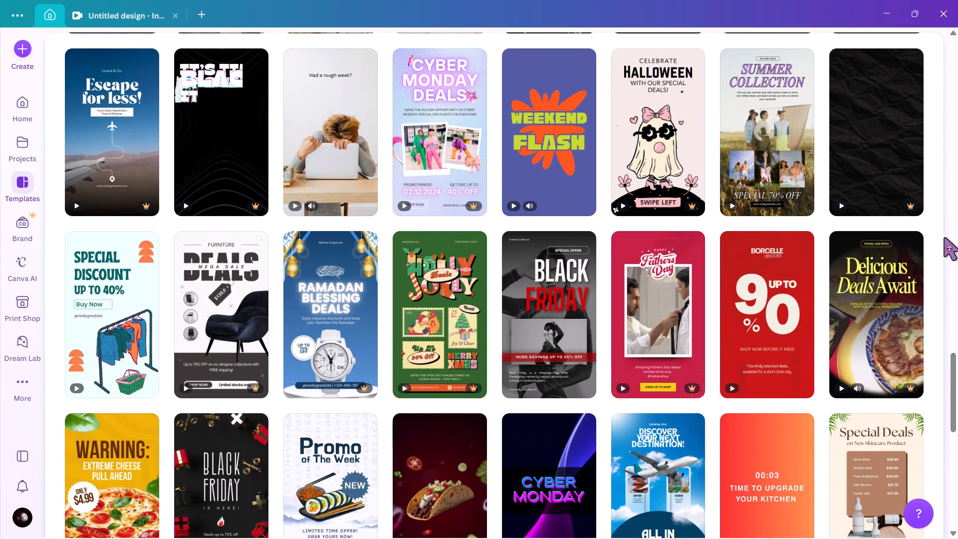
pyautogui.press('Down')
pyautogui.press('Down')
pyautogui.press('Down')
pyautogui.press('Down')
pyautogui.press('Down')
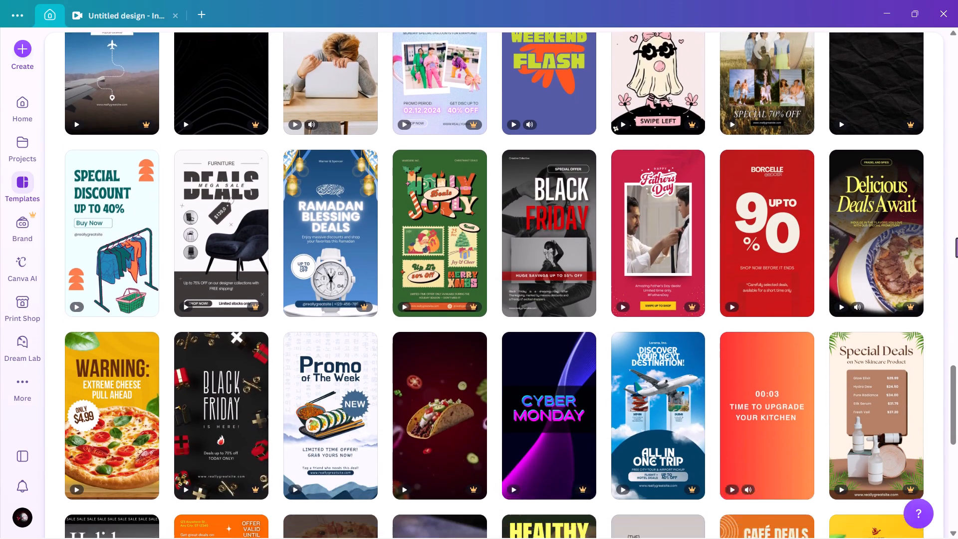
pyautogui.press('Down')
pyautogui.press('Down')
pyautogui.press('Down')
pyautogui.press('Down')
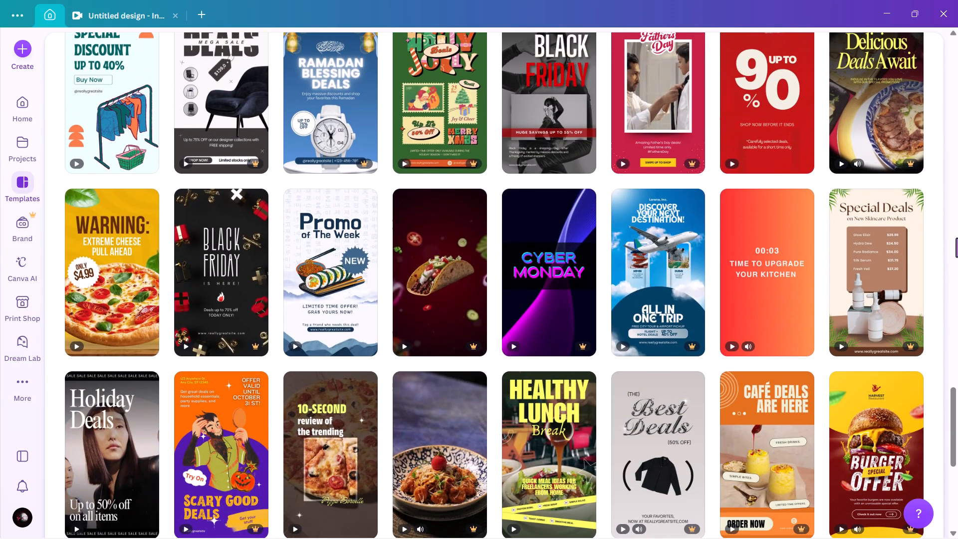
# Look further through the deal reel templates, past the "Burger Special Offer" row, and back up to the "Buy 1 Get 1 Free" designs.
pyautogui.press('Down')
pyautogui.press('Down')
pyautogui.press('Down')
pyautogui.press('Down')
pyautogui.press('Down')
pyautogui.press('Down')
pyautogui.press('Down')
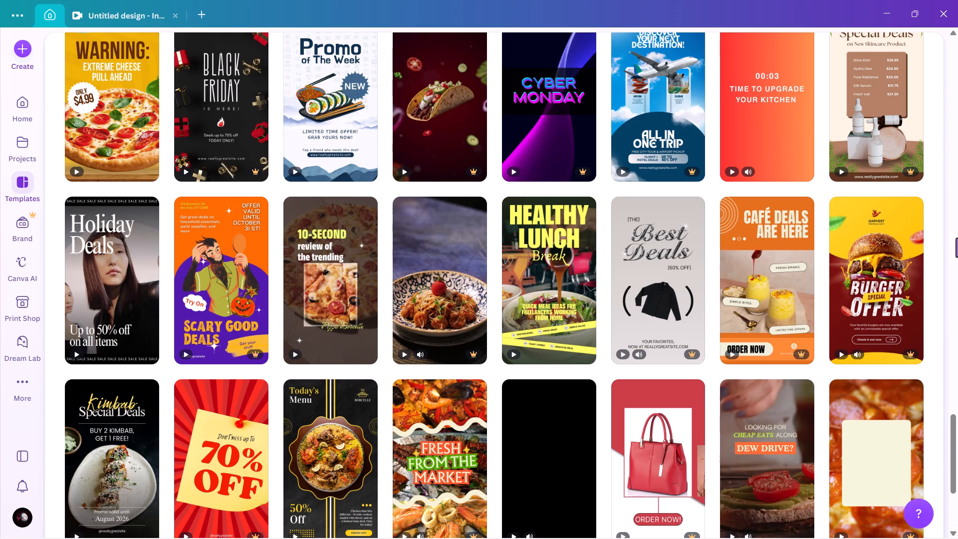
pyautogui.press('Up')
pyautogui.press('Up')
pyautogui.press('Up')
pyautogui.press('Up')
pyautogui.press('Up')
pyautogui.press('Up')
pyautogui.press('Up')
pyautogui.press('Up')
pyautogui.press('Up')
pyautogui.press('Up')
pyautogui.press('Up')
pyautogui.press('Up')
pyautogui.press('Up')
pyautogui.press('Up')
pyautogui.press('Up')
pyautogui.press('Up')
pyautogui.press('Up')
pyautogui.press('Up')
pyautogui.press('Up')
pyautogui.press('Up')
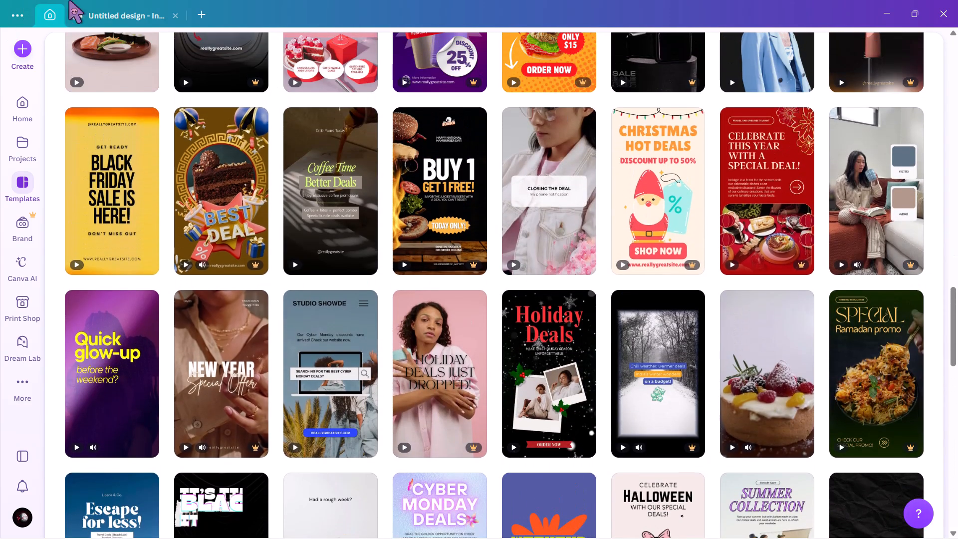
# Return to the open untitled Instagram Reel design and collapse its template results to enlarge the editing area.
pyautogui.click(116, 0)
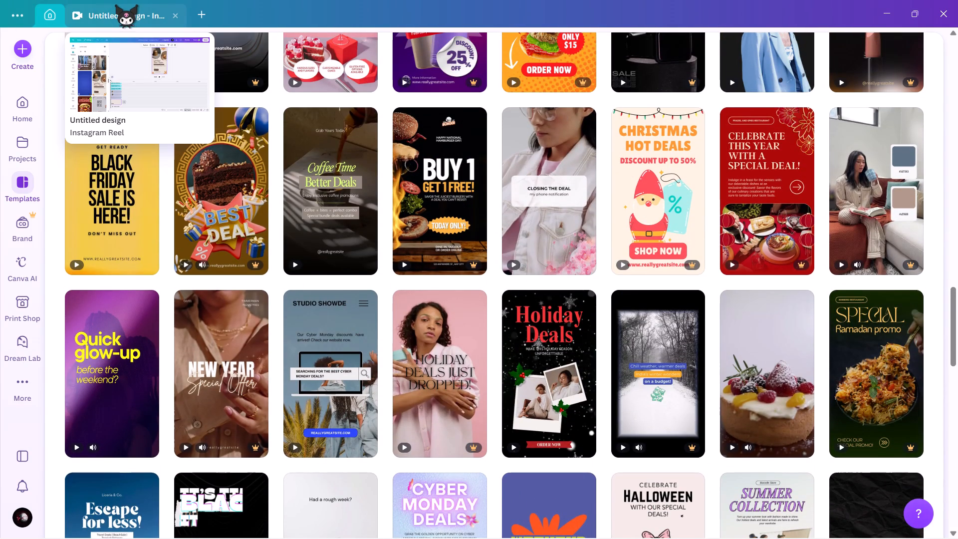
pyautogui.click(115, 4)
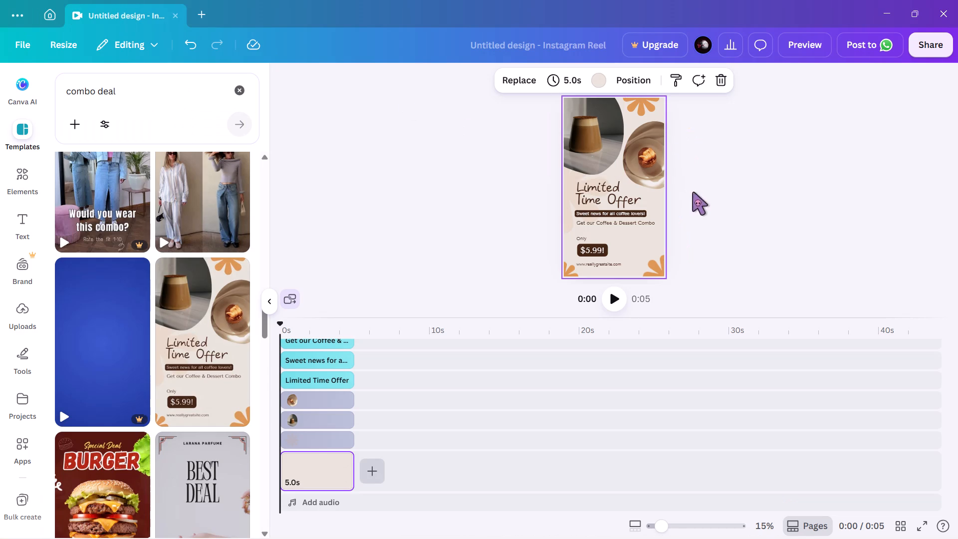
pyautogui.click(274, 297)
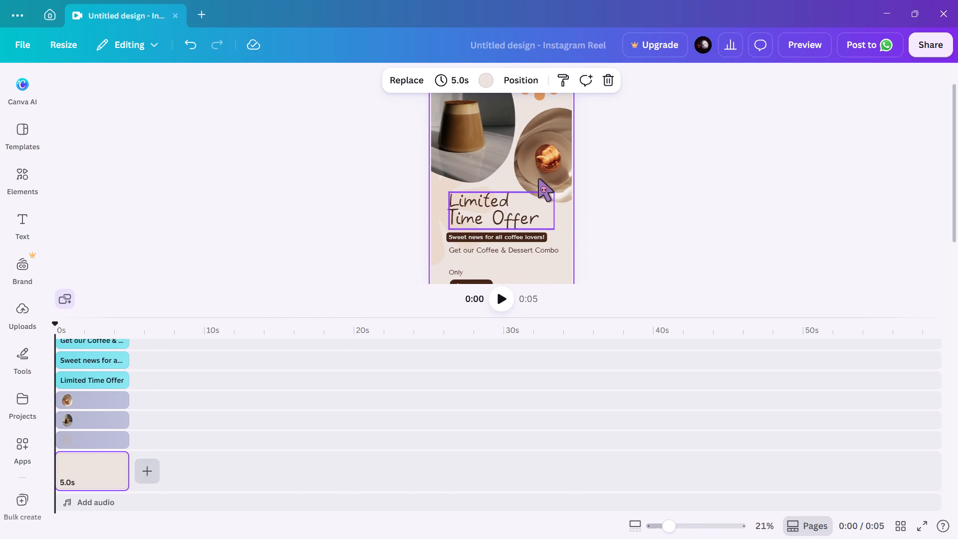
# Select the coffee glass photo at the top of the "Limited Time Offer" page.
pyautogui.click(485, 146)
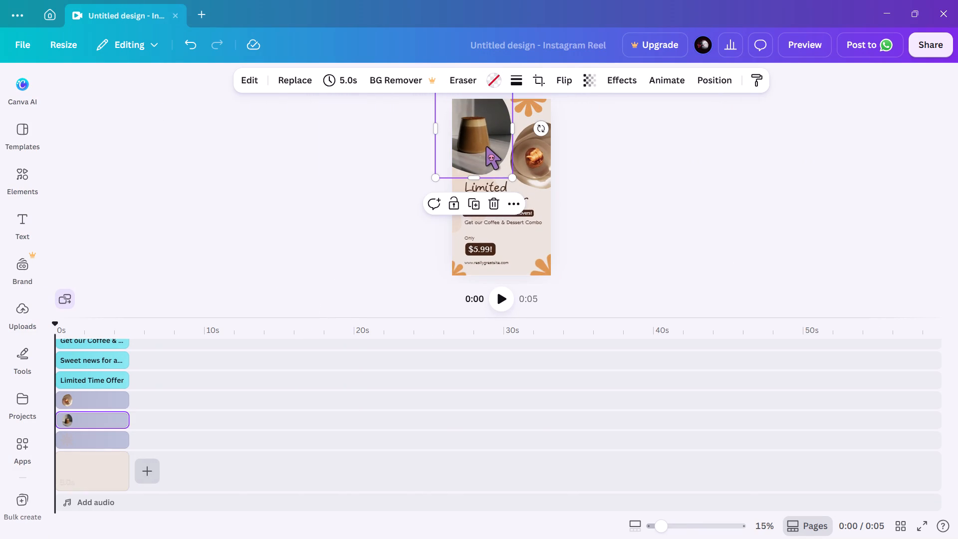
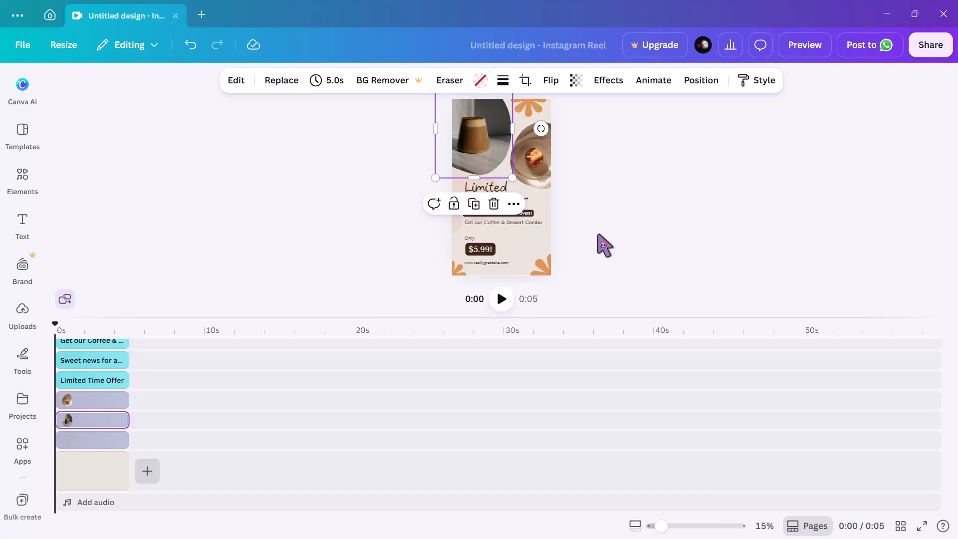
# Upload the "WhatsApp Video 2026-11-03 at 6.05.46 PM" file from the Downloads folder as replacement media for the layered coffee photo.
pyautogui.click(556, 317)
pyautogui.moveTo(556, 317); pyautogui.dragTo(556, 320)
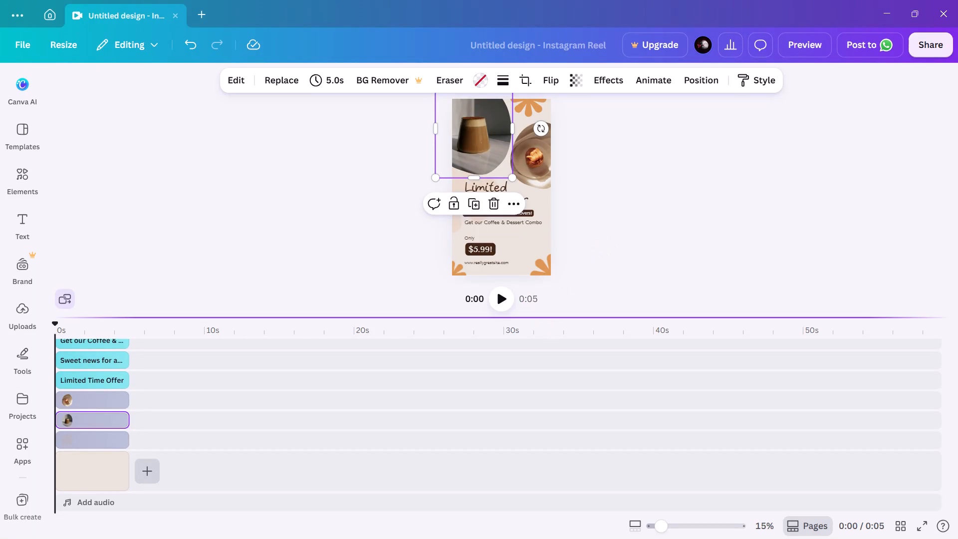
pyautogui.moveTo(556, 320); pyautogui.dragTo(563, 391)
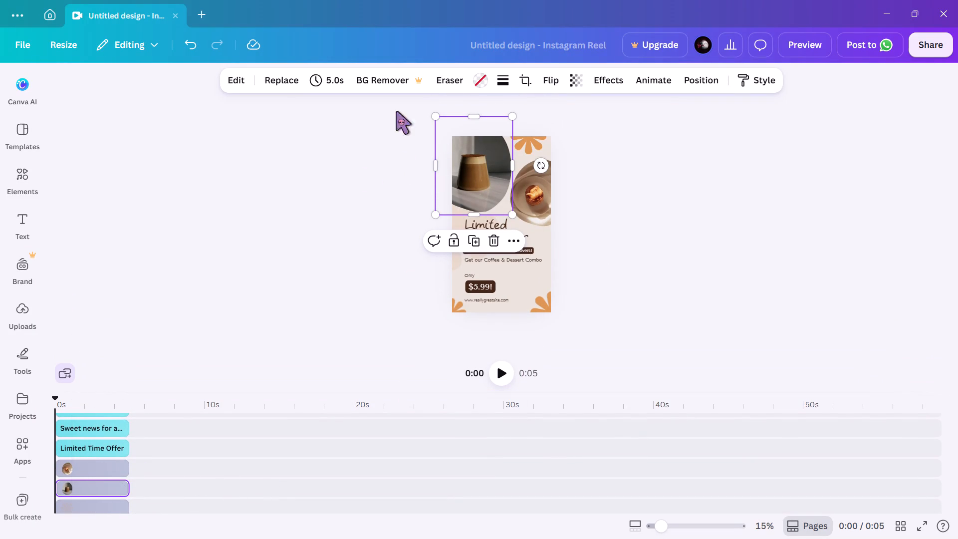
pyautogui.click(287, 82)
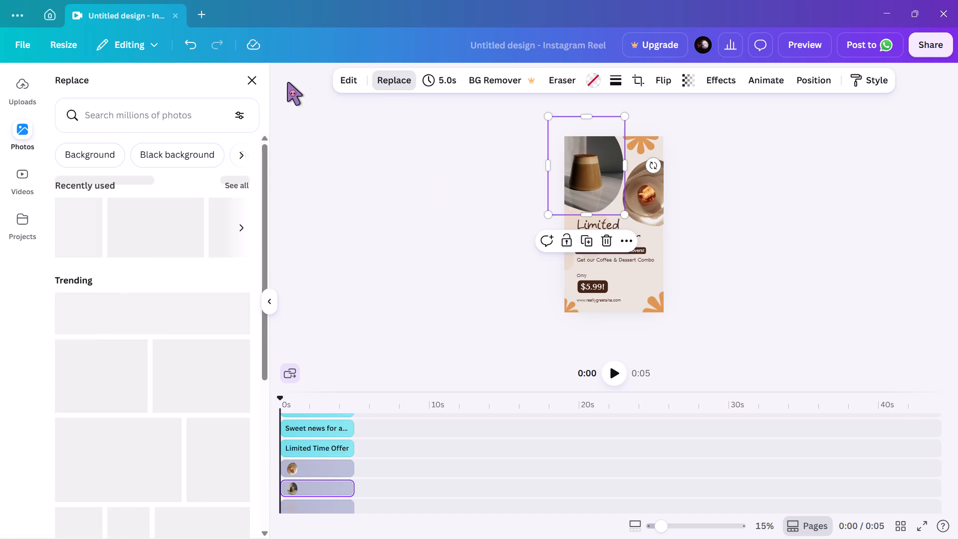
pyautogui.click(23, 97)
pyautogui.click(117, 158)
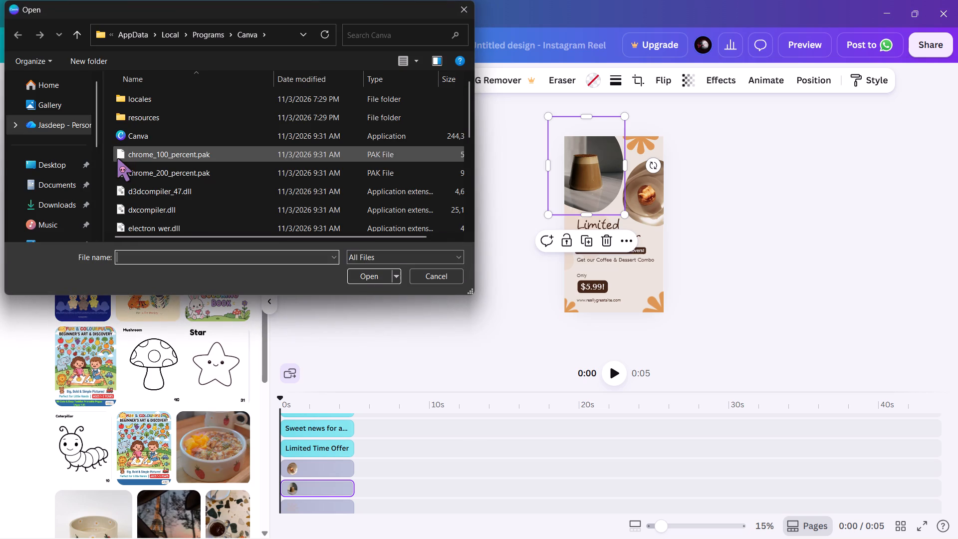
pyautogui.click(54, 199)
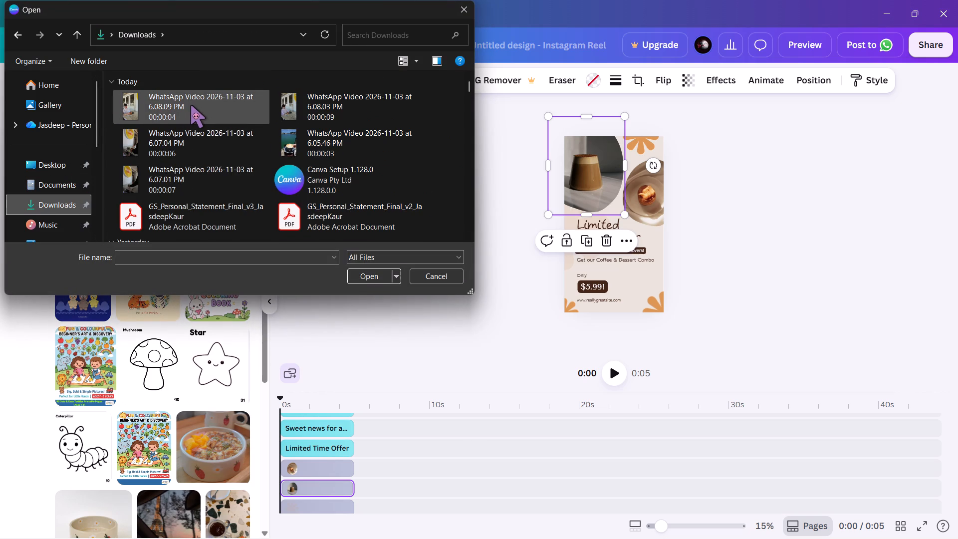
pyautogui.doubleClick(325, 146)
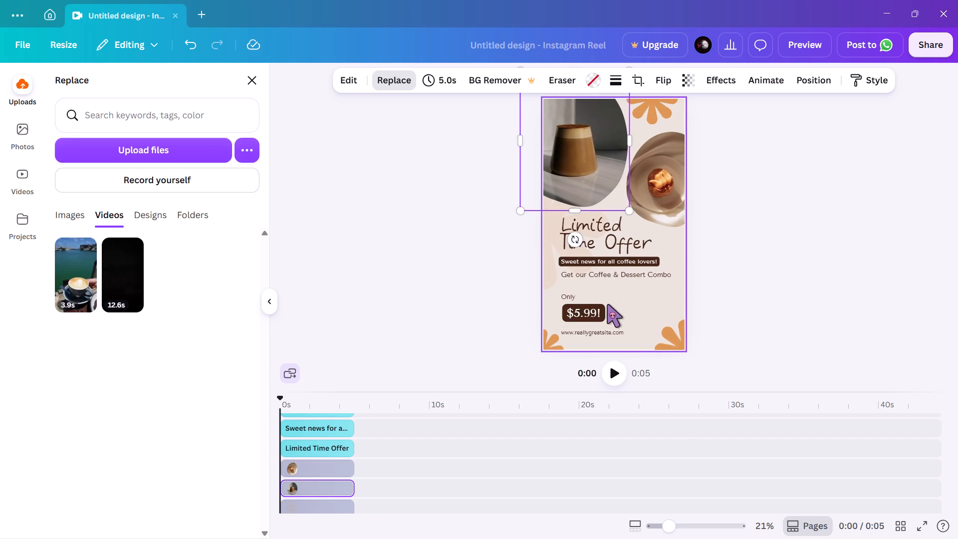
# Replace the layered coffee photo above the "Limited Time Offer" heading with the uploaded latte cup video.
pyautogui.click(86, 274)
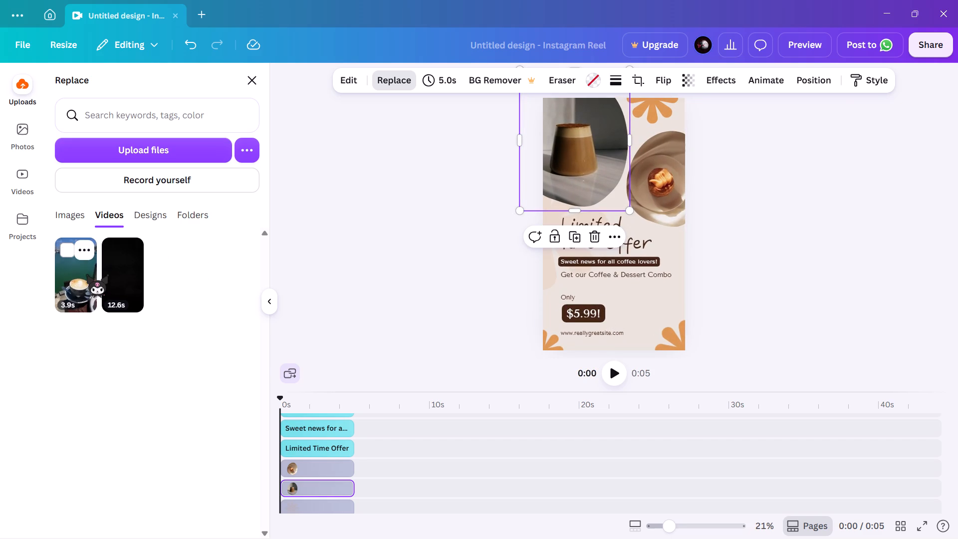
pyautogui.click(471, 171)
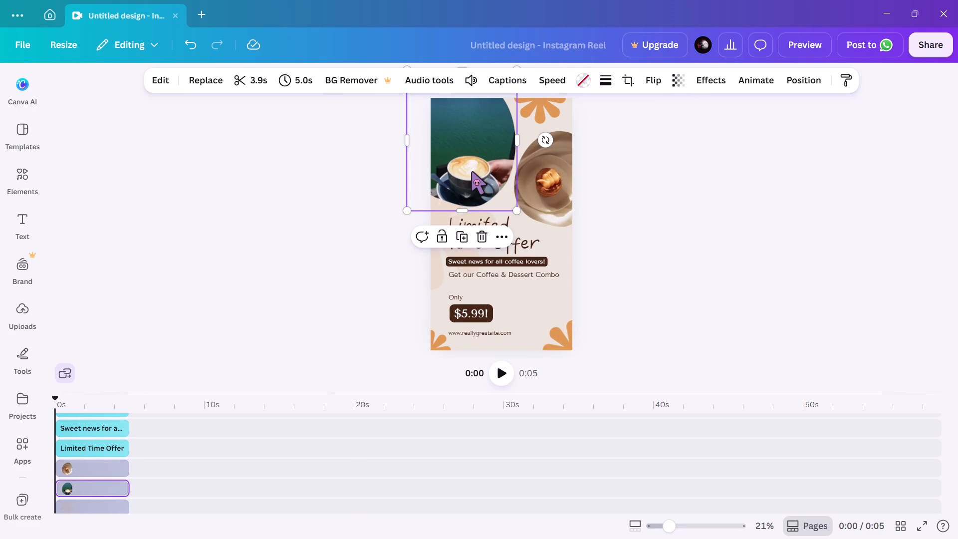
# Nudge the coffee cup video slightly upward in the reel's upper-left frame, and play the reel to check it.
pyautogui.moveTo(471, 171); pyautogui.dragTo(470, 155)
pyautogui.doubleClick(470, 155)
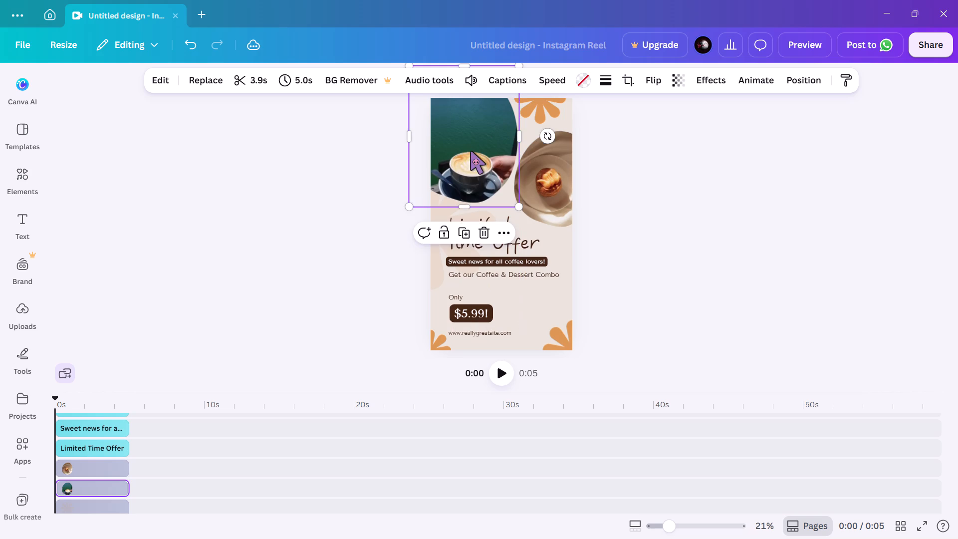
pyautogui.click(506, 373)
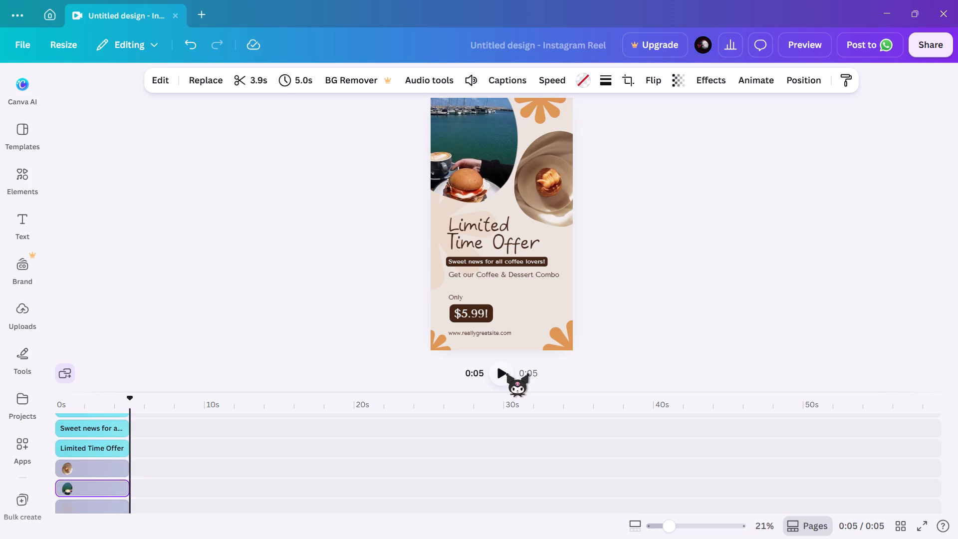
# Mute the audio of the coffee cup video.
pyautogui.click(479, 80)
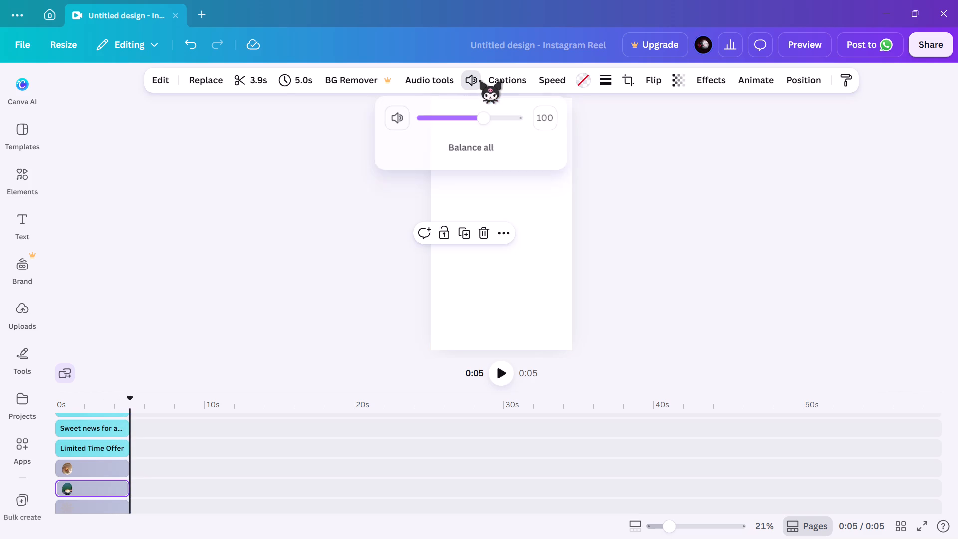
pyautogui.click(405, 121)
pyautogui.click(326, 206)
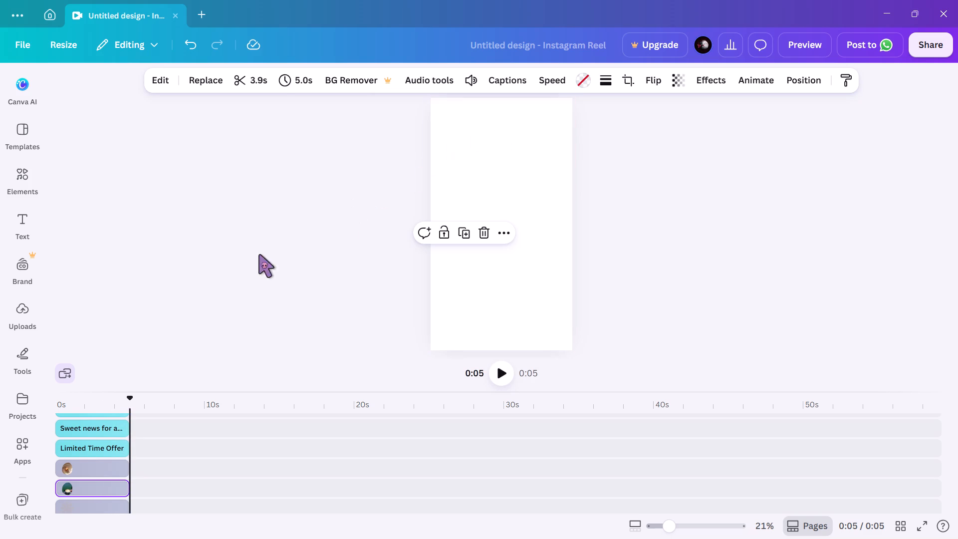
# Open the replacement options for the dessert photo and upload the 6.08.09 PM, 6.08.03 PM and 6.07.01 PM WhatsApp videos from Downloads.
pyautogui.click(93, 469)
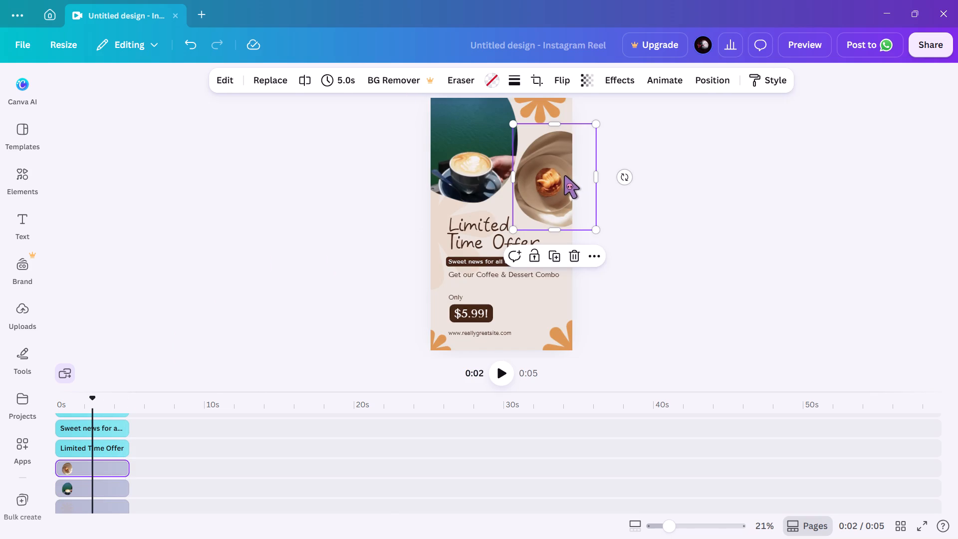
pyautogui.click(277, 78)
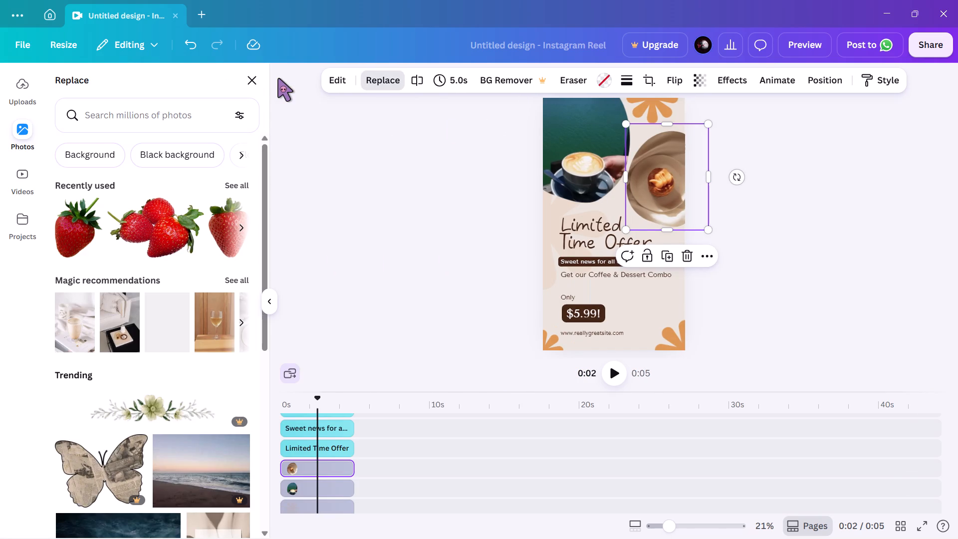
pyautogui.click(24, 173)
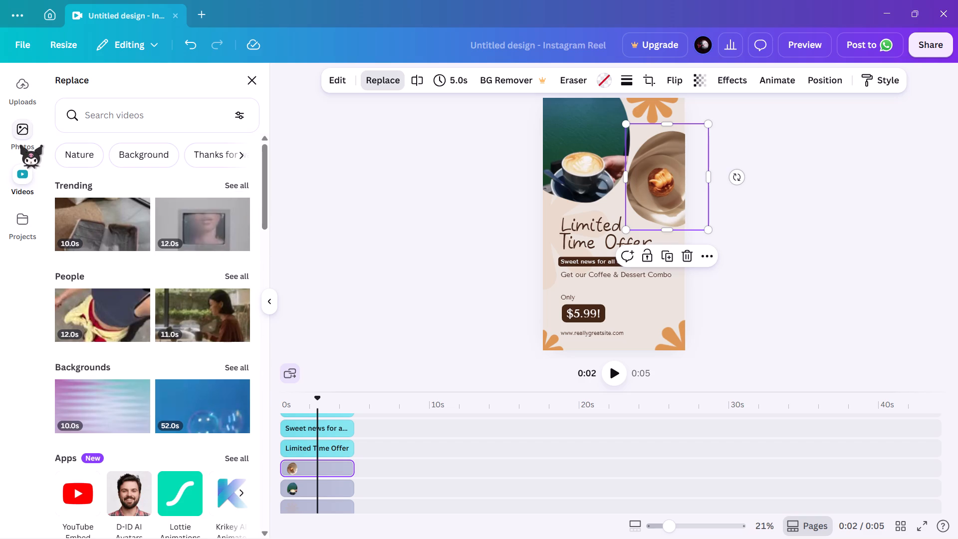
pyautogui.click(19, 80)
pyautogui.click(173, 146)
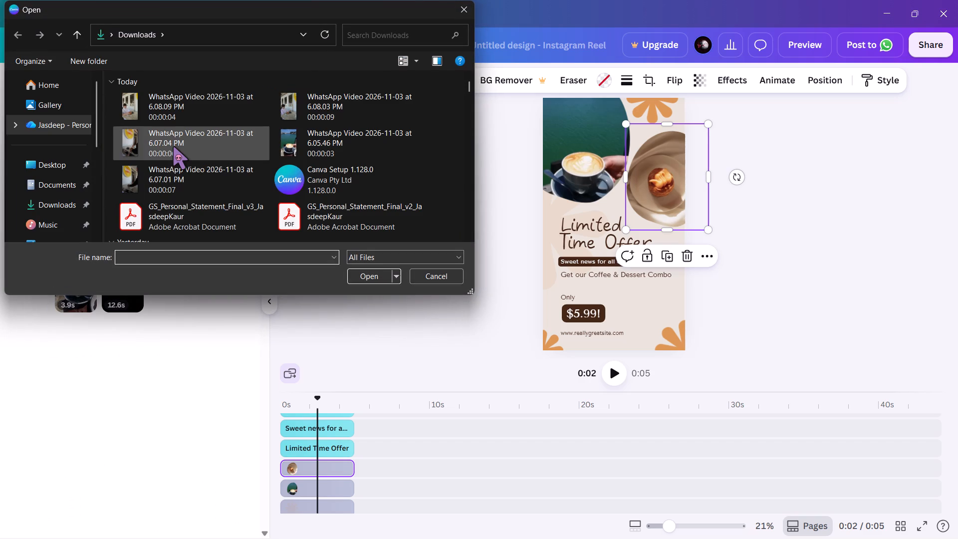
pyautogui.doubleClick(177, 109)
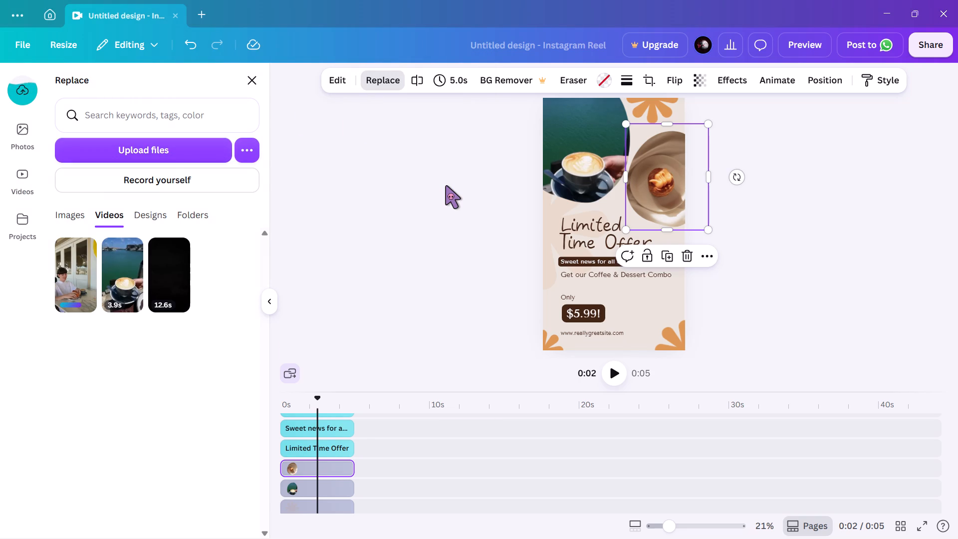
pyautogui.click(191, 154)
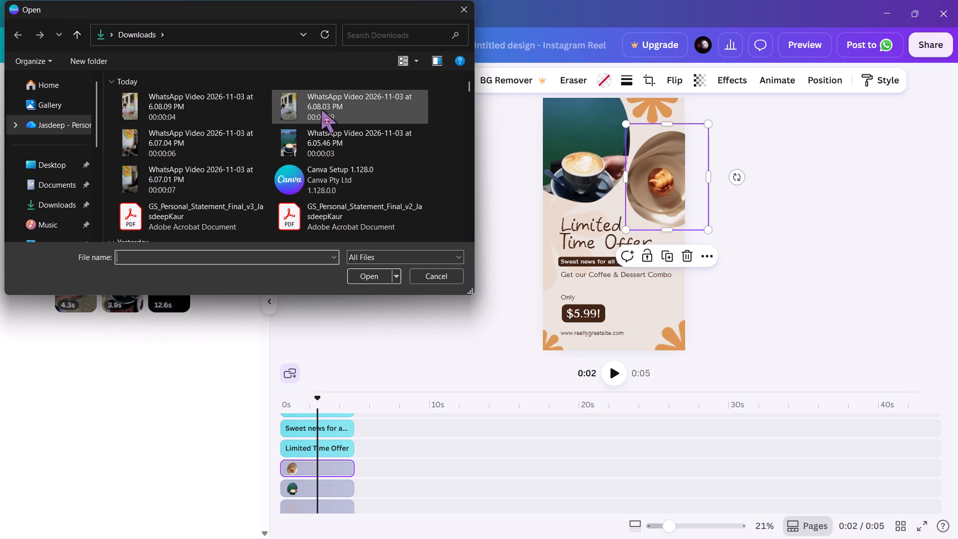
pyautogui.doubleClick(379, 102)
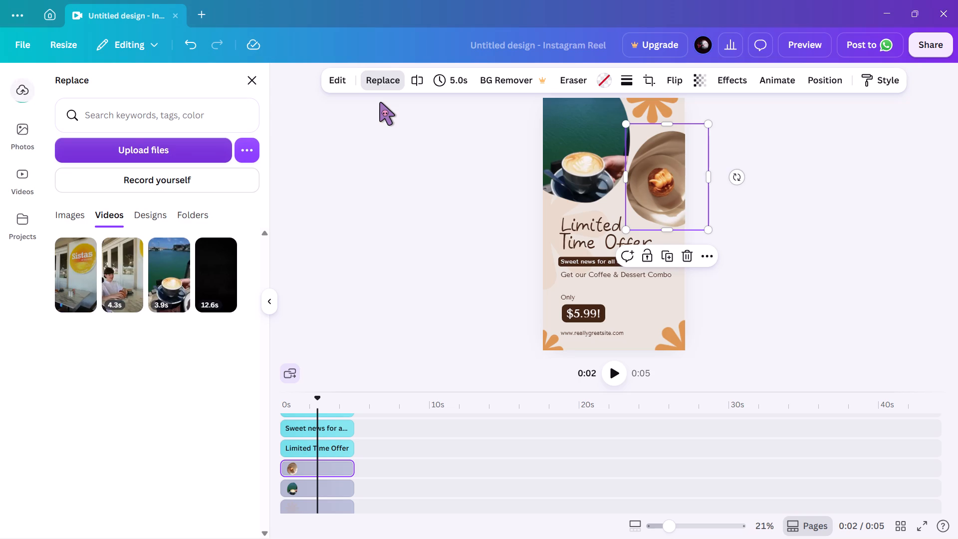
pyautogui.click(198, 152)
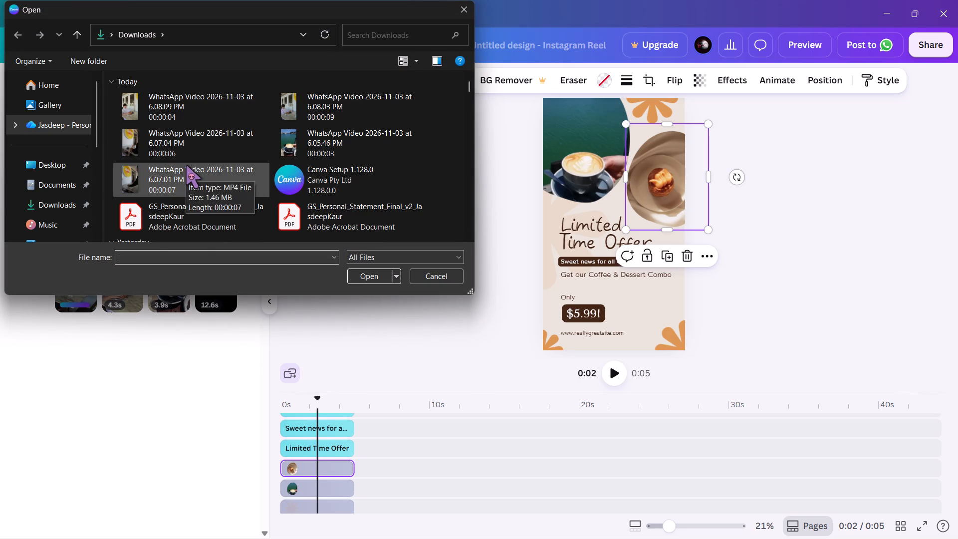
pyautogui.doubleClick(186, 165)
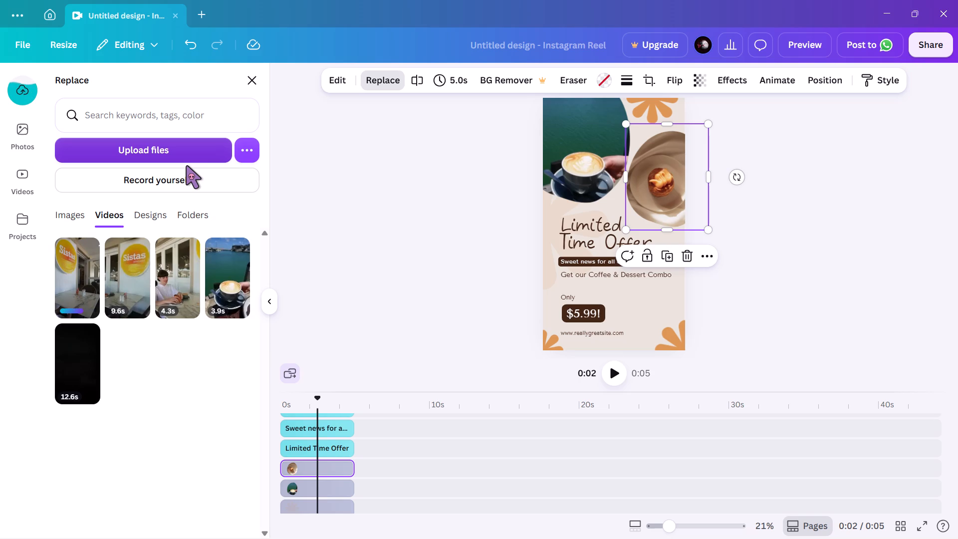
# Replace the dessert photo with the uploaded 4.3 s video of the person eating at the café table.
pyautogui.click(178, 290)
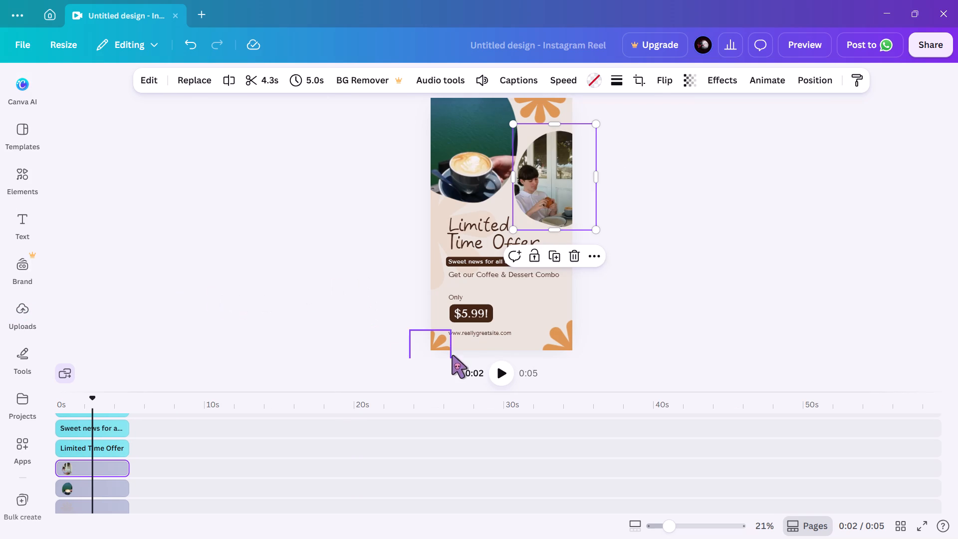
# Mute the audio of the new video of the person eating.
pyautogui.click(479, 78)
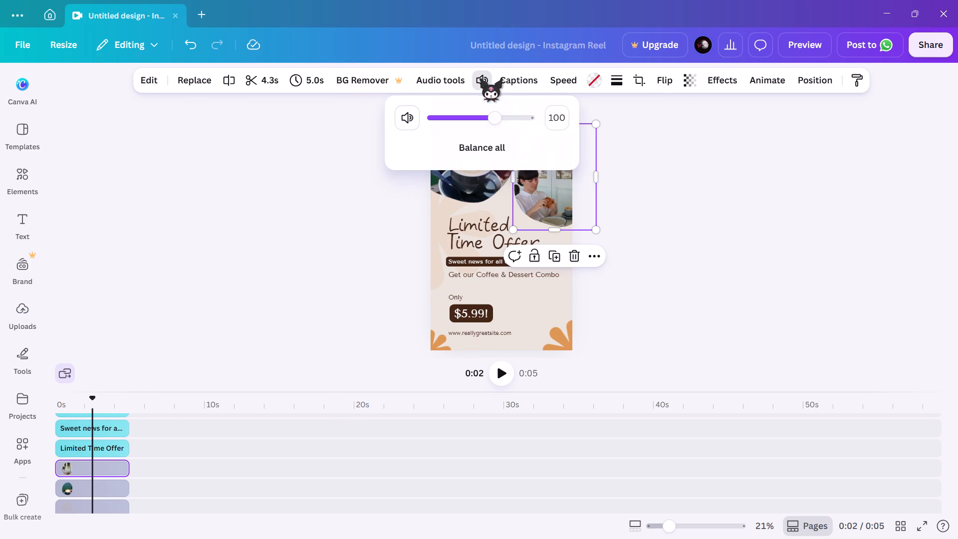
pyautogui.click(407, 121)
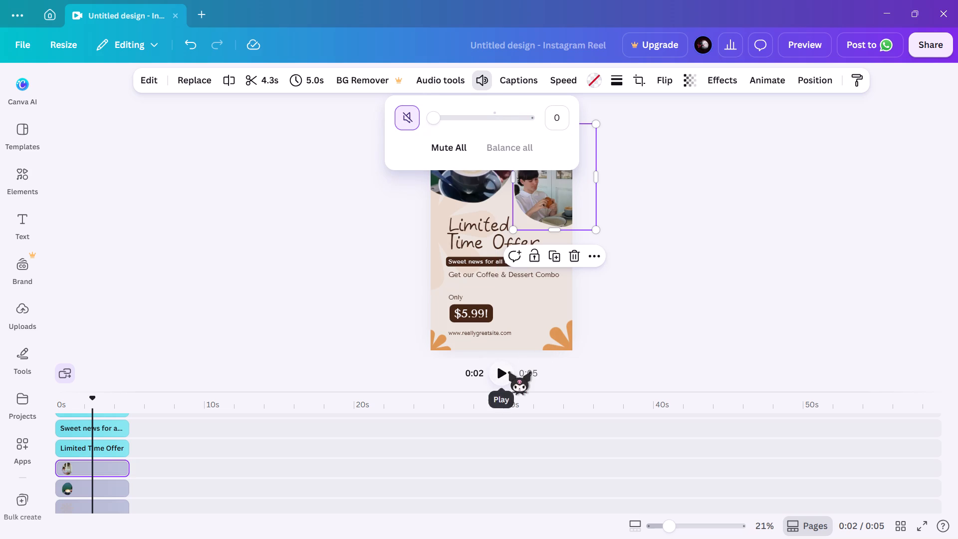
# Play the reel to check the coffee cup video and the eating video together in their frames.
pyautogui.click(508, 371)
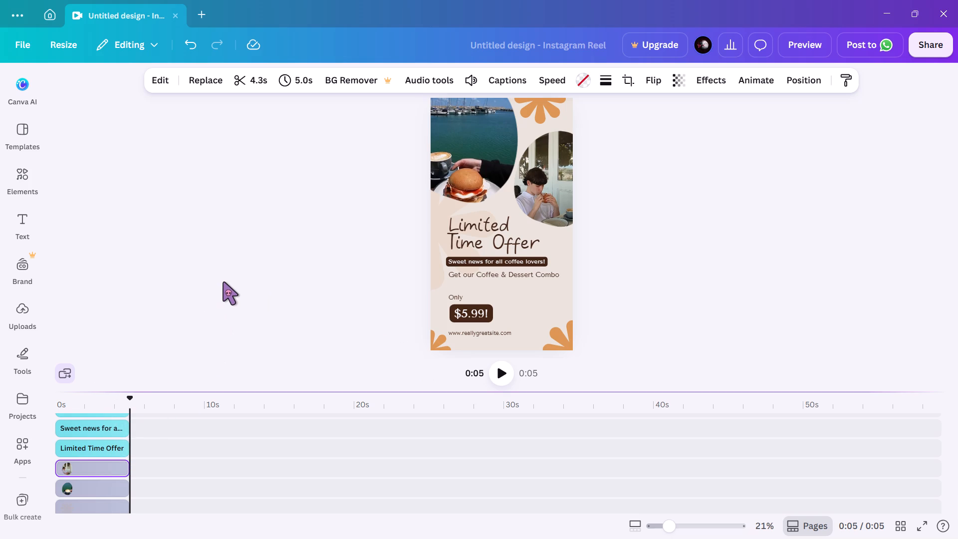
pyautogui.press('Up')
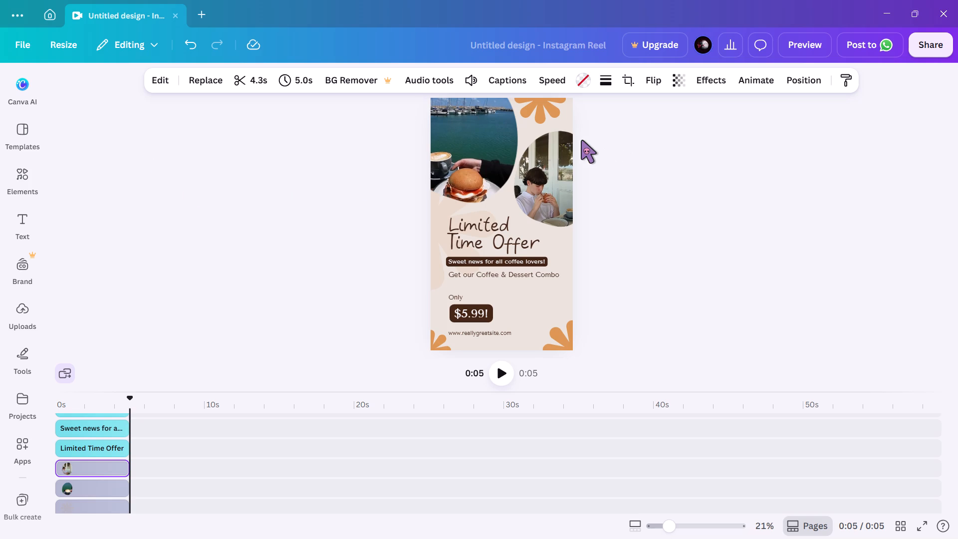
pyautogui.click(561, 180)
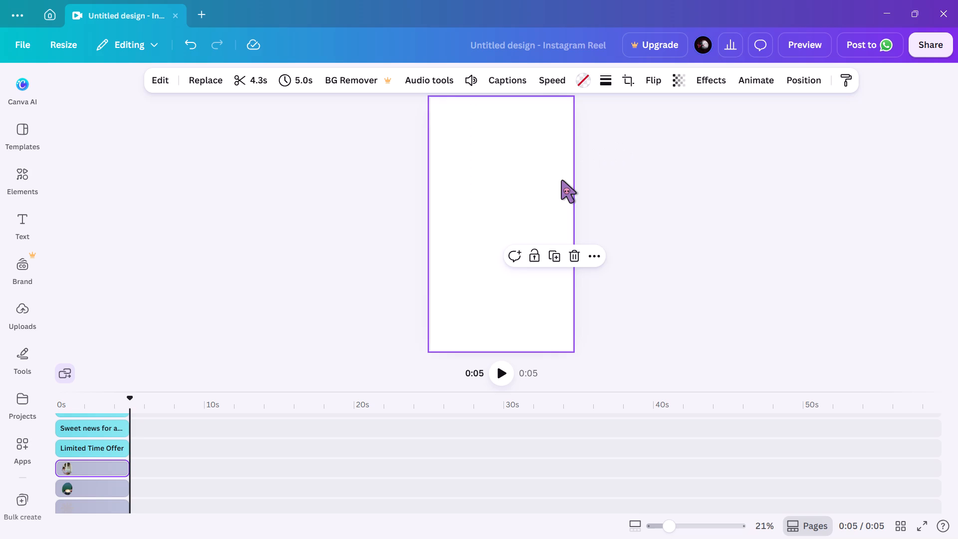
# Extend the duration of the orange flower in the design's bottom-left corner to about 10.3 seconds on the timeline.
pyautogui.click(107, 468)
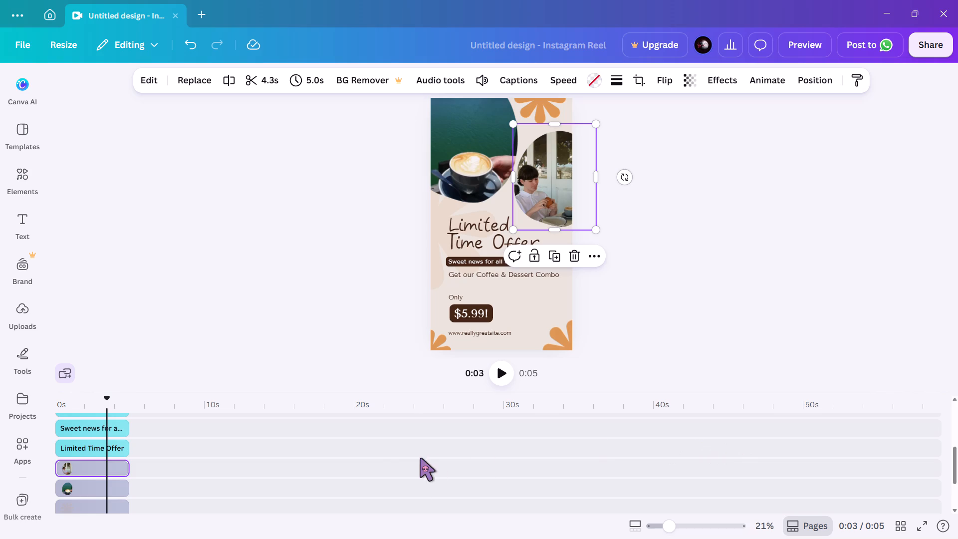
pyautogui.click(956, 463)
pyautogui.moveTo(956, 463); pyautogui.dragTo(956, 452)
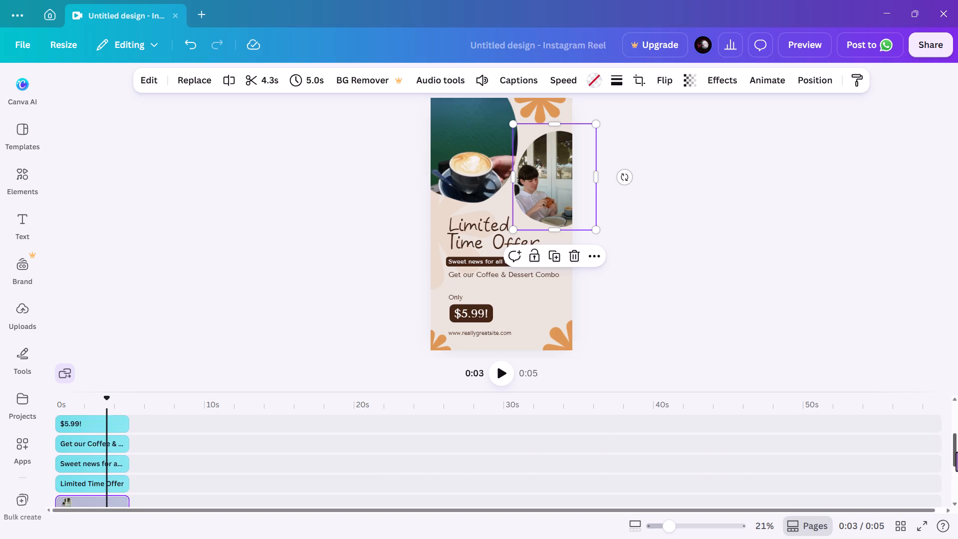
pyautogui.moveTo(956, 452); pyautogui.dragTo(956, 425)
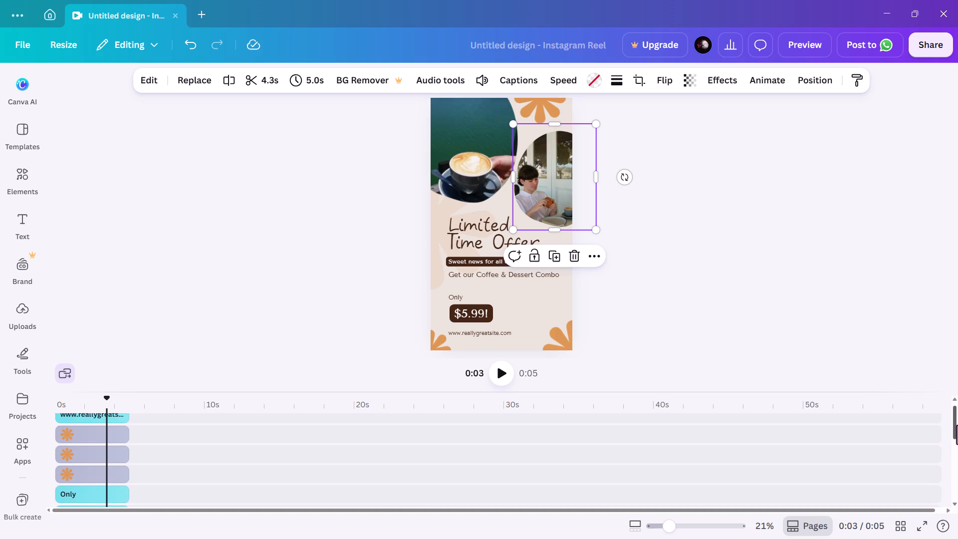
pyautogui.moveTo(956, 425); pyautogui.dragTo(956, 413)
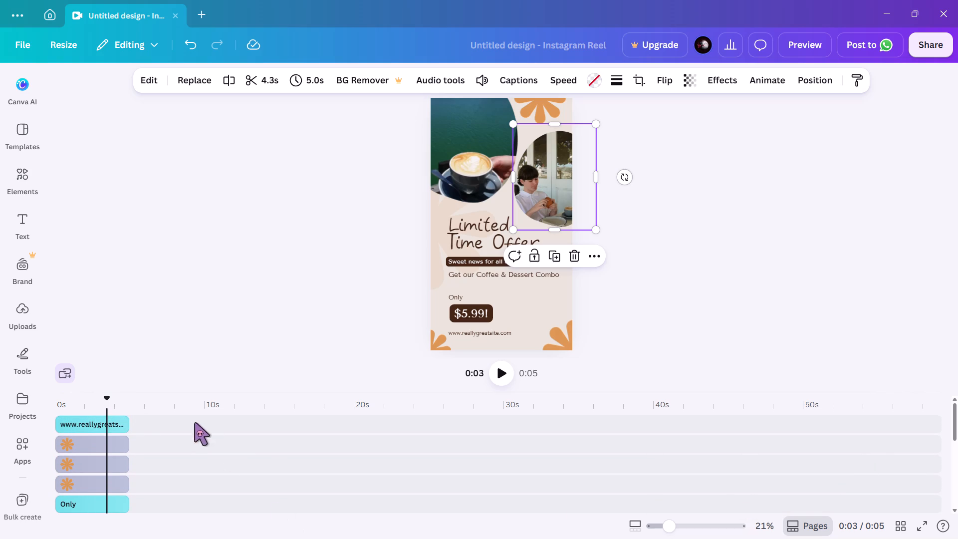
pyautogui.click(106, 424)
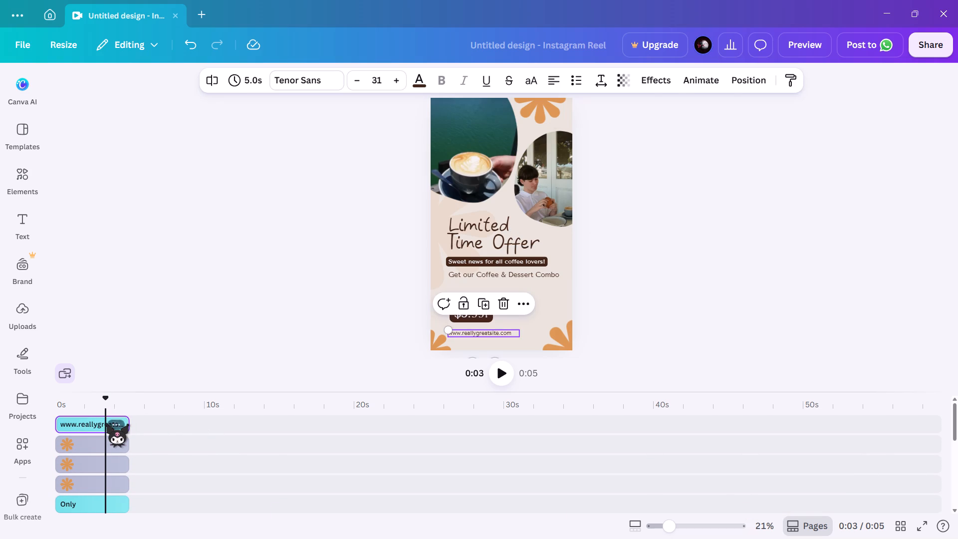
pyautogui.click(110, 444)
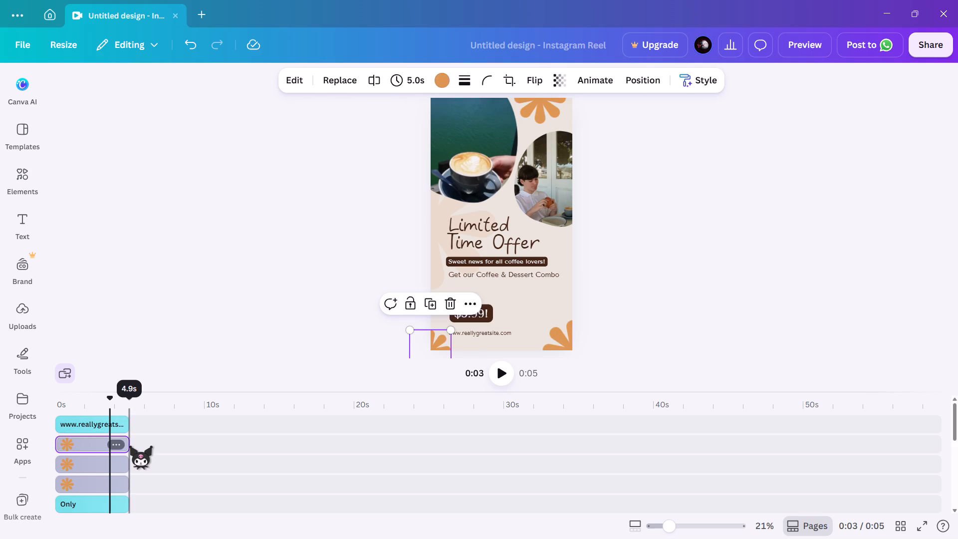
pyautogui.doubleClick(129, 446)
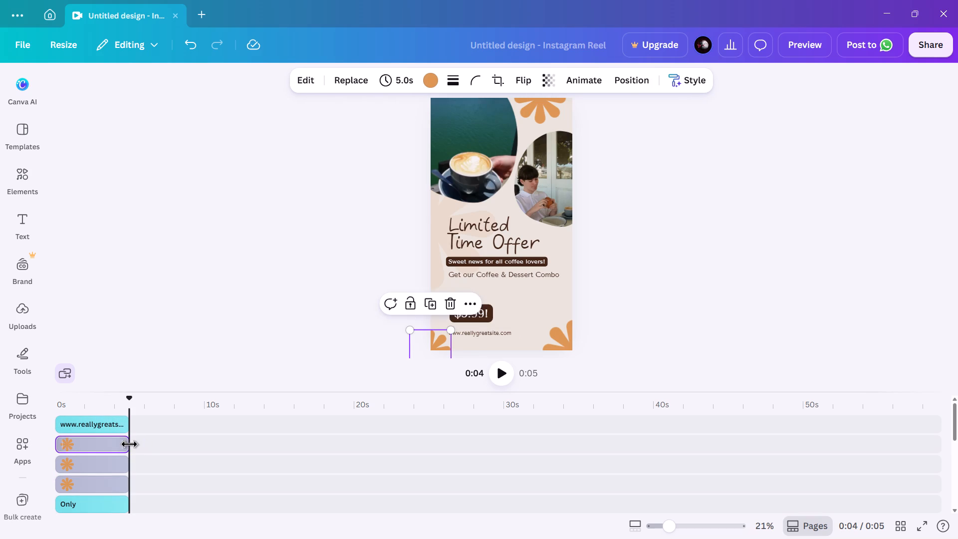
pyautogui.click(128, 444)
pyautogui.moveTo(128, 444); pyautogui.dragTo(180, 441)
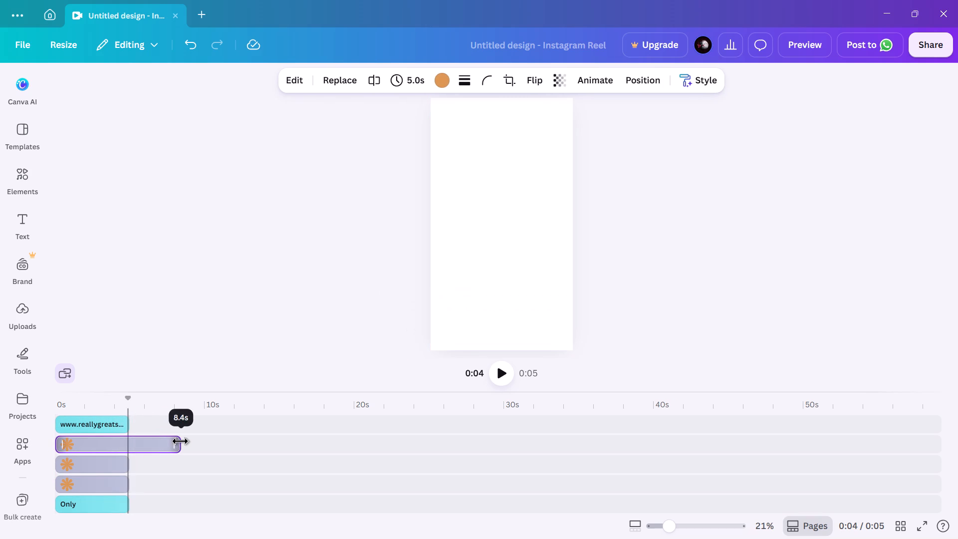
pyautogui.moveTo(180, 441); pyautogui.dragTo(210, 443)
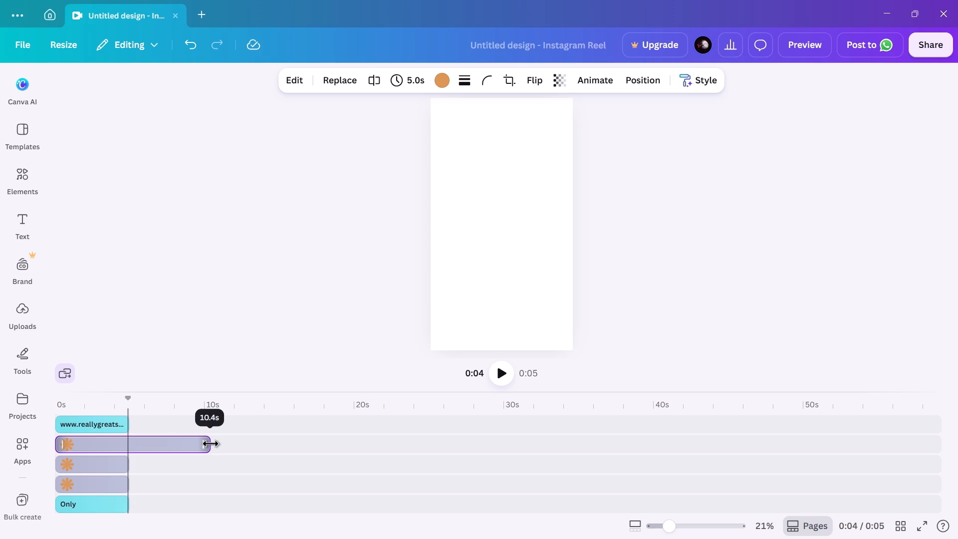
pyautogui.moveTo(210, 443); pyautogui.dragTo(208, 443)
# Extend the other two orange flowers, at the design's top and bottom-right corner, to 10.3 seconds on the timeline.
pyautogui.click(121, 466)
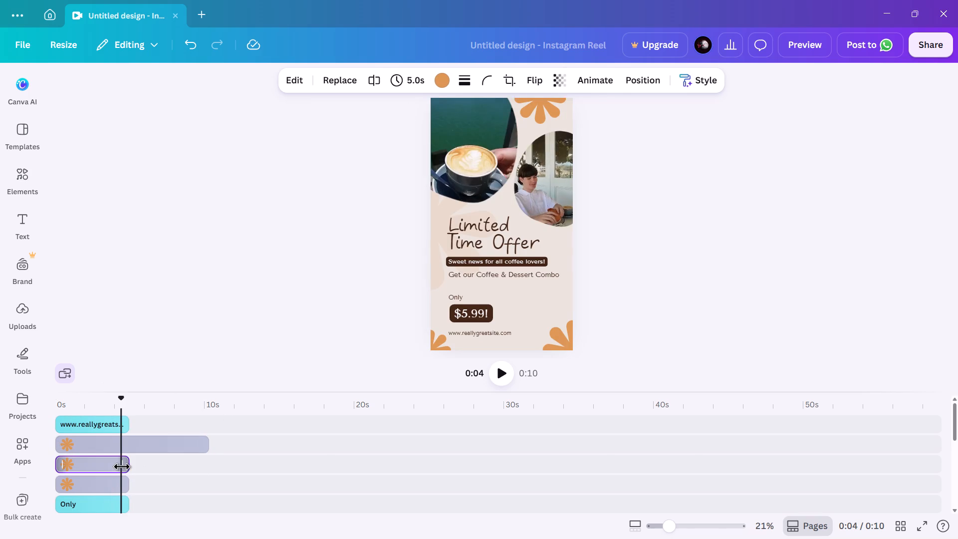
pyautogui.click(121, 466)
pyautogui.moveTo(121, 466); pyautogui.dragTo(205, 475)
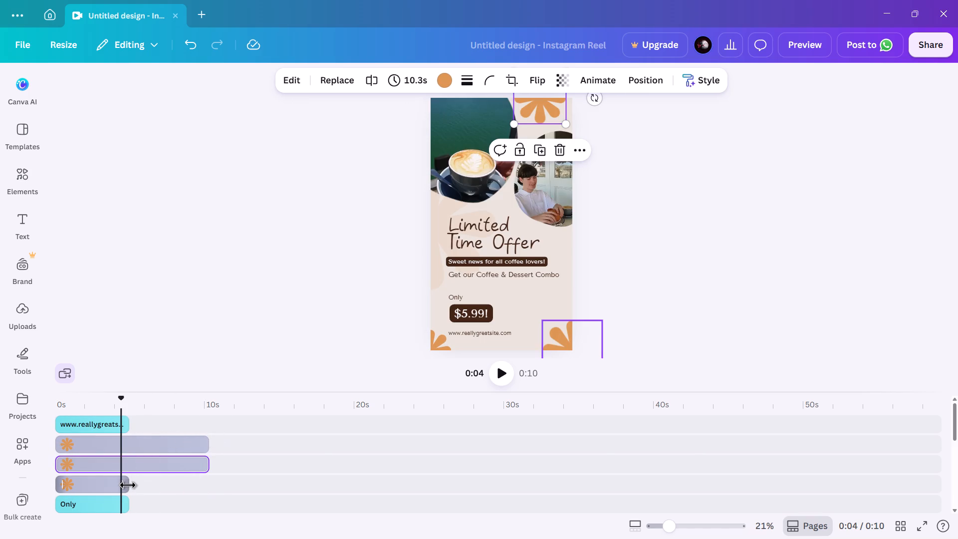
pyautogui.moveTo(127, 485); pyautogui.dragTo(210, 486)
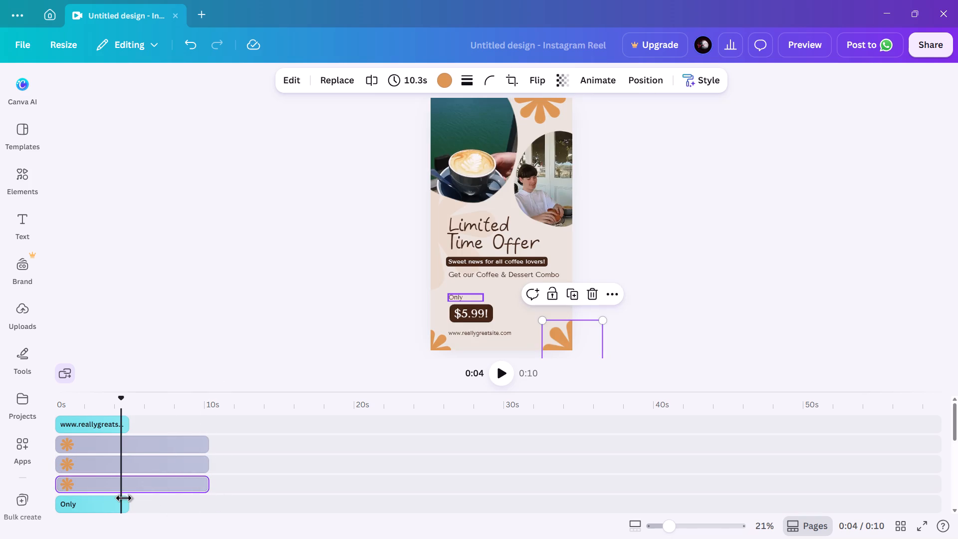
# Extend the "Only" text's duration to 10.3 seconds on the timeline.
pyautogui.click(122, 498)
pyautogui.moveTo(122, 498); pyautogui.dragTo(204, 500)
pyautogui.click(874, 228)
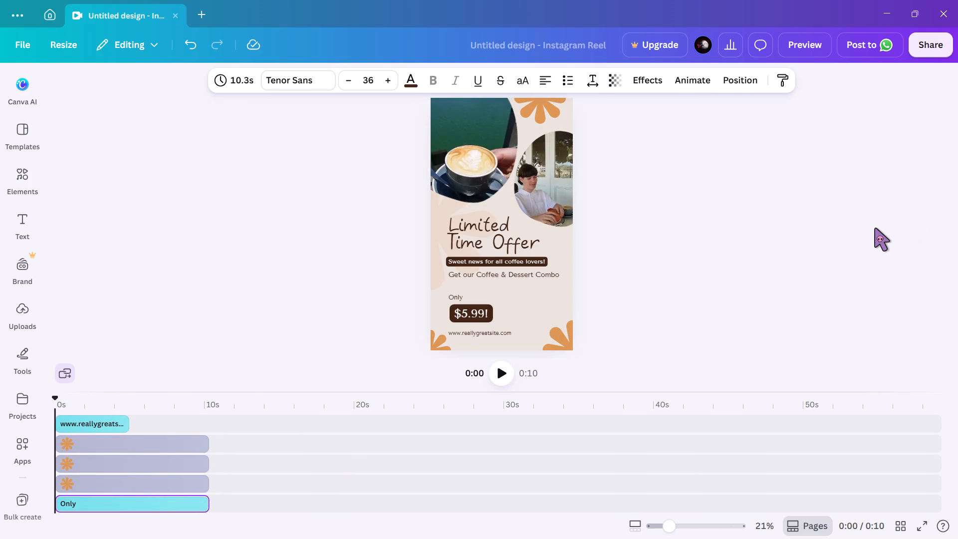
pyautogui.press('Down')
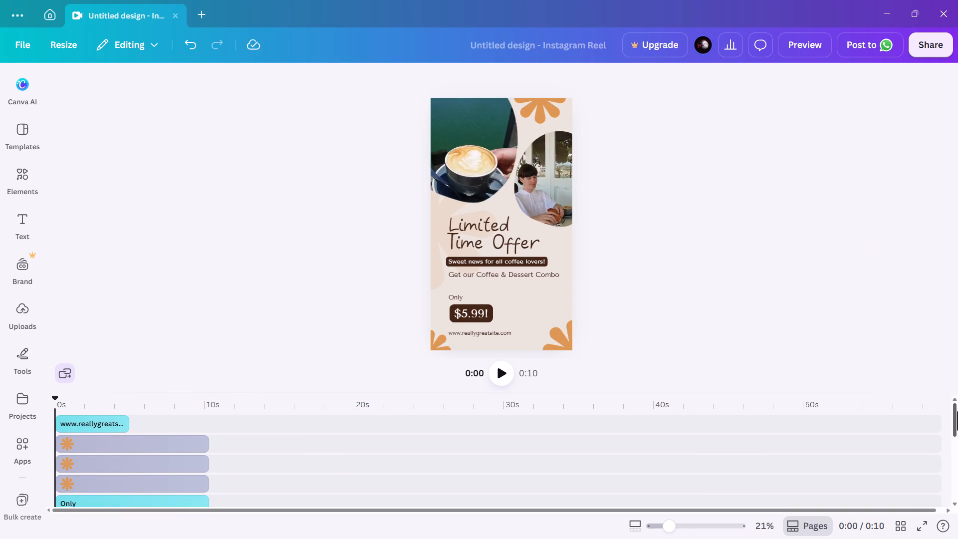
# Extend the "$5.99!" price text's duration to 10.3 seconds on the timeline.
pyautogui.click(957, 411)
pyautogui.moveTo(957, 411); pyautogui.dragTo(957, 434)
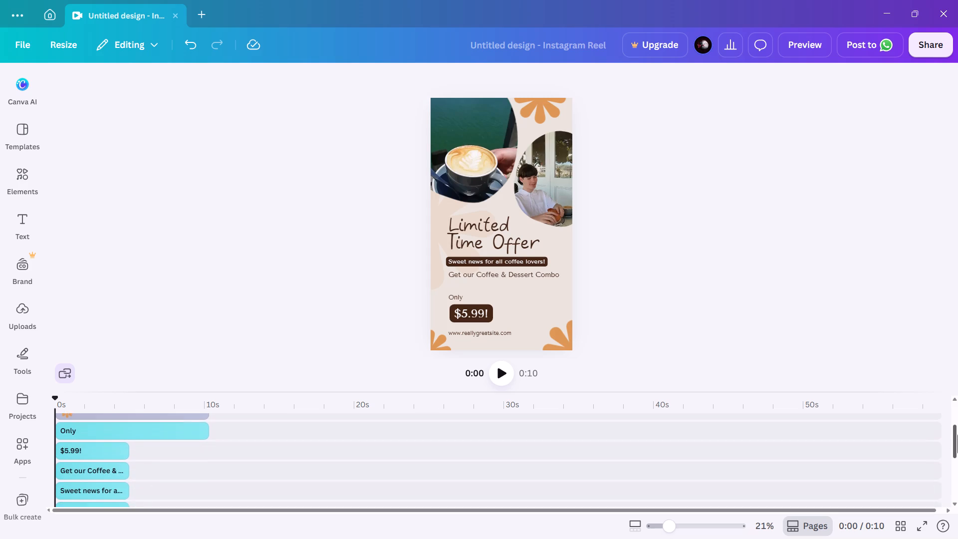
pyautogui.moveTo(957, 434); pyautogui.dragTo(957, 435)
pyautogui.click(109, 436)
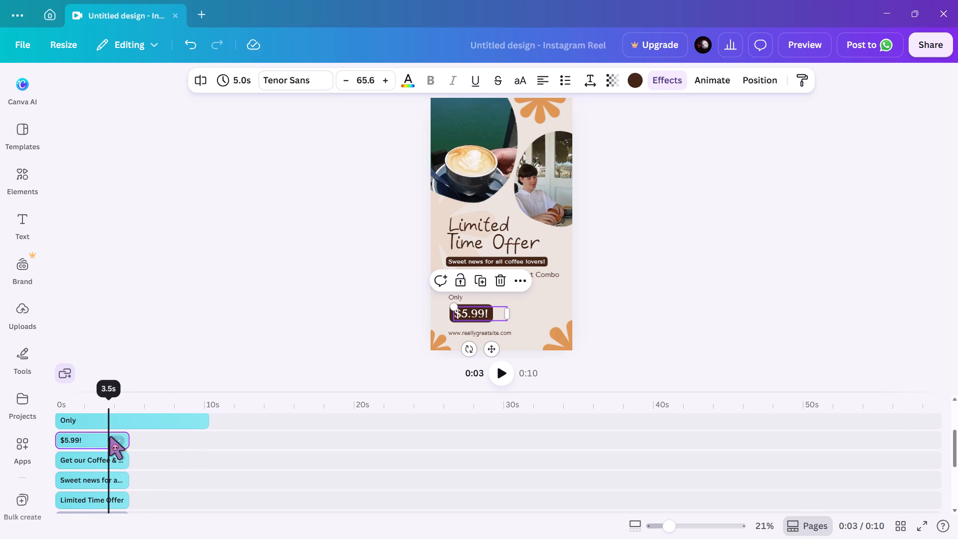
pyautogui.click(126, 439)
pyautogui.moveTo(126, 439); pyautogui.dragTo(140, 441)
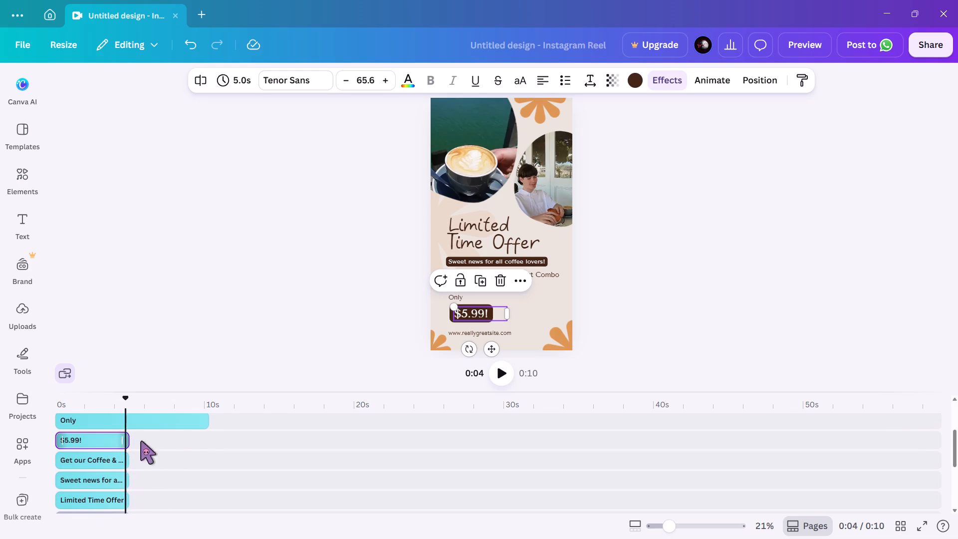
pyautogui.moveTo(140, 441); pyautogui.dragTo(208, 442)
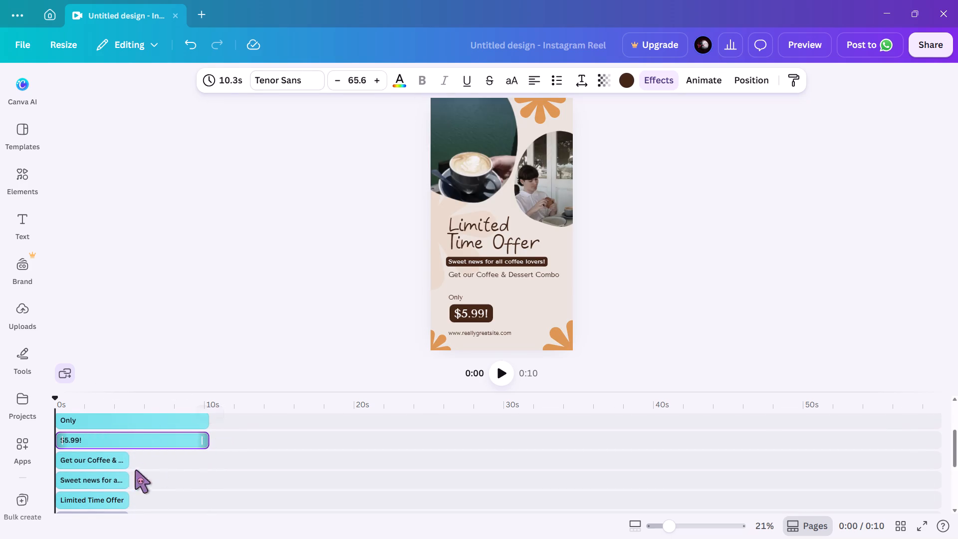
# Extend the "Get our Coffee & Dessert Combo" and "Sweet news for all coffee lovers!" texts to 10.3 seconds each.
pyautogui.click(116, 463)
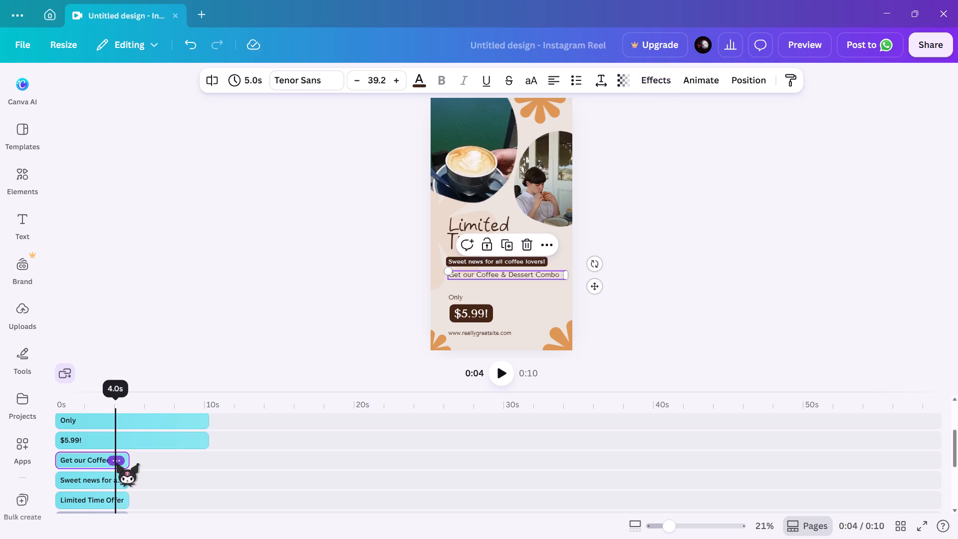
pyautogui.click(128, 461)
pyautogui.moveTo(128, 461); pyautogui.dragTo(205, 460)
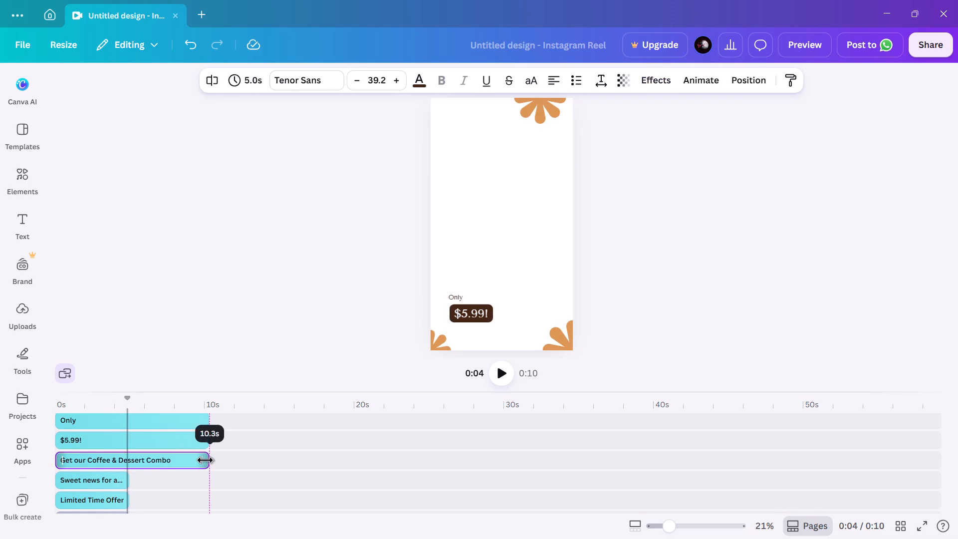
pyautogui.click(113, 477)
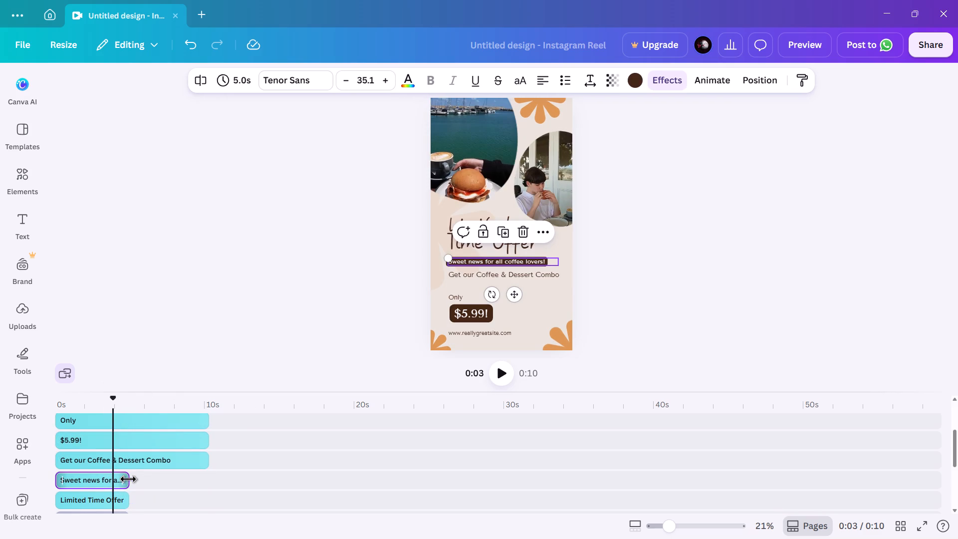
pyautogui.click(128, 479)
pyautogui.moveTo(128, 479); pyautogui.dragTo(213, 478)
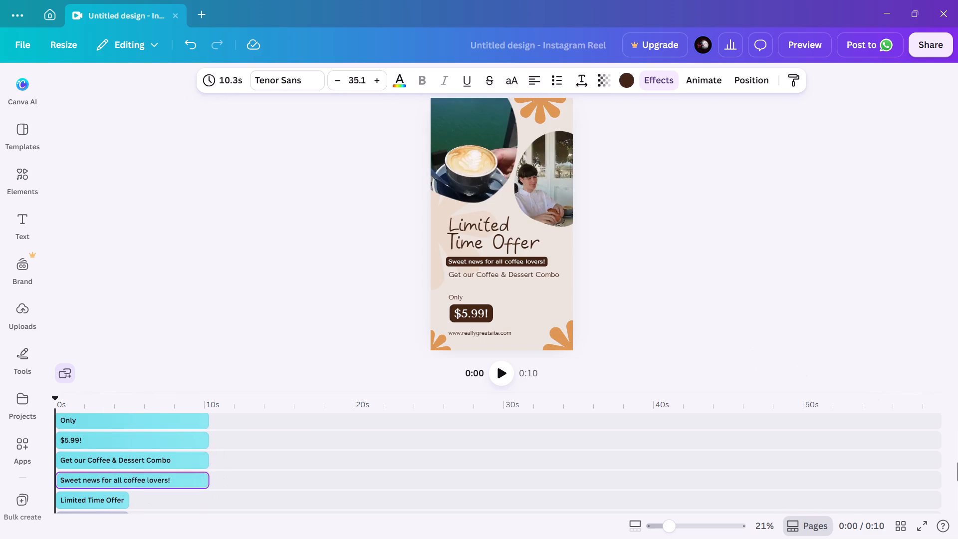
# Extend the "Limited Time Offer" text's duration to 10.3 seconds on the timeline.
pyautogui.click(957, 445)
pyautogui.moveTo(957, 445); pyautogui.dragTo(957, 462)
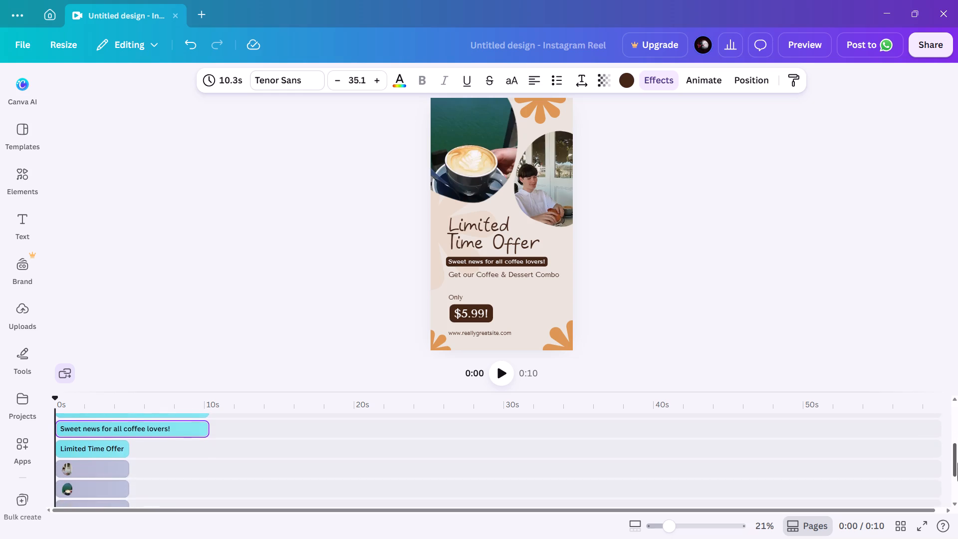
pyautogui.moveTo(957, 462); pyautogui.dragTo(957, 467)
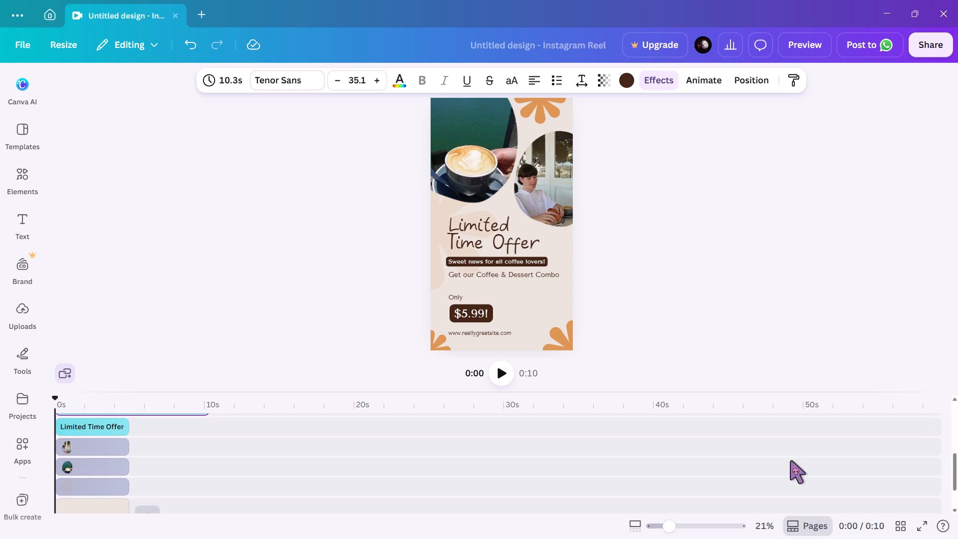
pyautogui.click(119, 429)
pyautogui.click(119, 429)
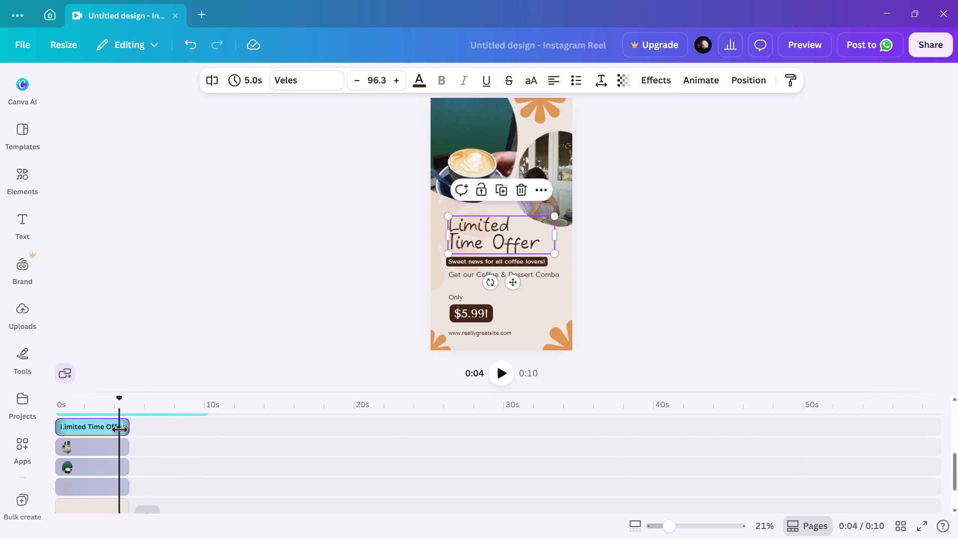
pyautogui.moveTo(119, 429); pyautogui.dragTo(196, 435)
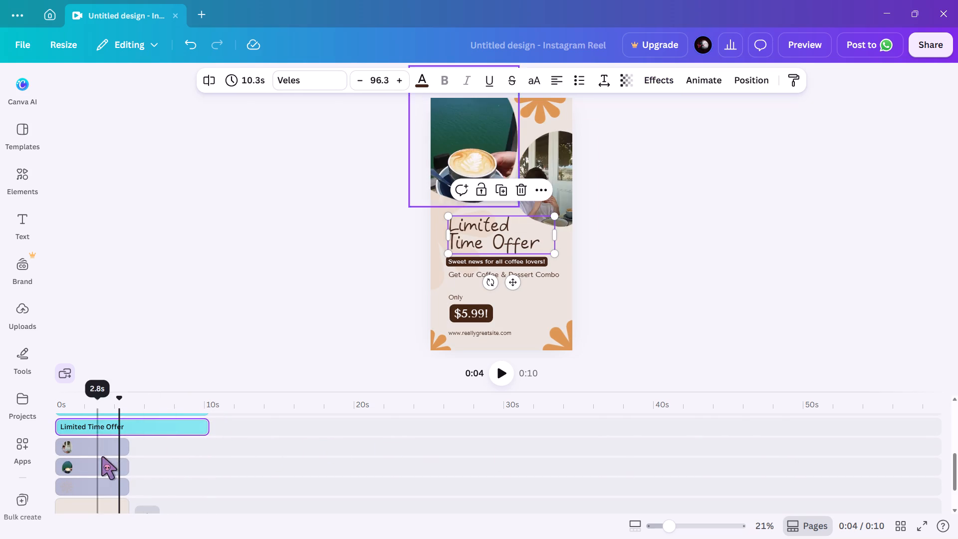
# Try to extend the oval video of the person eating to about 10 seconds on the timeline.
pyautogui.click(110, 450)
pyautogui.click(126, 444)
pyautogui.moveTo(126, 444); pyautogui.dragTo(220, 453)
pyautogui.click(125, 442)
pyautogui.moveTo(125, 442); pyautogui.dragTo(199, 447)
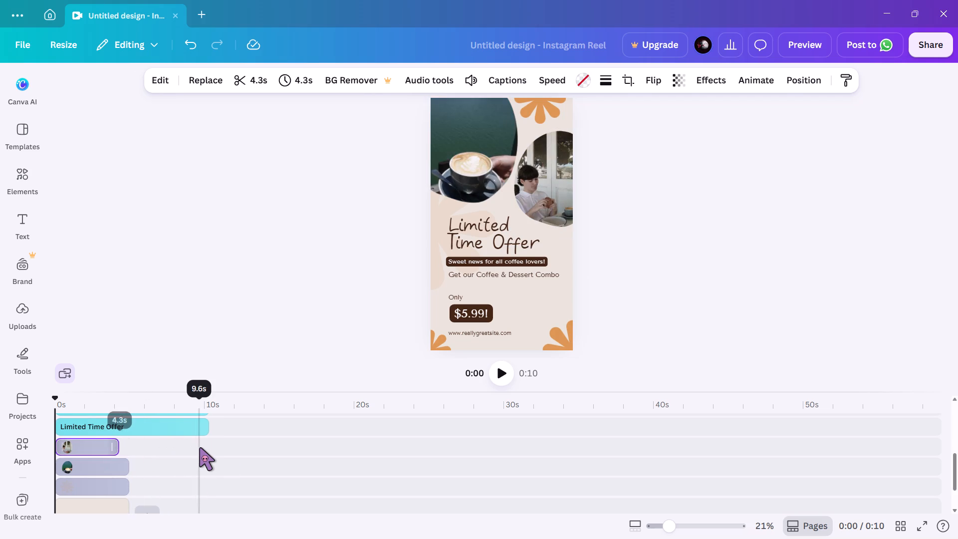
pyautogui.click(115, 442)
pyautogui.moveTo(115, 442); pyautogui.dragTo(153, 444)
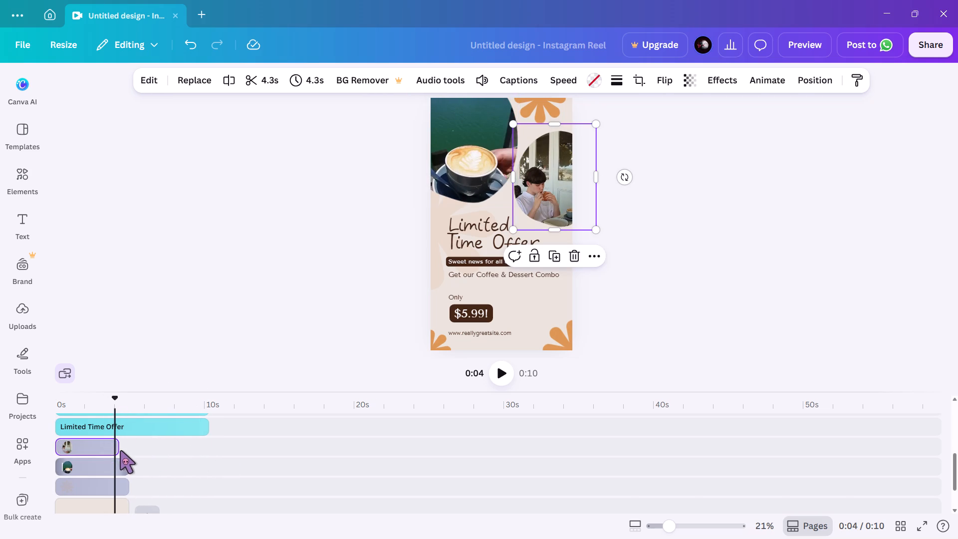
pyautogui.click(115, 444)
pyautogui.moveTo(115, 444); pyautogui.dragTo(135, 446)
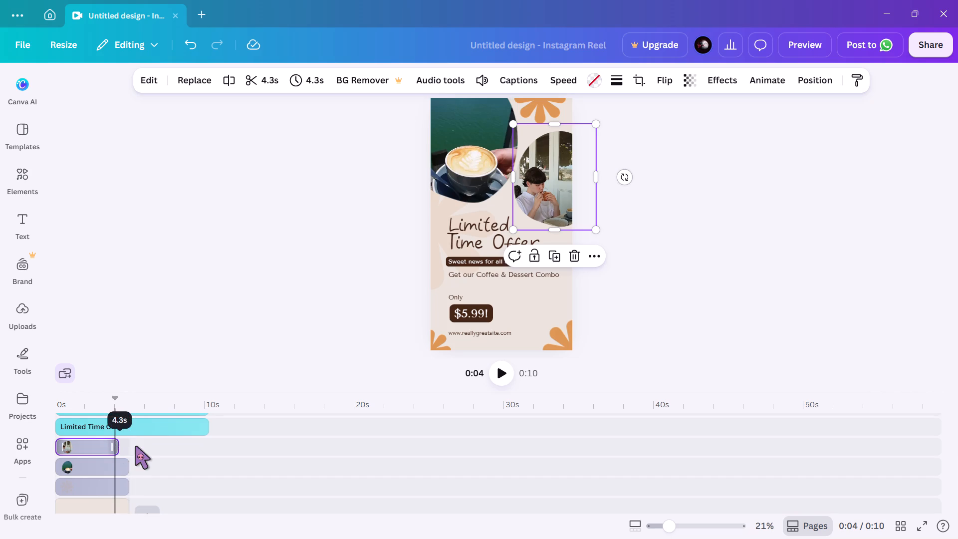
# Extend the pale flower shape behind the title to 10.3 seconds on the timeline.
pyautogui.click(114, 466)
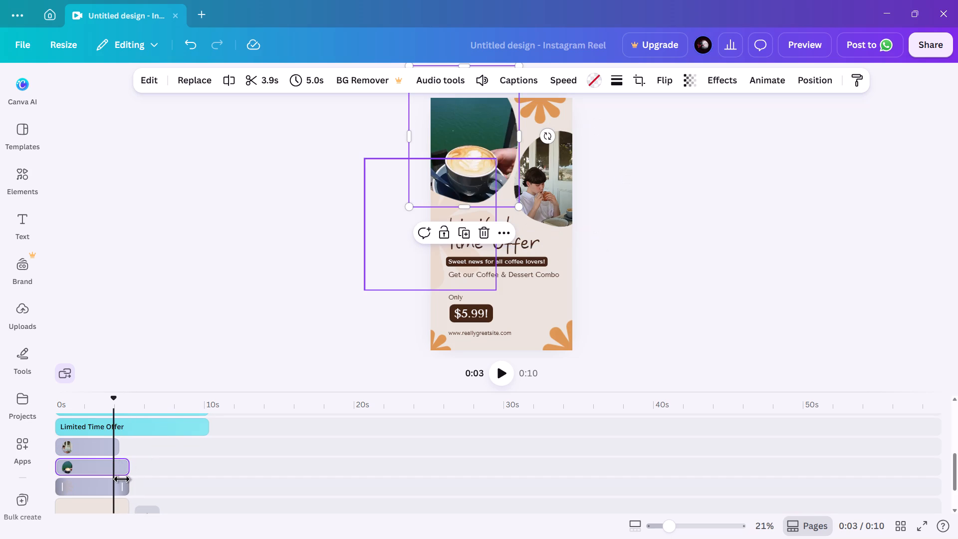
pyautogui.click(121, 479)
pyautogui.moveTo(121, 479); pyautogui.dragTo(146, 482)
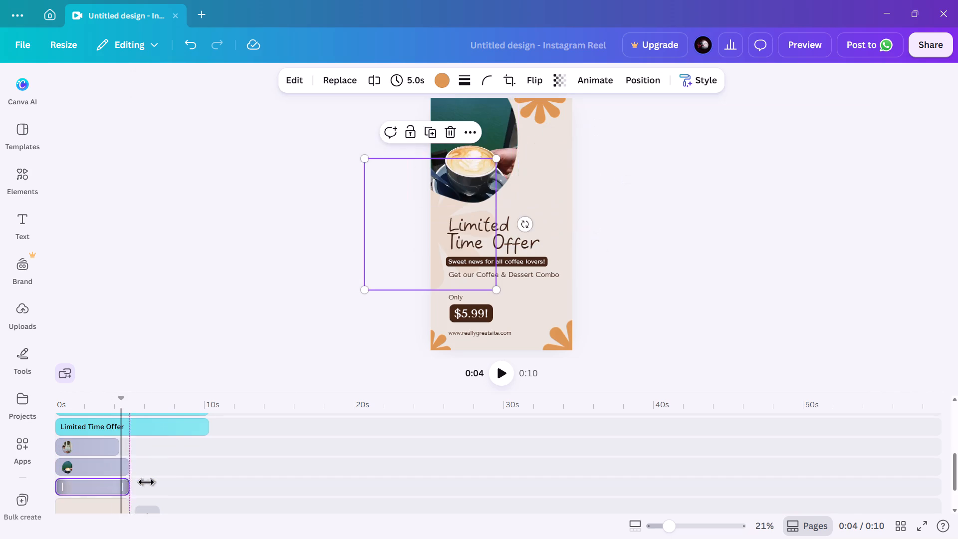
pyautogui.moveTo(146, 482); pyautogui.dragTo(204, 482)
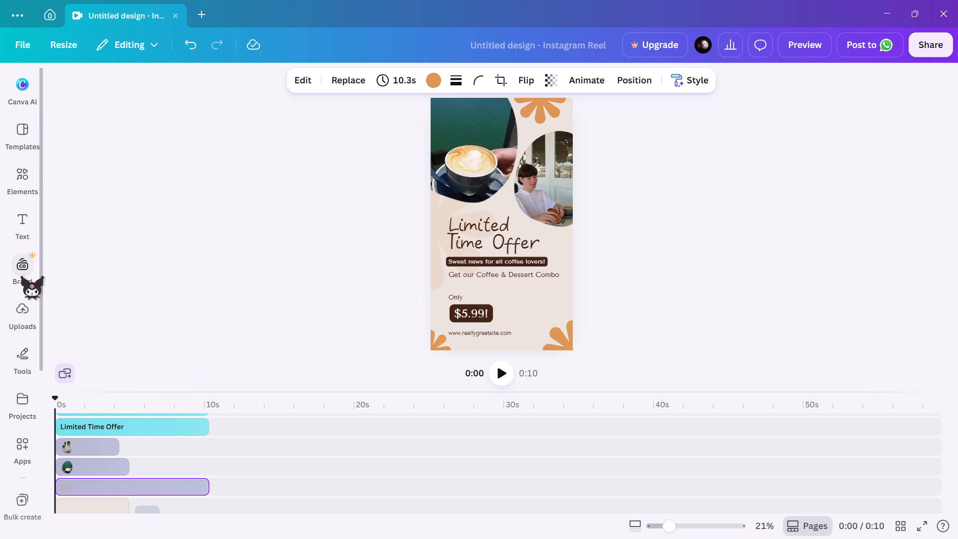
# Duplicate the oval video of the person eating and place the two clips back to back on the same timeline row.
pyautogui.click(541, 184)
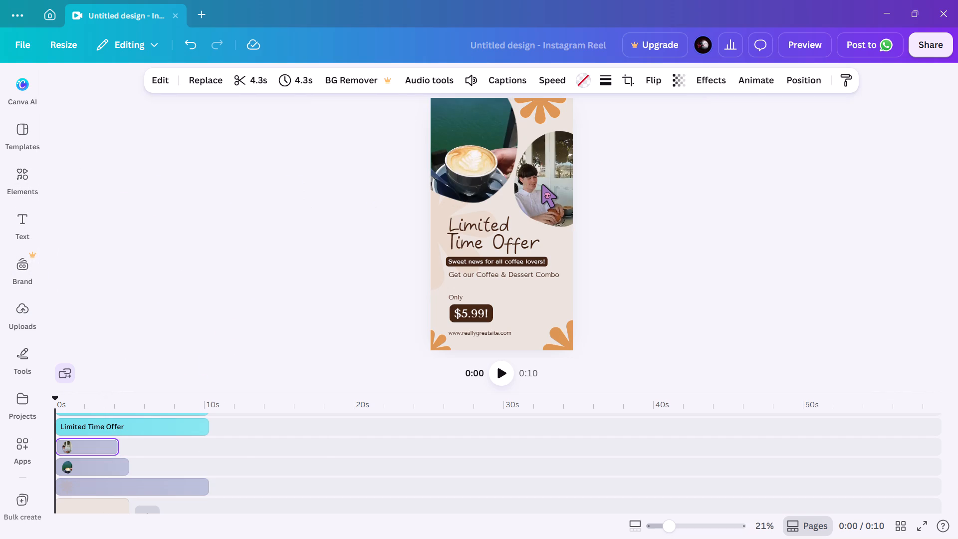
pyautogui.click(283, 237)
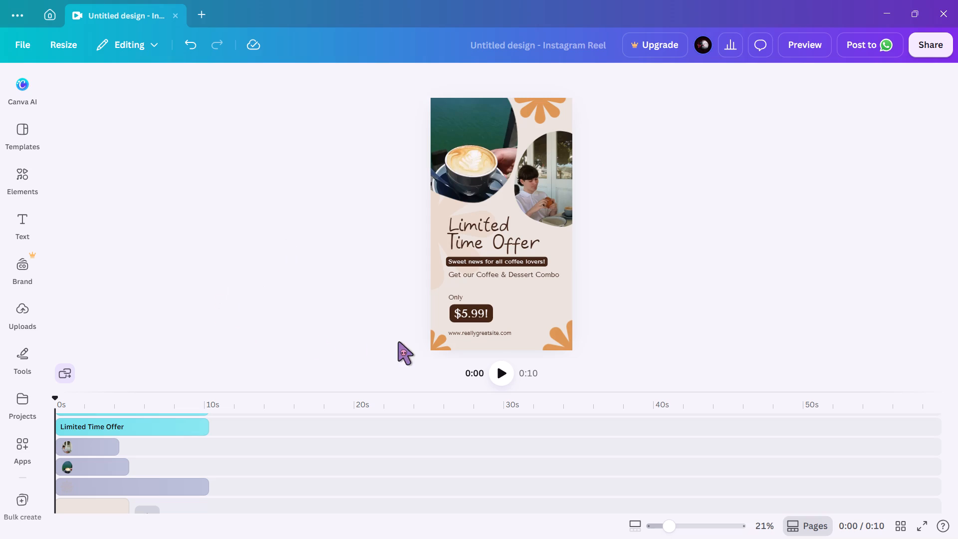
pyautogui.click(496, 377)
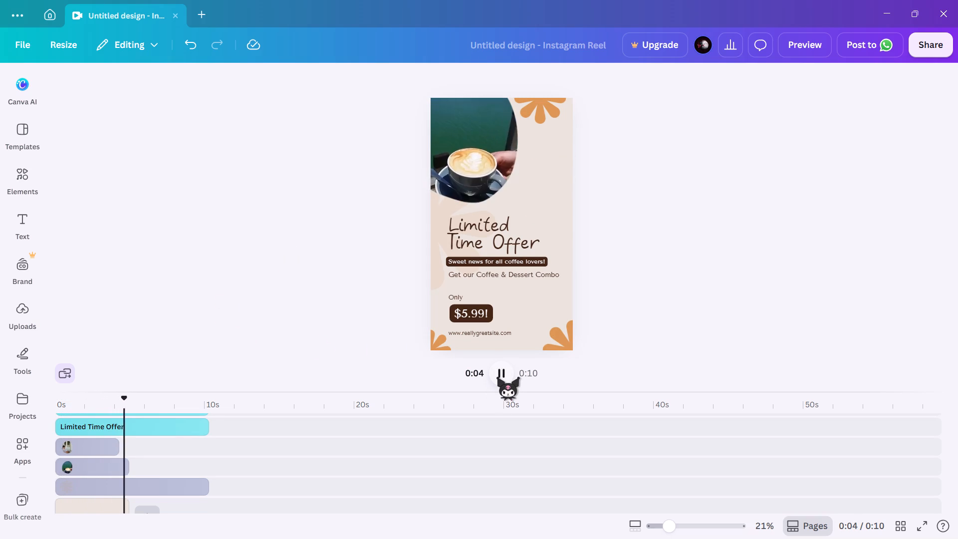
pyautogui.click(496, 377)
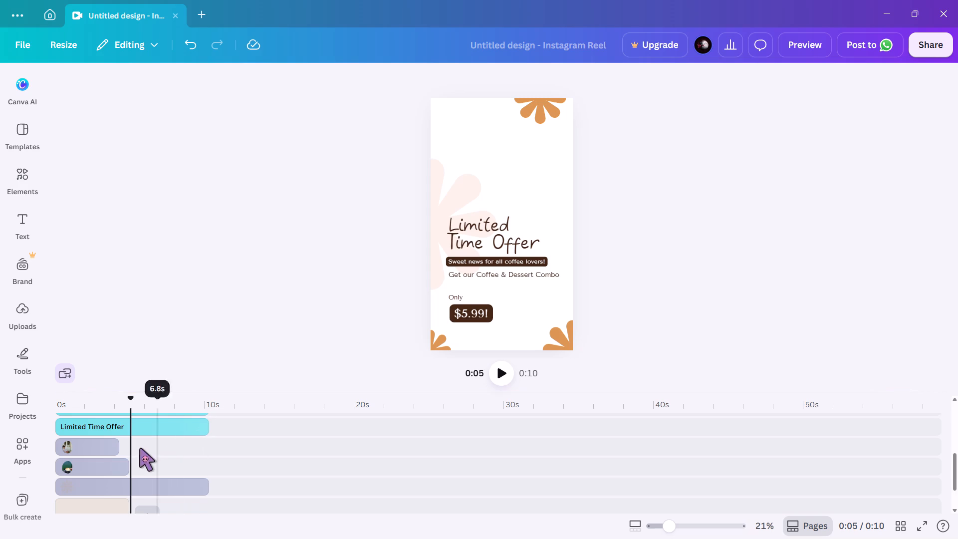
pyautogui.click(107, 448)
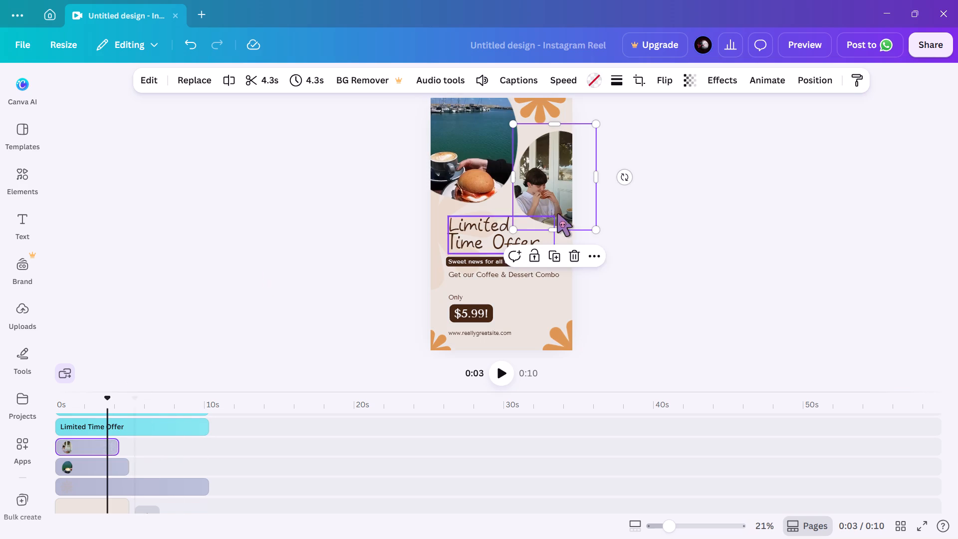
pyautogui.click(556, 157)
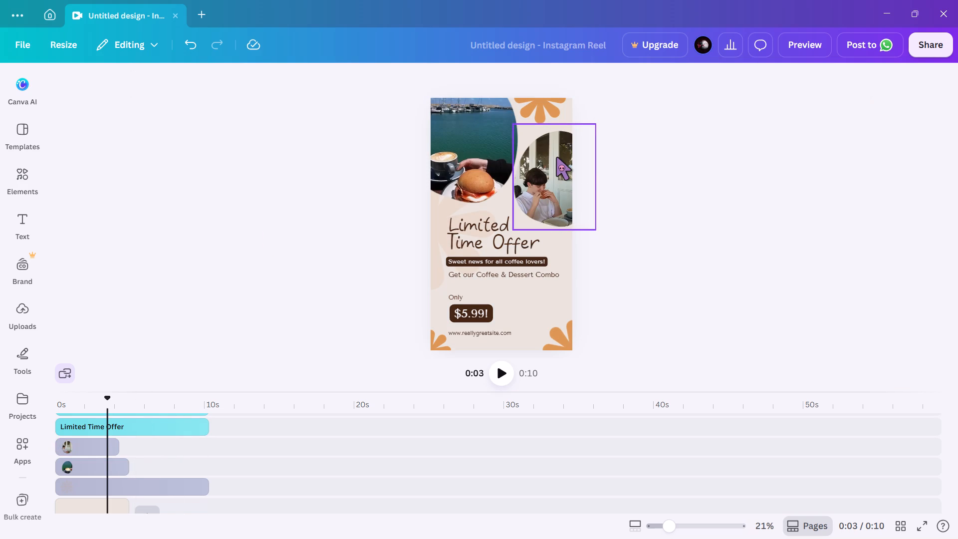
pyautogui.click(556, 157)
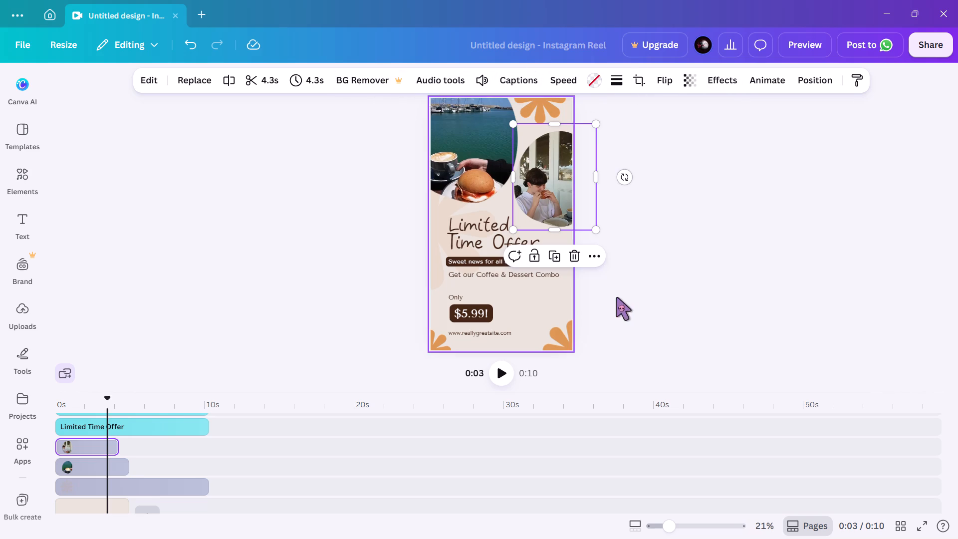
pyautogui.click(552, 260)
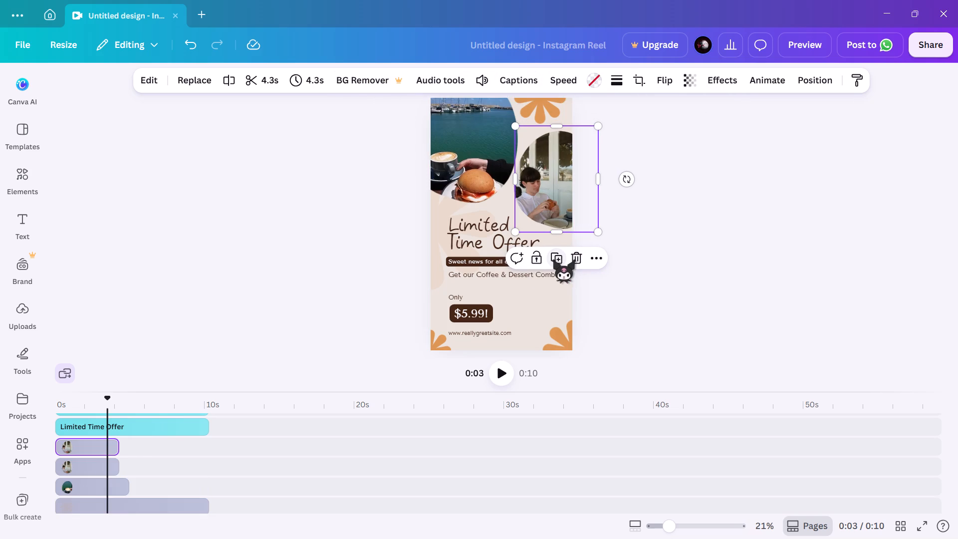
pyautogui.click(99, 469)
pyautogui.moveTo(99, 469); pyautogui.dragTo(148, 452)
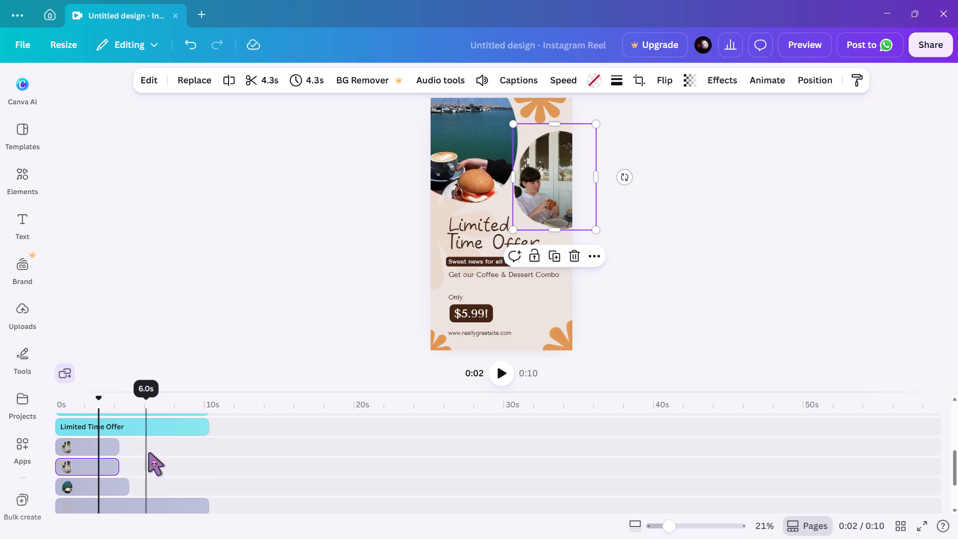
pyautogui.moveTo(148, 452); pyautogui.dragTo(148, 450)
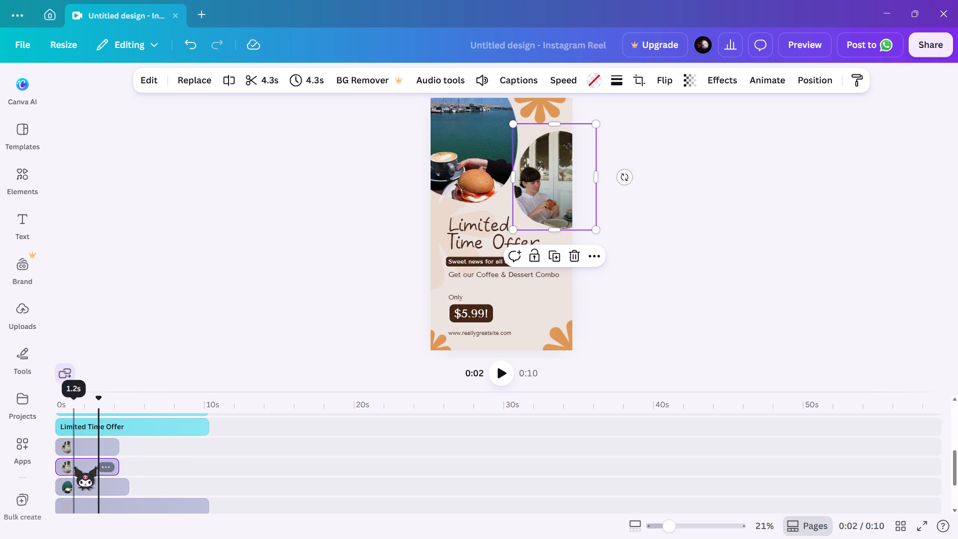
pyautogui.click(74, 467)
pyautogui.moveTo(74, 467); pyautogui.dragTo(137, 444)
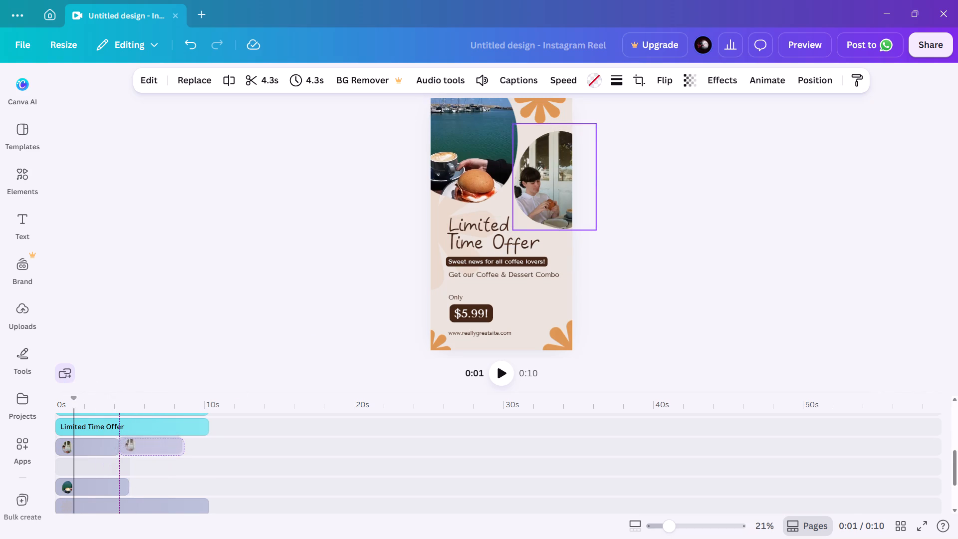
pyautogui.moveTo(137, 444); pyautogui.dragTo(137, 445)
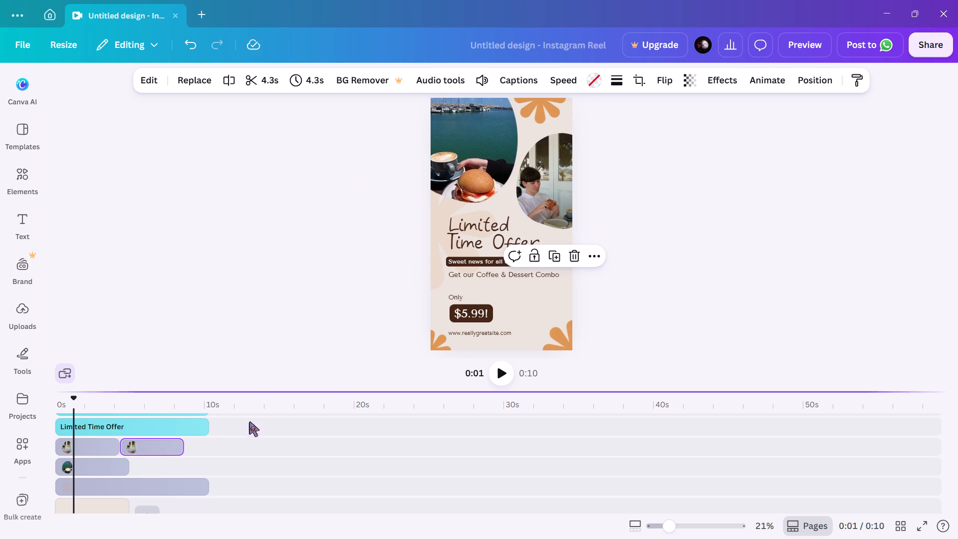
# Replace the first of the two oval video clips with the uploaded 7.2-second storefront video.
pyautogui.click(549, 171)
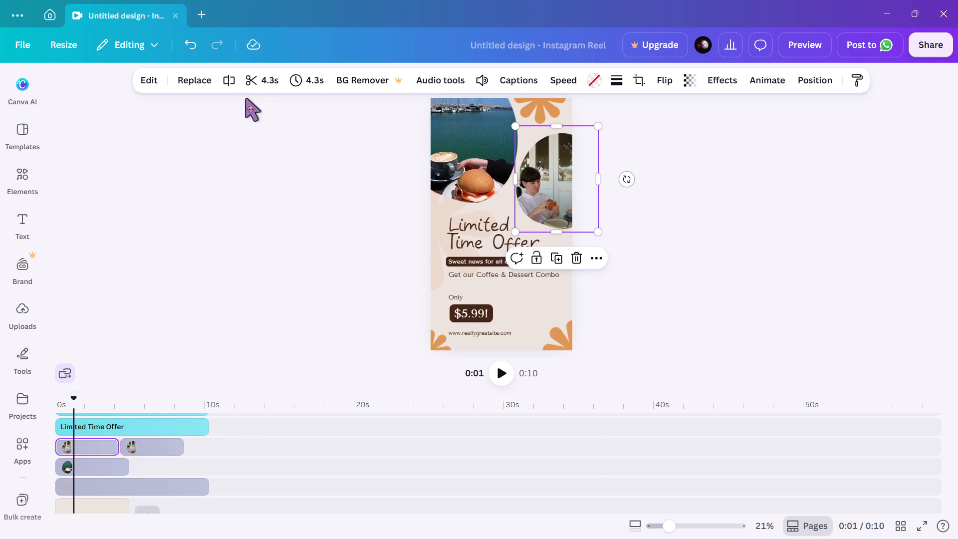
pyautogui.click(197, 77)
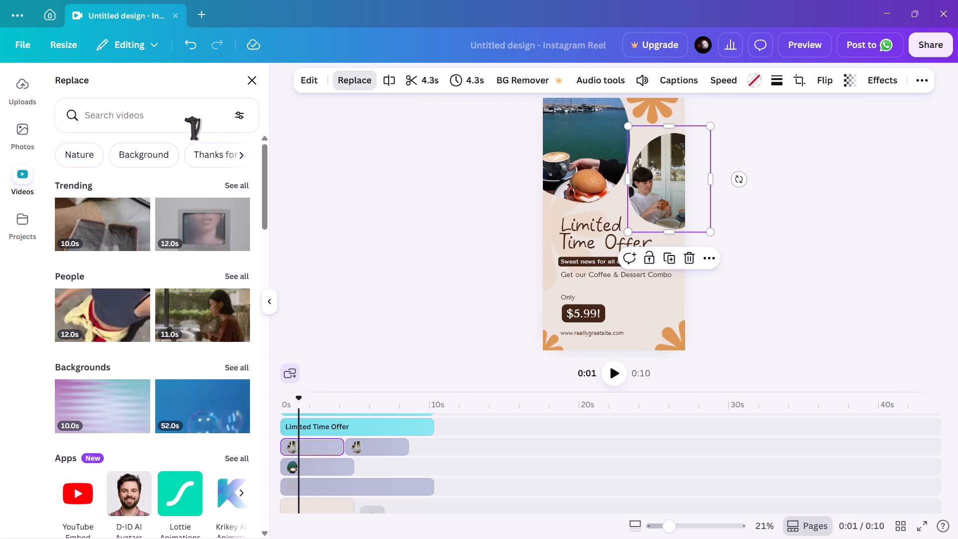
pyautogui.click(22, 97)
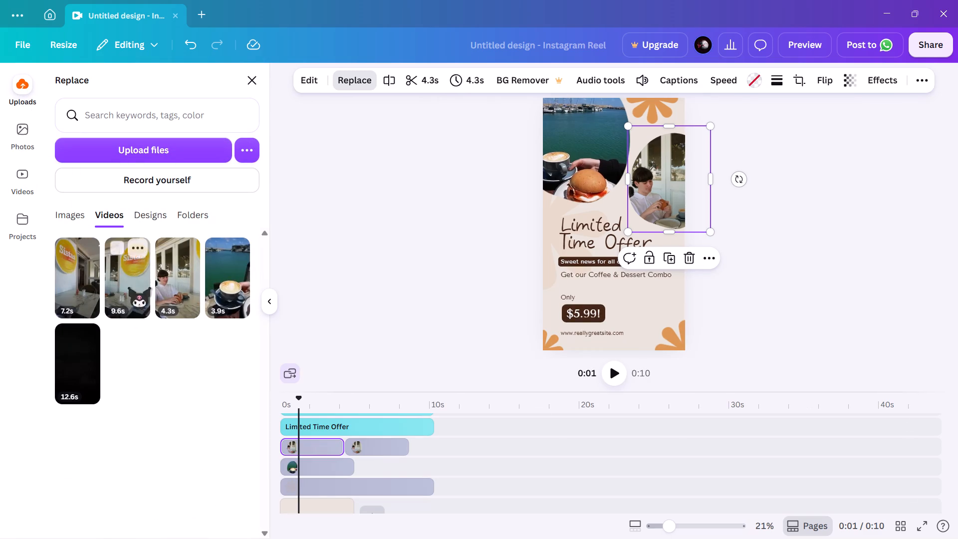
pyautogui.click(81, 299)
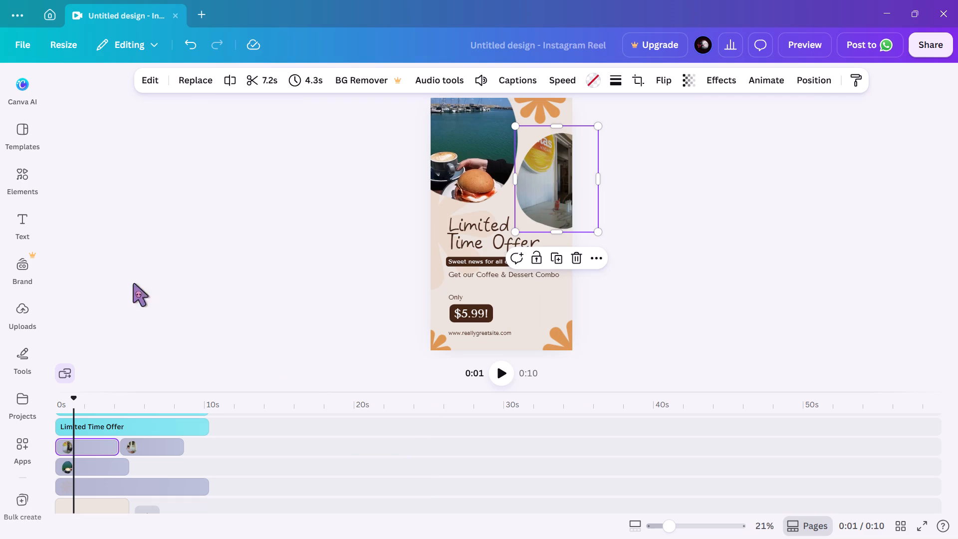
# Play back the reel, and widen the storefront video's oval slightly on the side facing the coffee video.
pyautogui.click(503, 371)
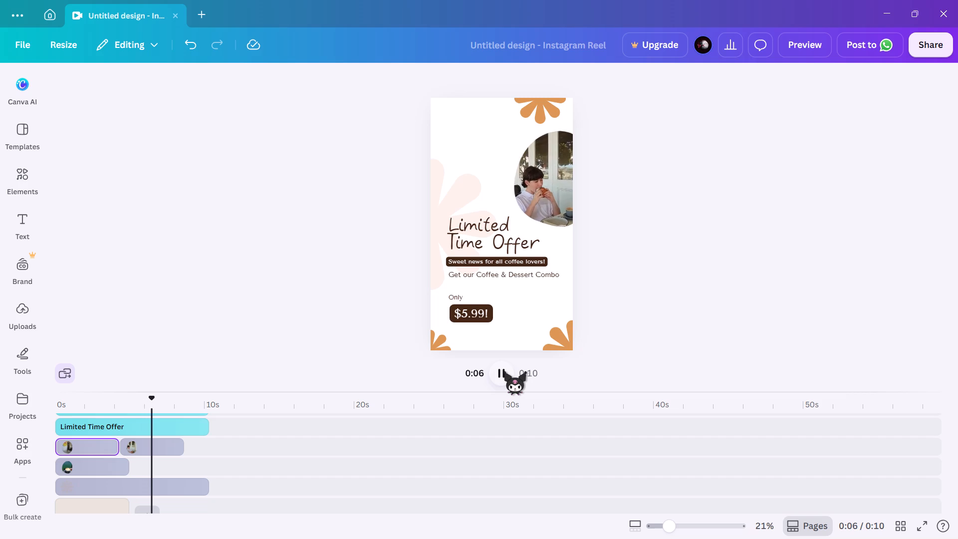
pyautogui.click(503, 371)
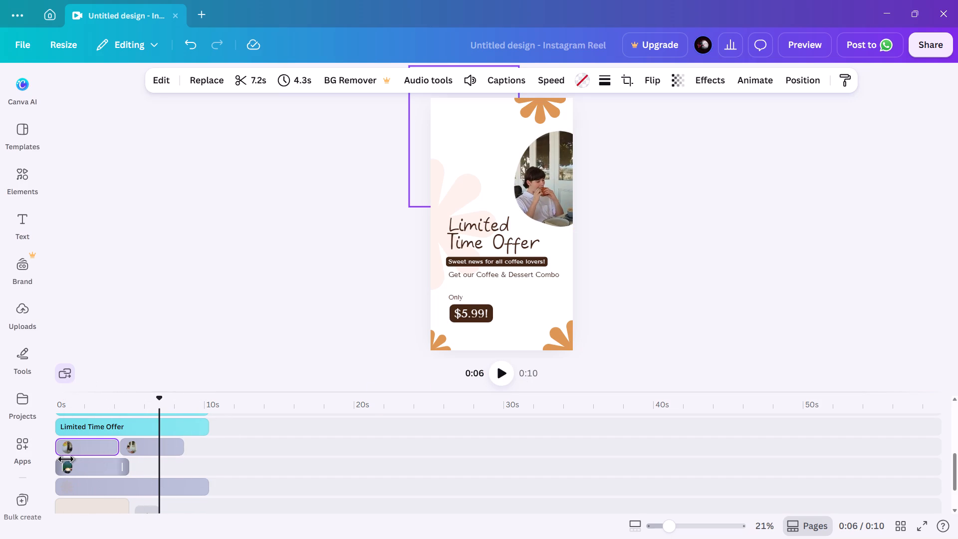
pyautogui.click(77, 447)
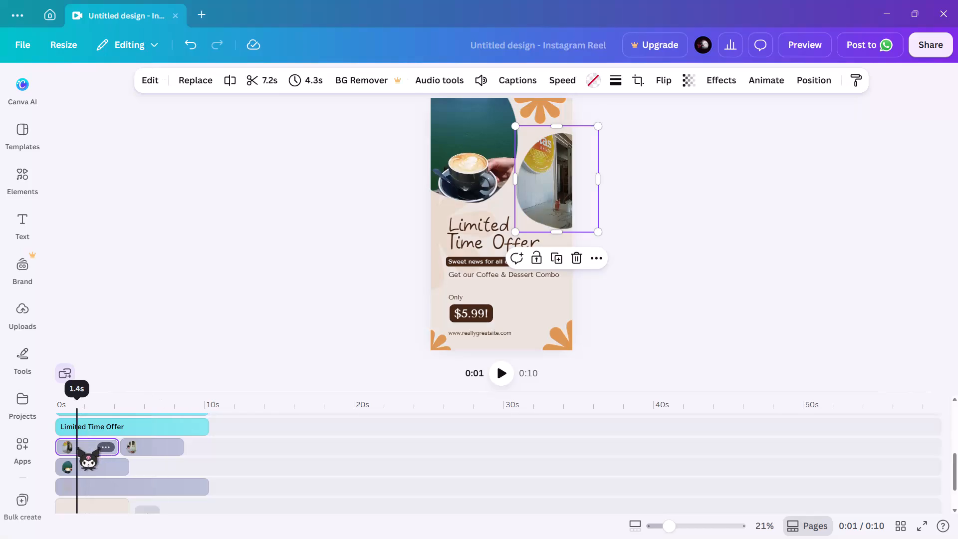
pyautogui.click(501, 370)
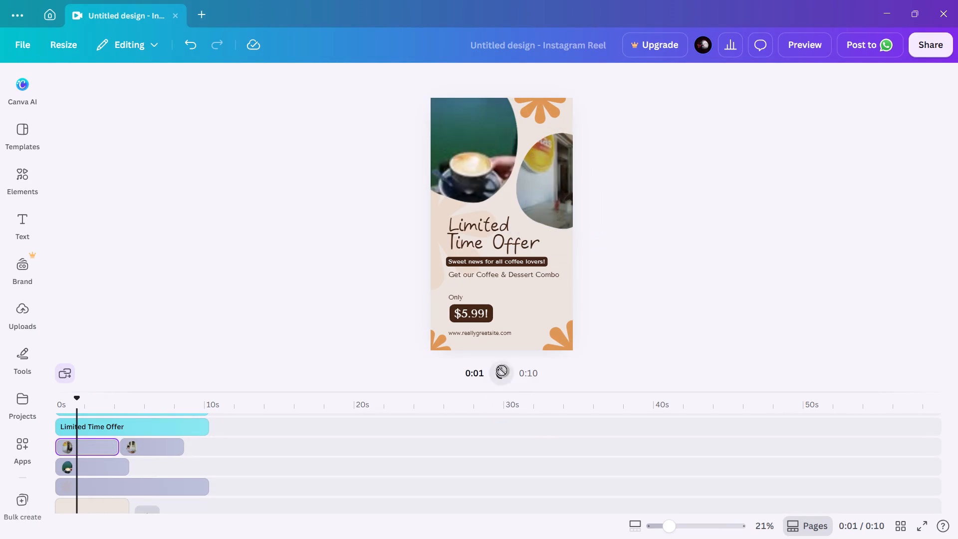
pyautogui.click(501, 370)
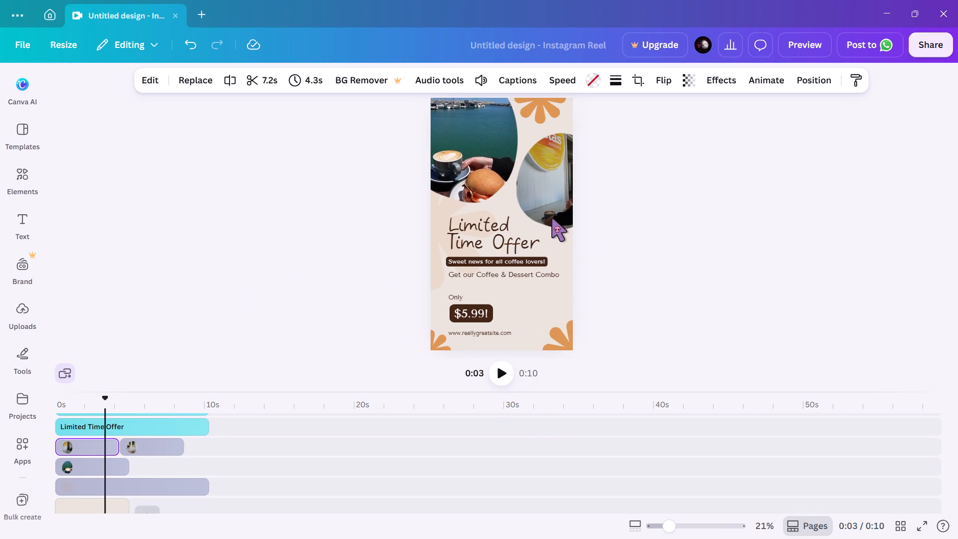
pyautogui.click(551, 191)
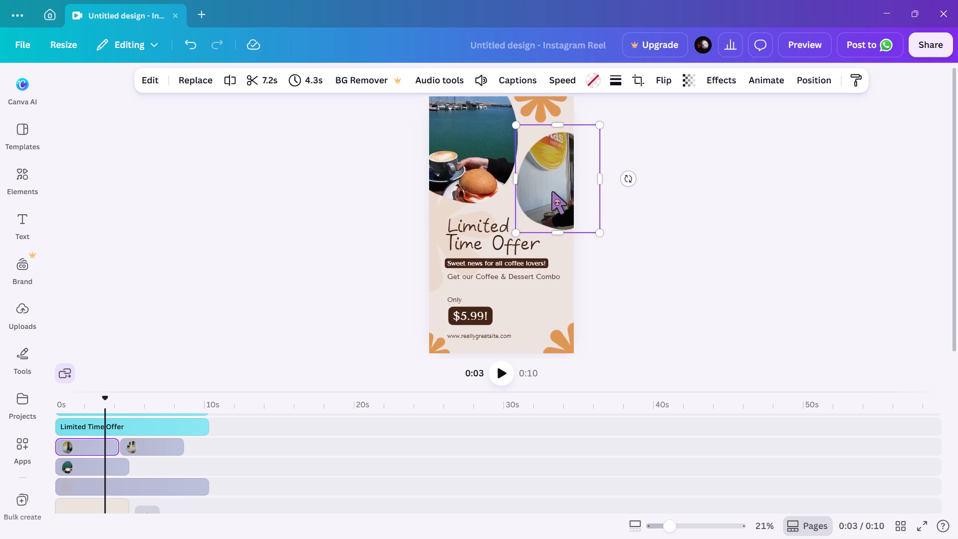
pyautogui.click(516, 184)
pyautogui.moveTo(516, 184); pyautogui.dragTo(512, 182)
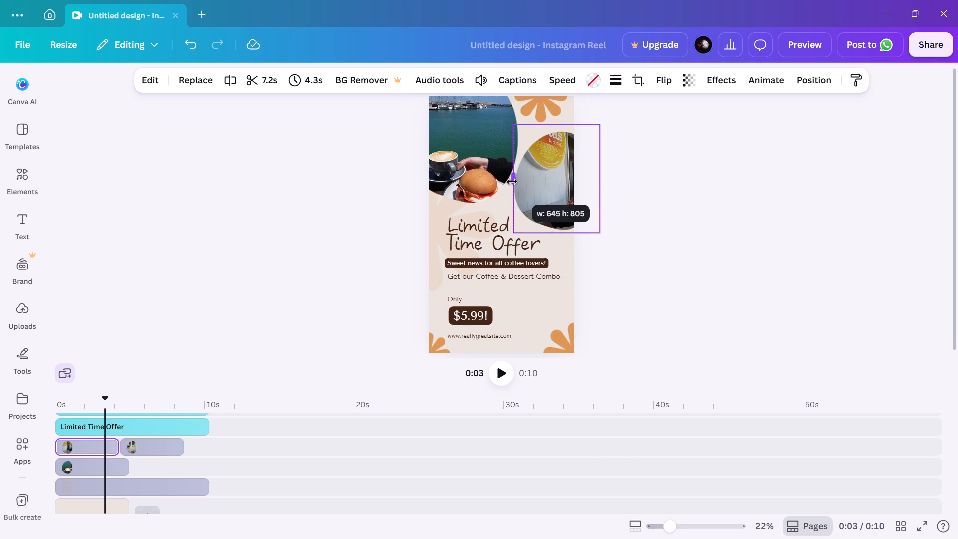
pyautogui.moveTo(512, 182); pyautogui.dragTo(508, 182)
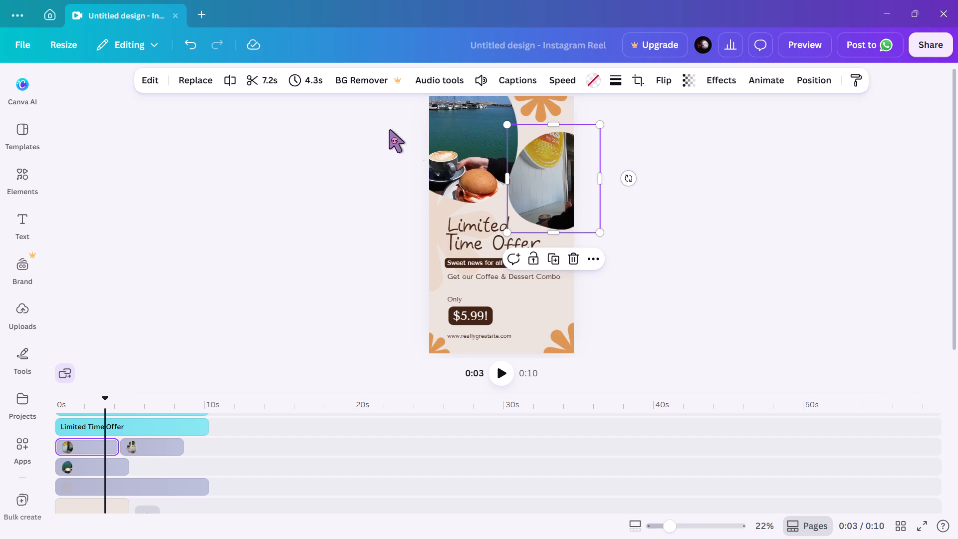
# Replace the first oval storefront video clip with the uploaded 9.6-second video.
pyautogui.click(194, 84)
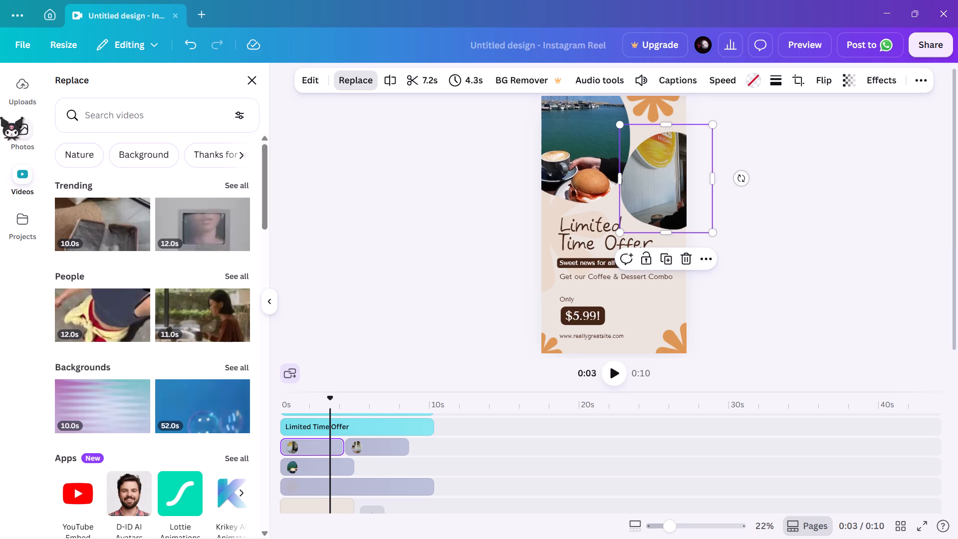
pyautogui.click(16, 103)
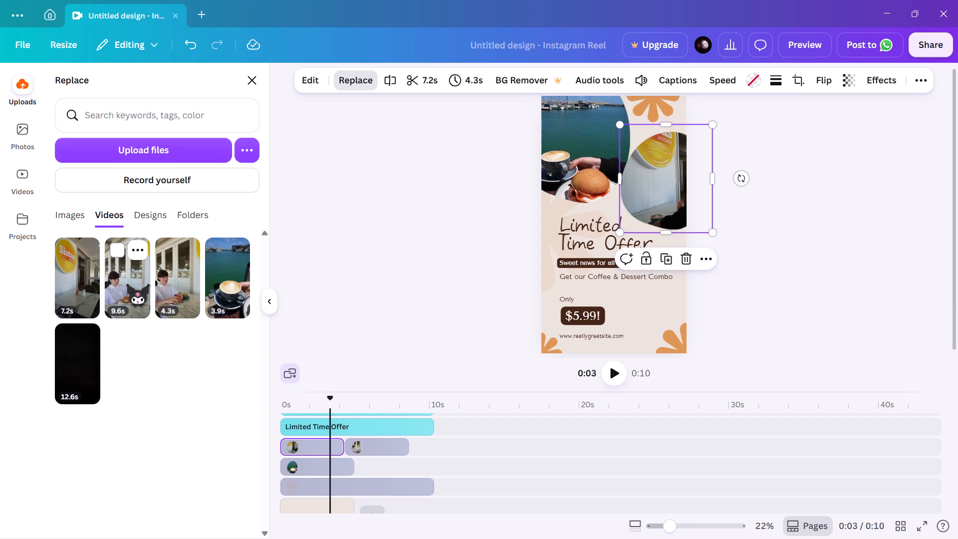
pyautogui.click(126, 284)
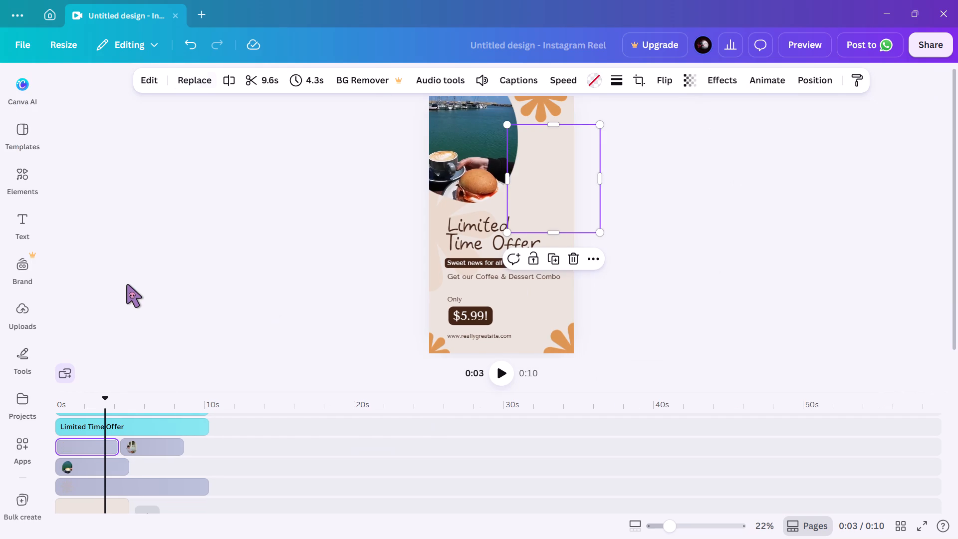
# Trim the first oval video clip's opening to leave 3.2 s, return it to the timeline start, and extend its end to 4.2 s.
pyautogui.click(498, 374)
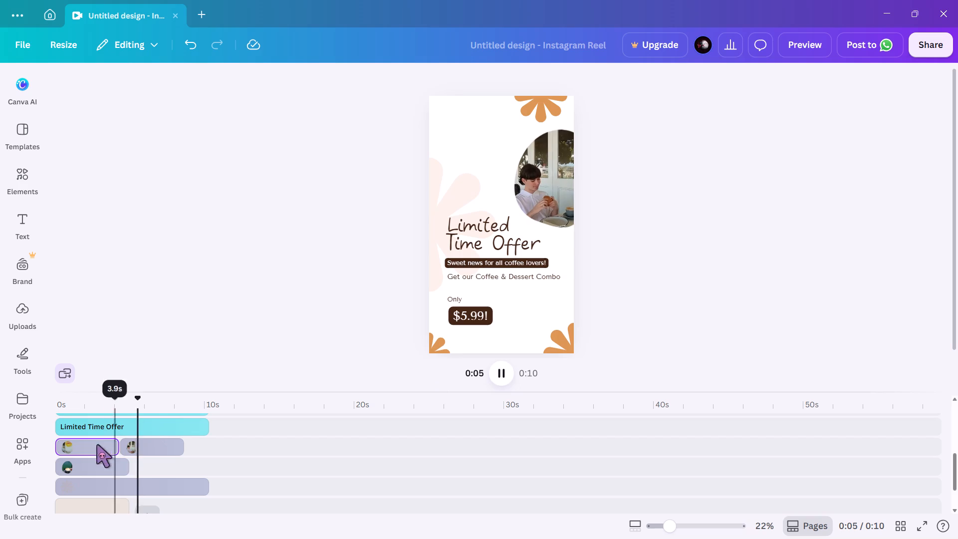
pyautogui.click(62, 445)
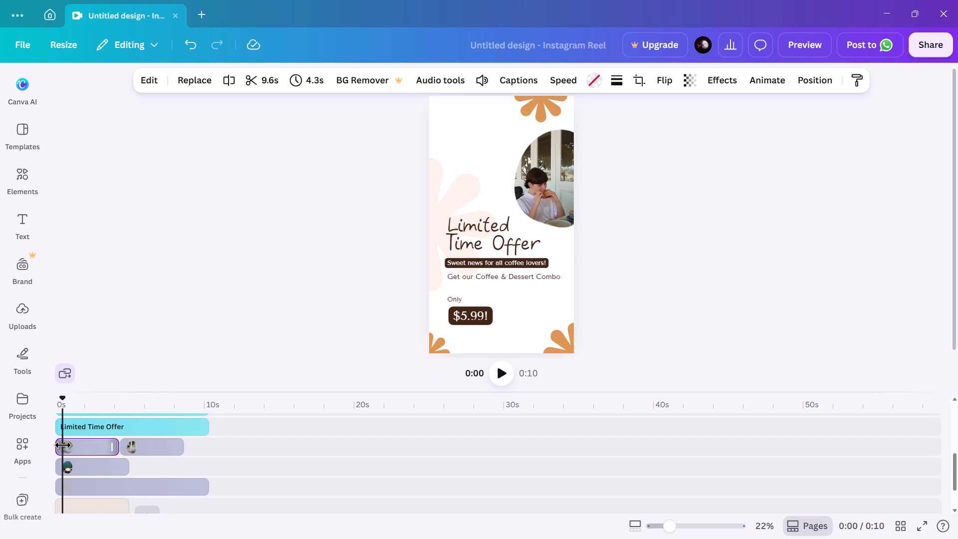
pyautogui.hscroll(5, 170, 252)
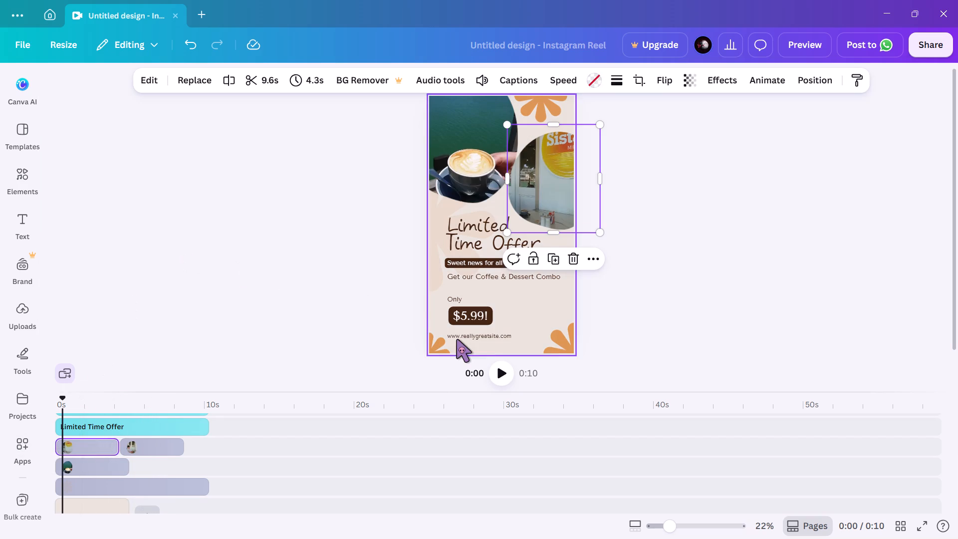
pyautogui.click(507, 374)
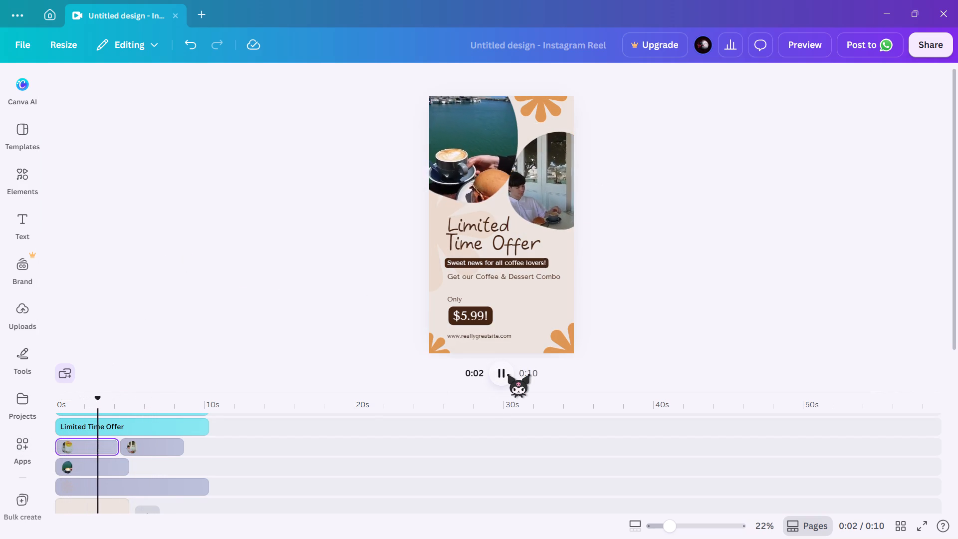
pyautogui.click(507, 374)
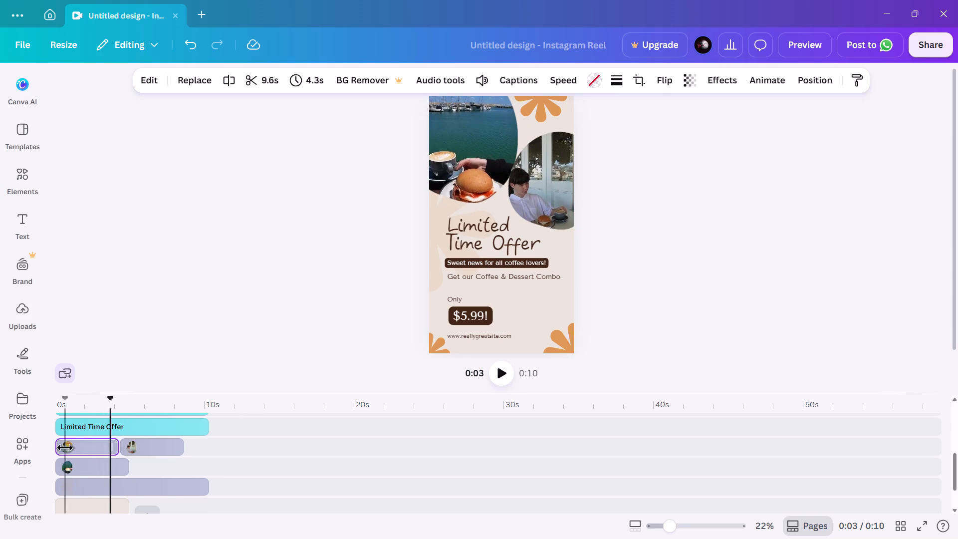
pyautogui.click(59, 445)
pyautogui.moveTo(59, 445); pyautogui.dragTo(72, 444)
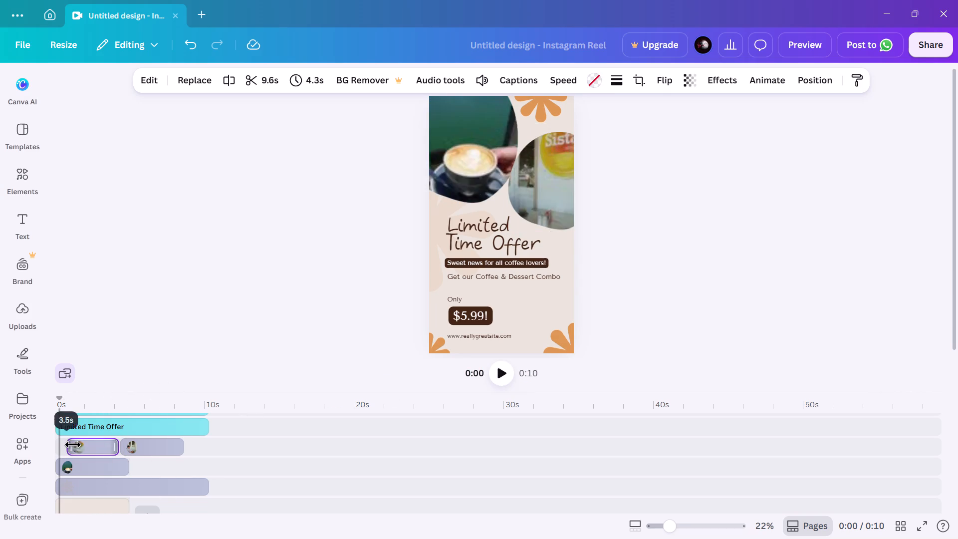
pyautogui.moveTo(72, 444); pyautogui.dragTo(76, 444)
pyautogui.click(100, 447)
pyautogui.moveTo(100, 447); pyautogui.dragTo(85, 447)
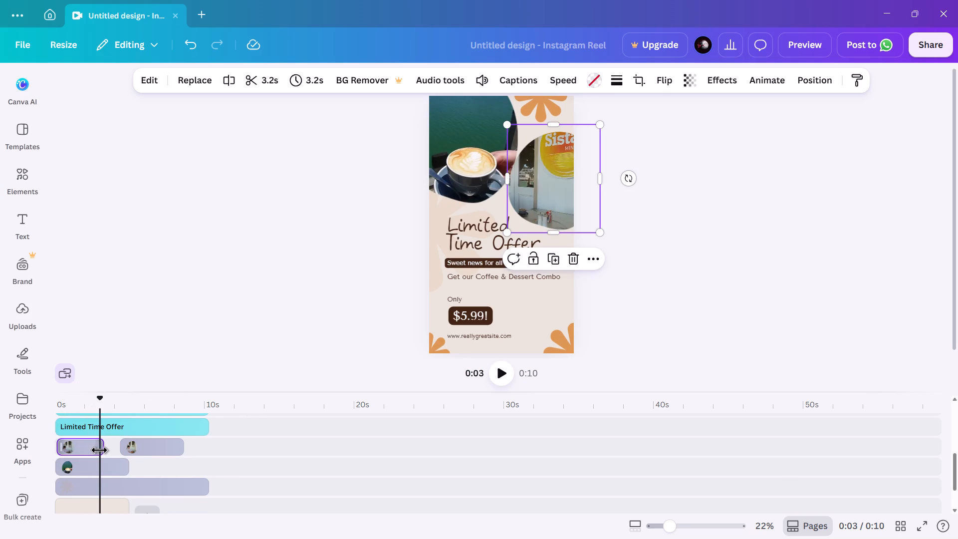
pyautogui.click(99, 450)
pyautogui.moveTo(99, 450); pyautogui.dragTo(118, 450)
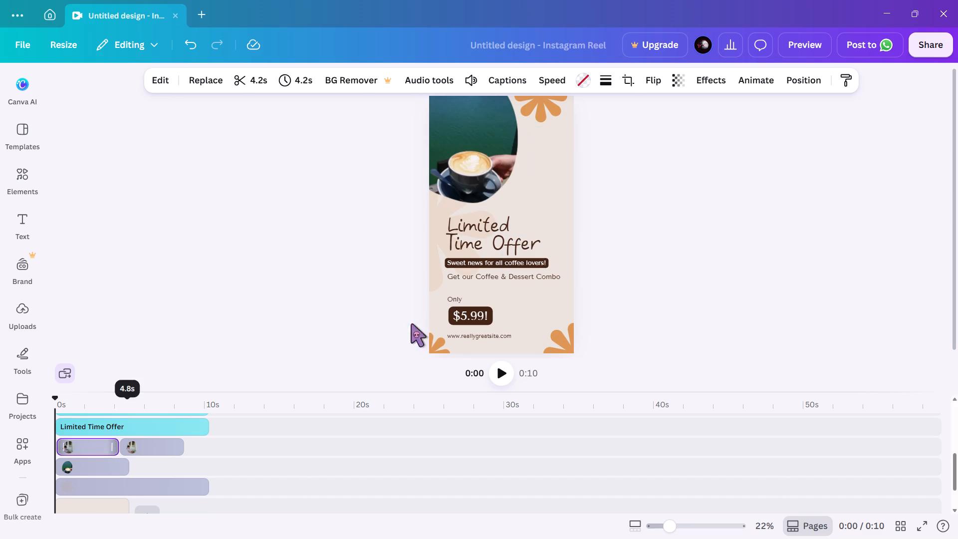
# Trim the first oval clip's opening further to 3.1 s, move it to the timeline start, extend its end to 4.3 s, and play back.
pyautogui.click(503, 368)
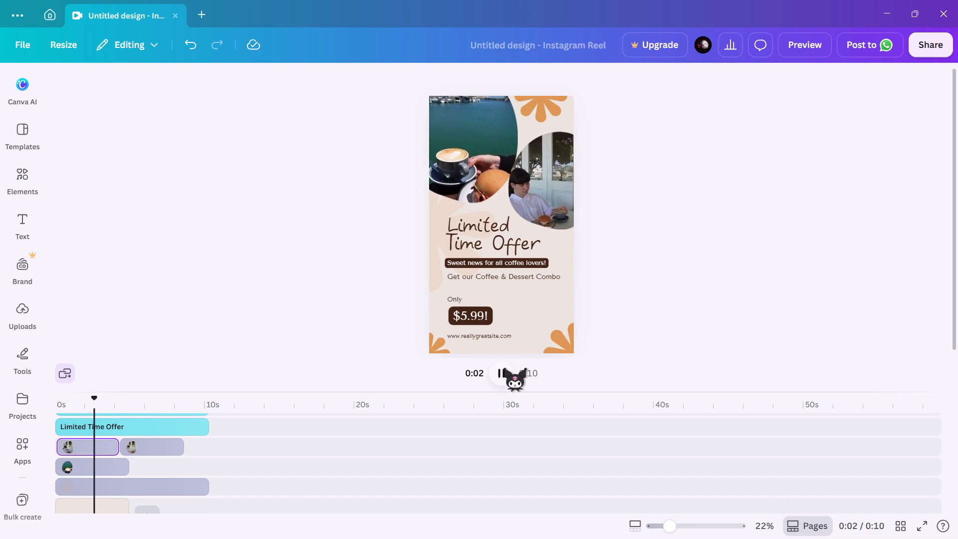
pyautogui.click(80, 448)
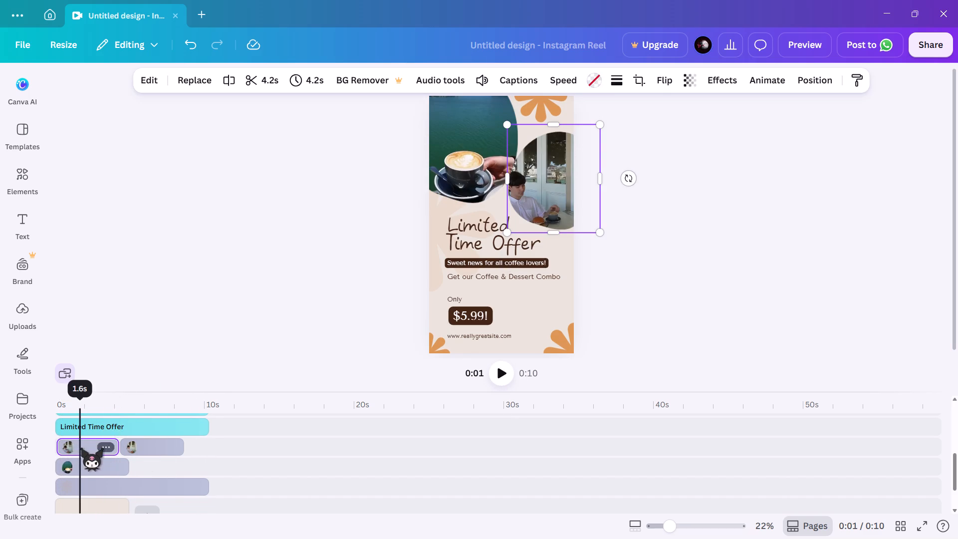
pyautogui.click(57, 445)
pyautogui.moveTo(57, 445); pyautogui.dragTo(66, 446)
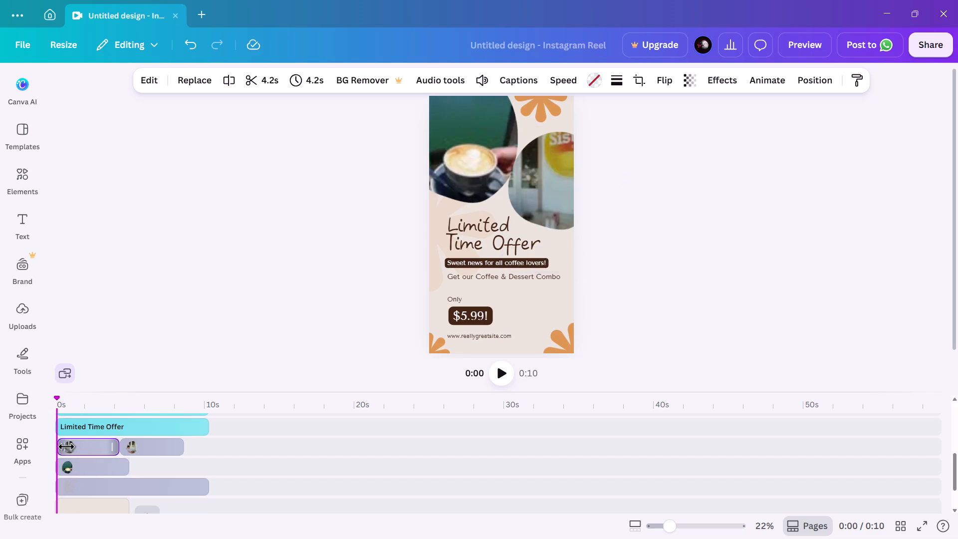
pyautogui.moveTo(66, 446); pyautogui.dragTo(73, 447)
pyautogui.click(90, 450)
pyautogui.moveTo(90, 450); pyautogui.dragTo(61, 446)
pyautogui.click(94, 448)
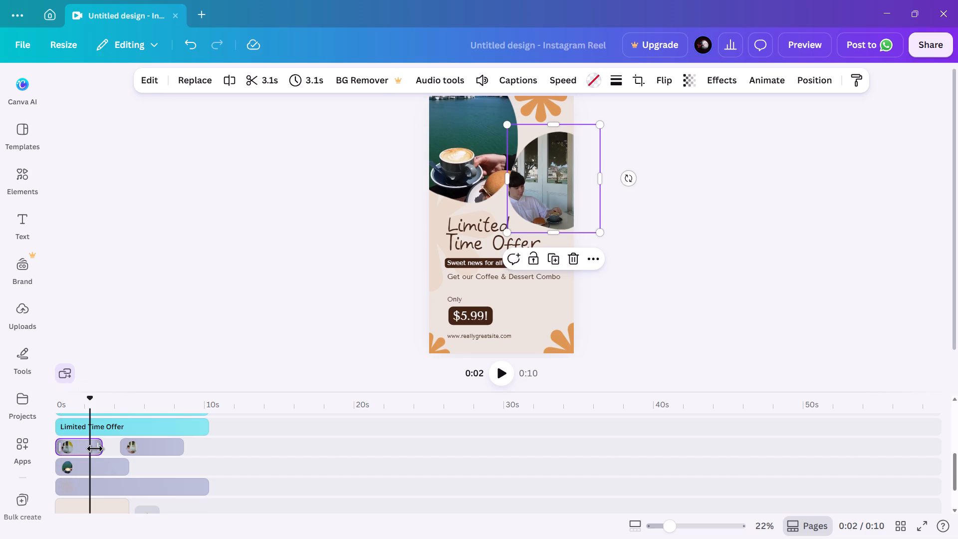
pyautogui.moveTo(94, 448); pyautogui.dragTo(114, 448)
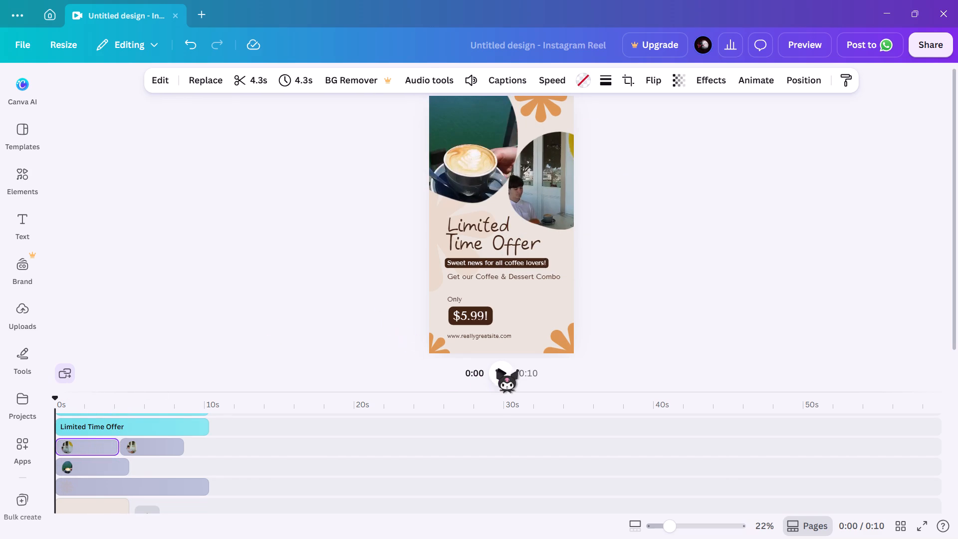
pyautogui.click(500, 370)
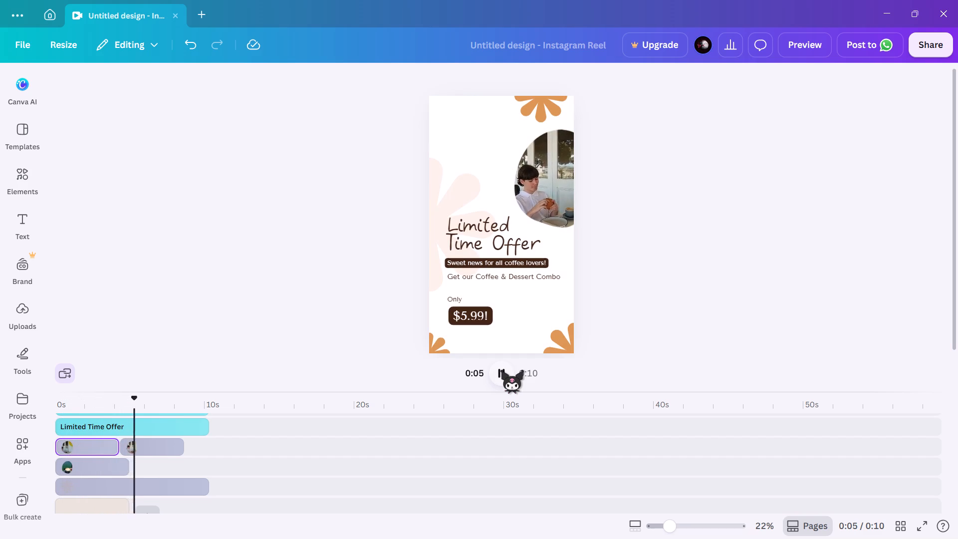
pyautogui.click(500, 370)
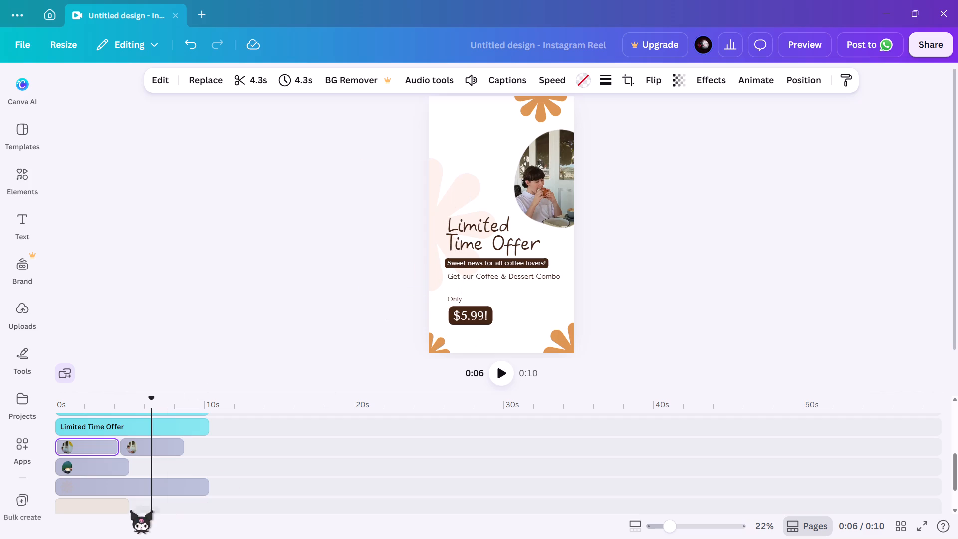
# Duplicate the coffee cup video clip and place the two 5-second copies back to back on the same timeline row.
pyautogui.click(89, 466)
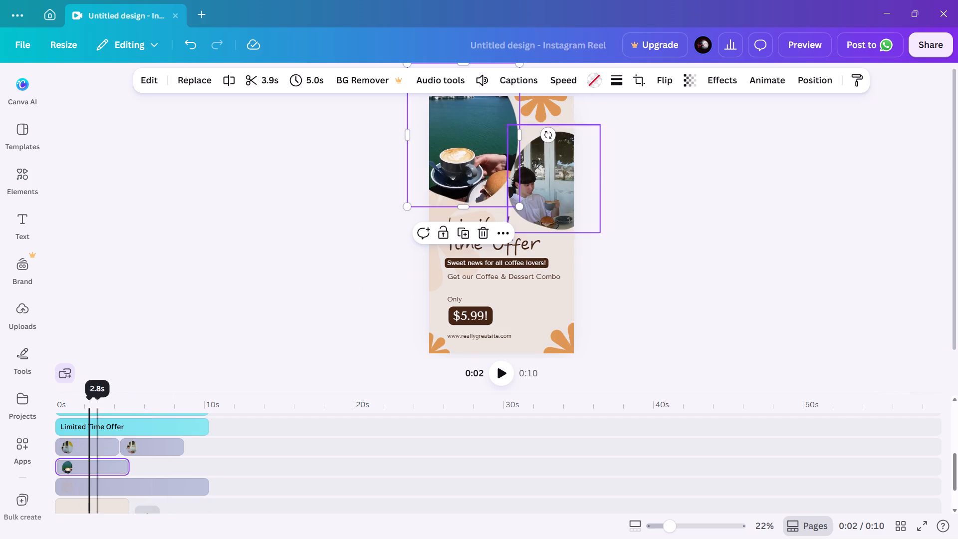
pyautogui.hscroll(5, 388, 185)
pyautogui.click(468, 230)
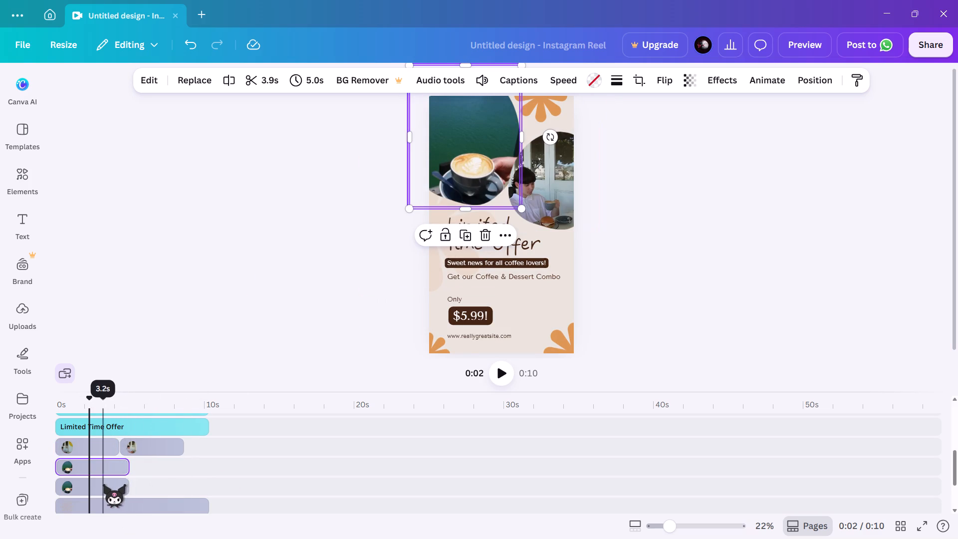
pyautogui.click(101, 484)
pyautogui.moveTo(101, 484); pyautogui.dragTo(166, 464)
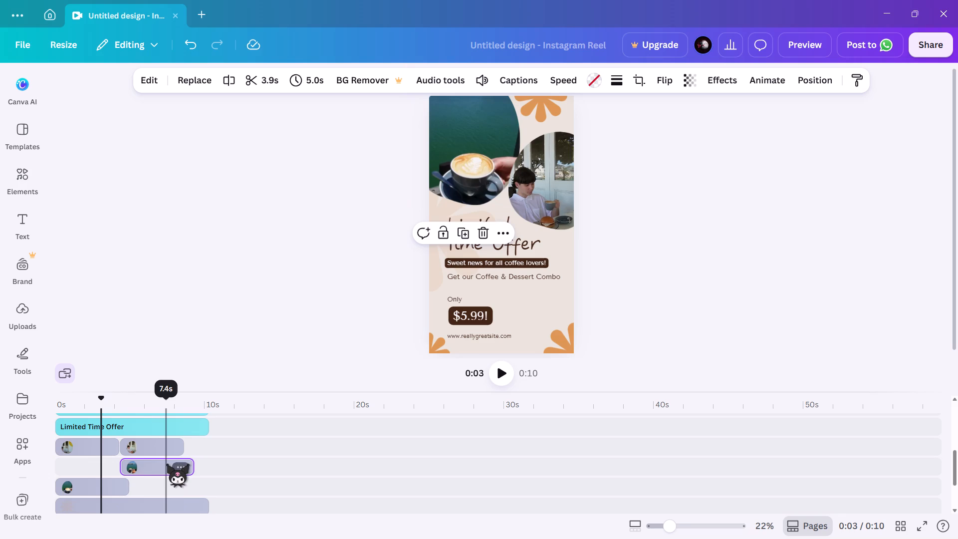
pyautogui.click(108, 485)
pyautogui.moveTo(108, 485); pyautogui.dragTo(106, 484)
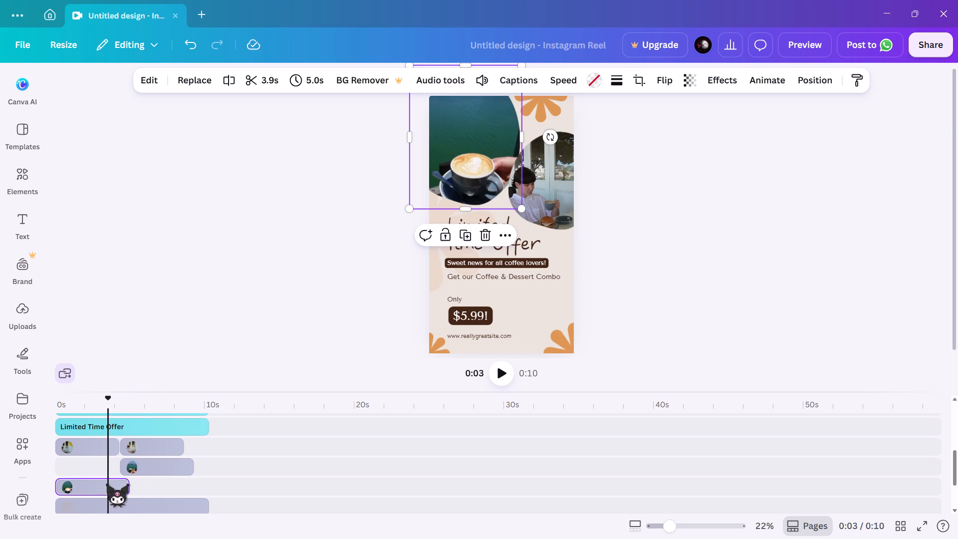
pyautogui.moveTo(106, 484); pyautogui.dragTo(94, 458)
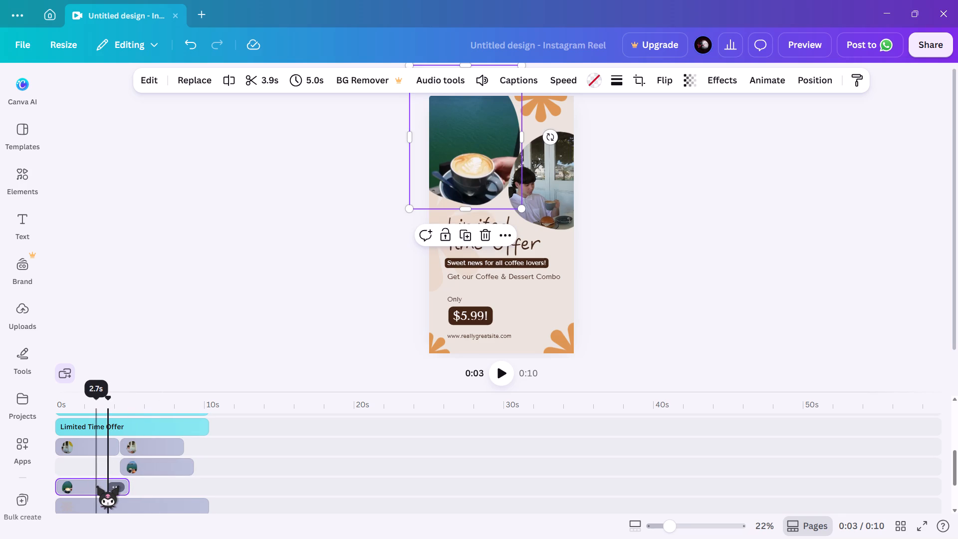
pyautogui.click(78, 487)
pyautogui.moveTo(78, 487); pyautogui.dragTo(70, 468)
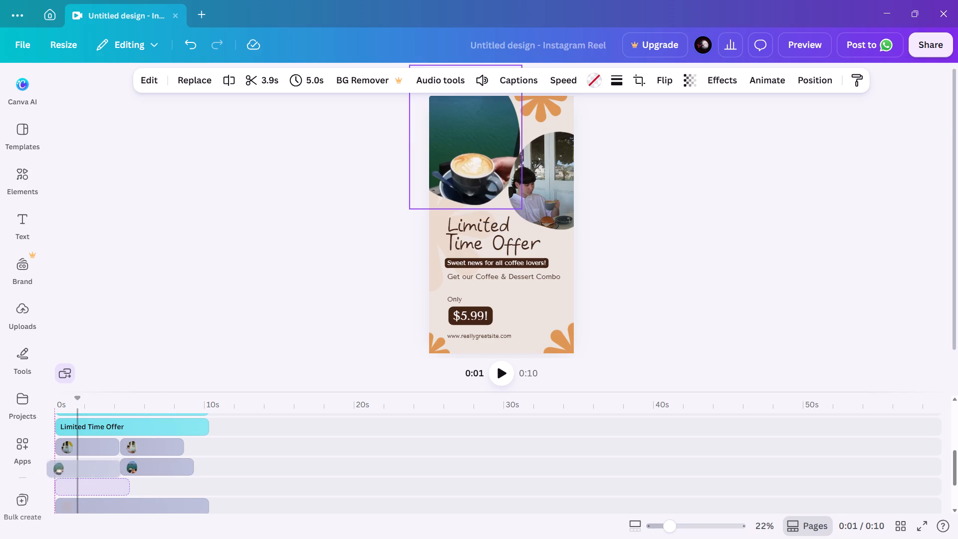
pyautogui.moveTo(70, 468); pyautogui.dragTo(72, 468)
pyautogui.click(155, 467)
pyautogui.moveTo(155, 467); pyautogui.dragTo(165, 467)
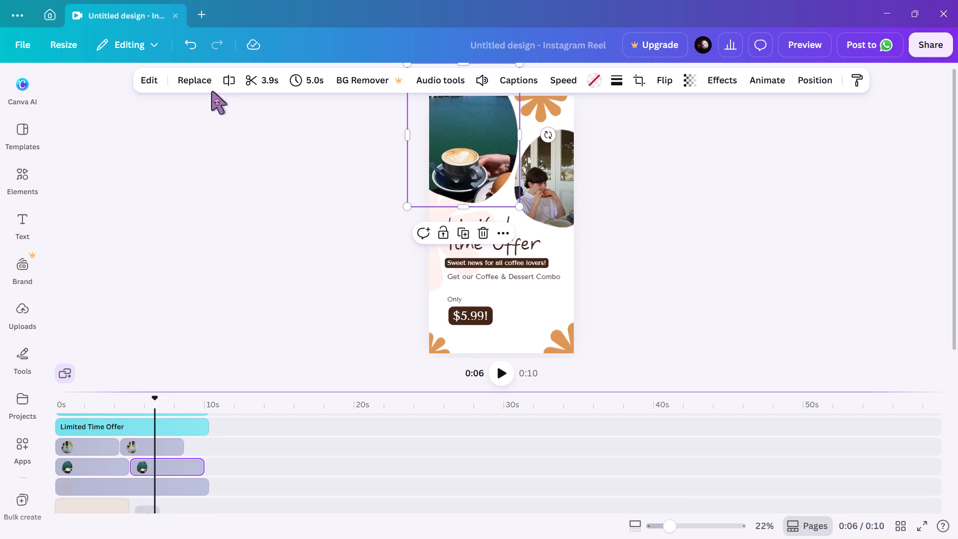
# Replace the second of the two coffee video clips with the uploaded 7.2-second storefront video.
pyautogui.click(197, 79)
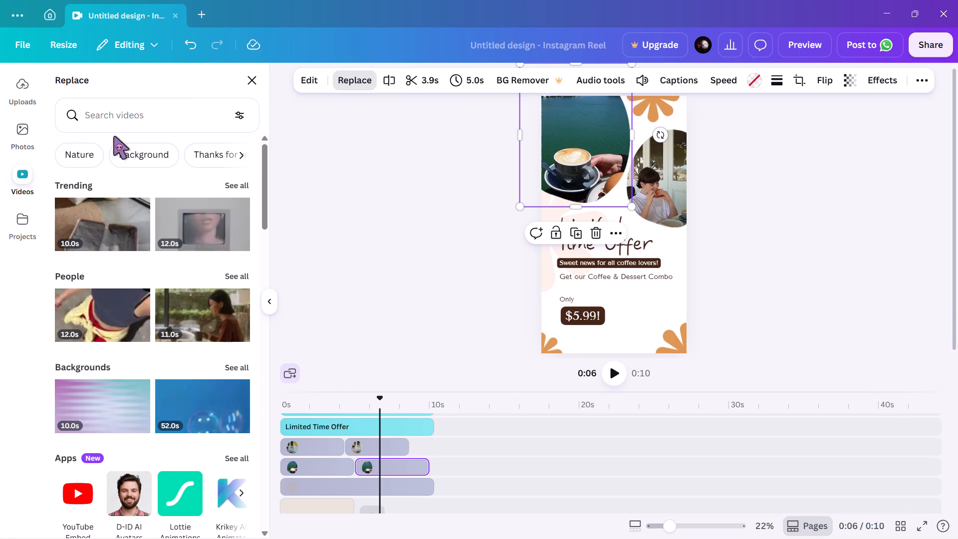
pyautogui.click(25, 101)
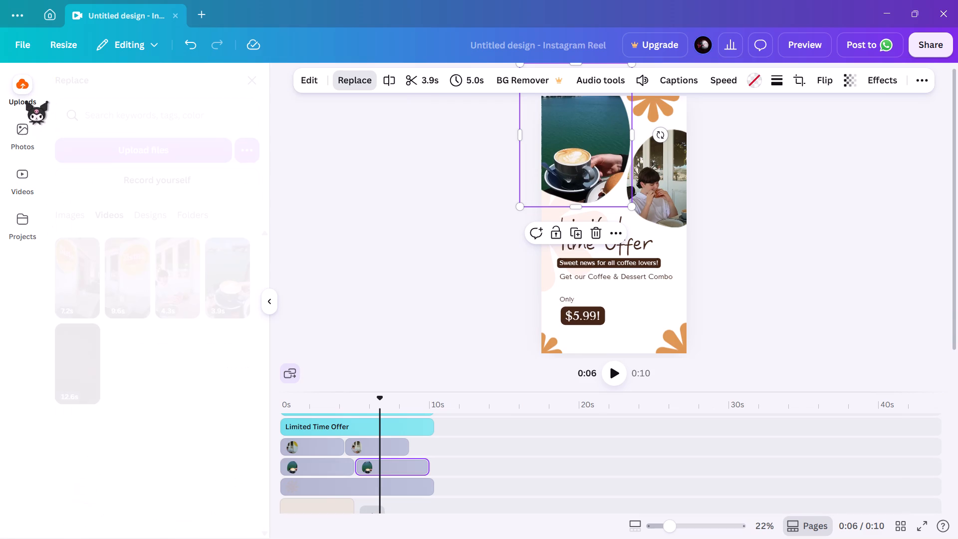
pyautogui.scroll(1, 38, 129)
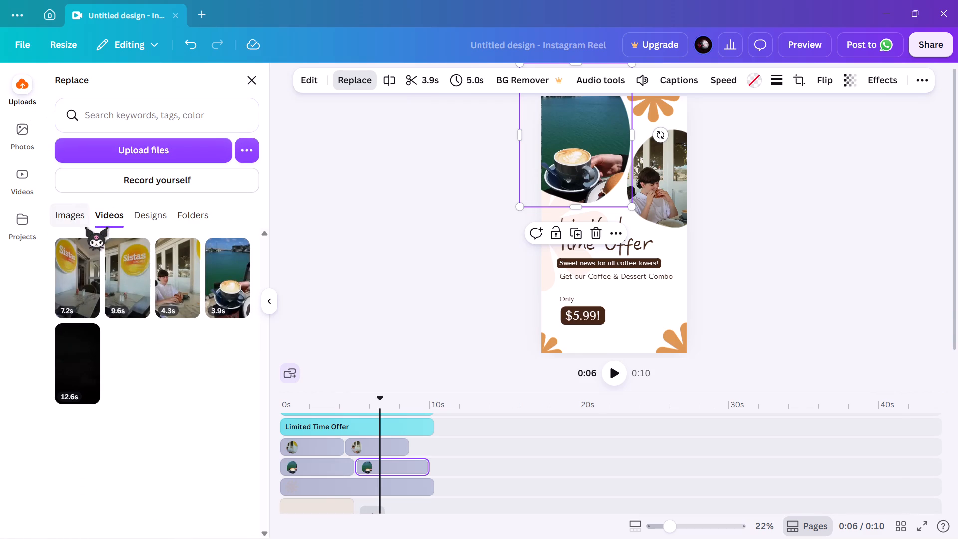
pyautogui.click(78, 280)
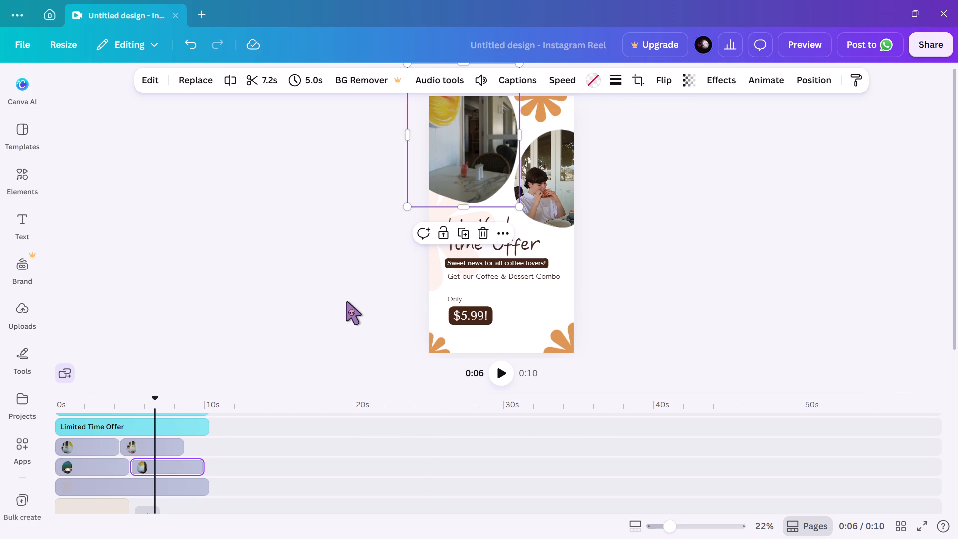
pyautogui.click(307, 348)
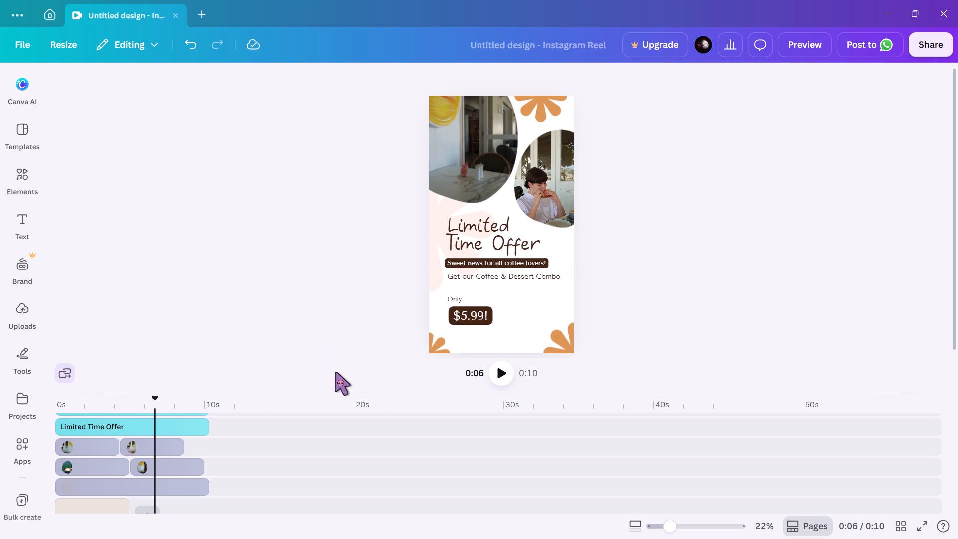
# Move the 7.2-second storefront clip from the coffee row to the oval videos' row, after the eating clip, starting at about 9 seconds.
pyautogui.scroll(1, 326, 381)
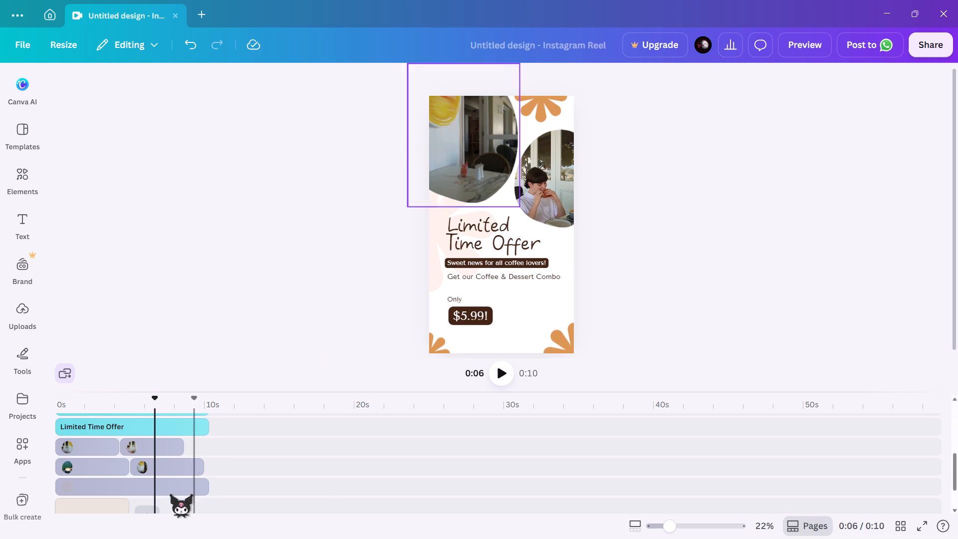
pyautogui.click(154, 471)
pyautogui.moveTo(154, 471); pyautogui.dragTo(86, 449)
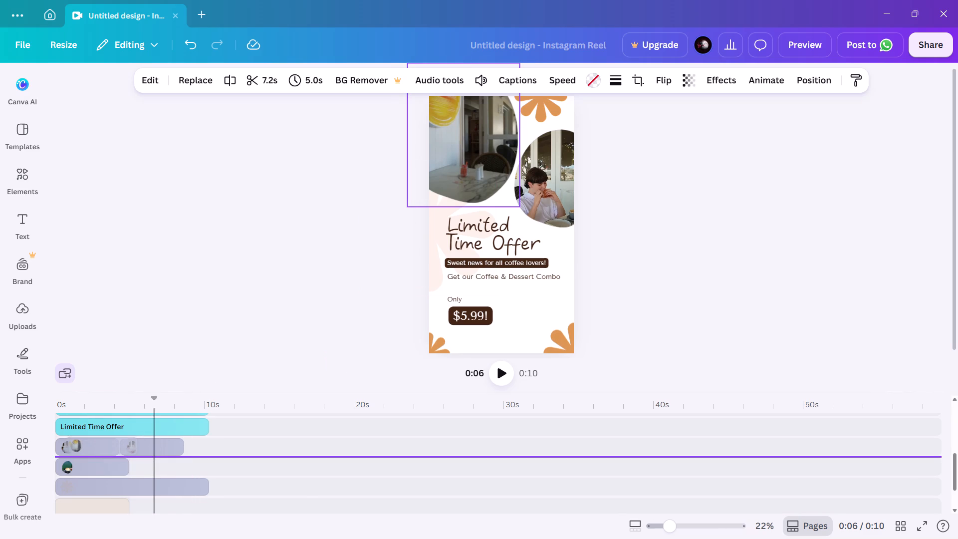
pyautogui.moveTo(86, 449); pyautogui.dragTo(177, 482)
pyautogui.hscroll(1, 180, 472)
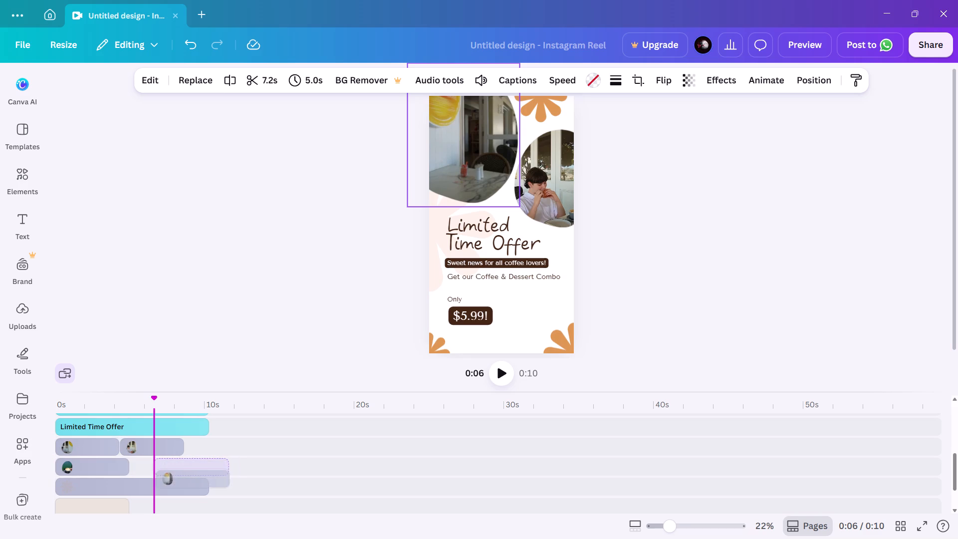
pyautogui.hscroll(1, 177, 482)
pyautogui.moveTo(177, 482); pyautogui.dragTo(223, 458)
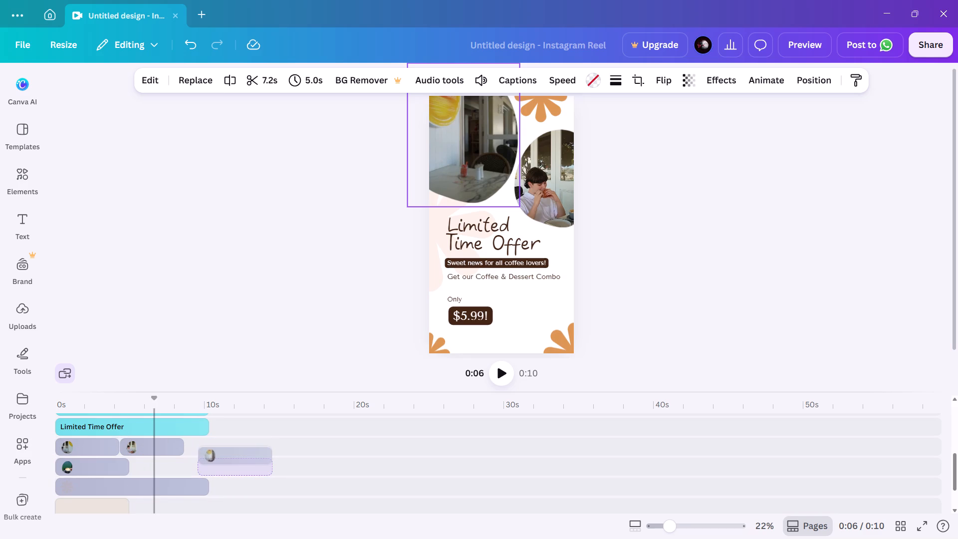
pyautogui.moveTo(223, 458); pyautogui.dragTo(219, 457)
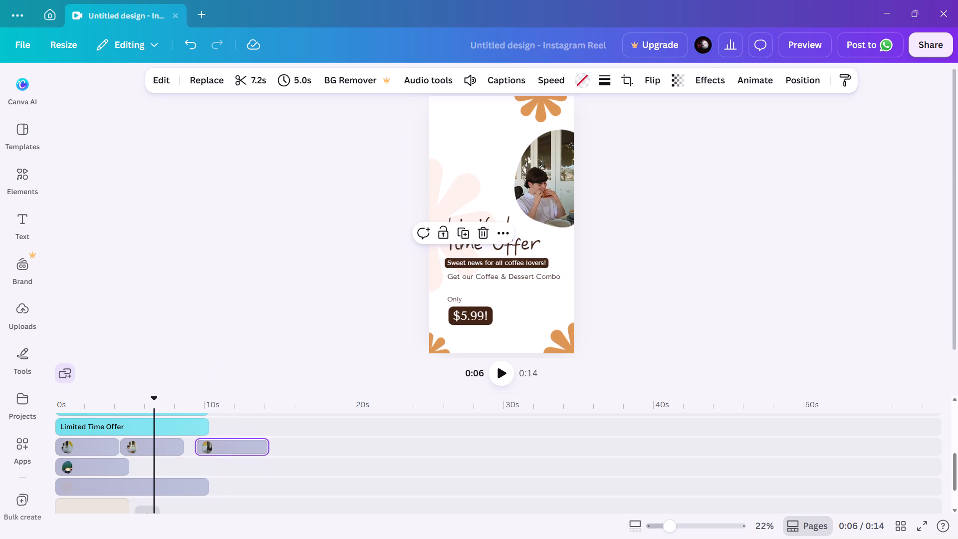
# Move the first oval video clip to the coffee video's row, directly after the coffee clip.
pyautogui.hscroll(-1, 209, 349)
pyautogui.click(76, 447)
pyautogui.moveTo(76, 447); pyautogui.dragTo(155, 473)
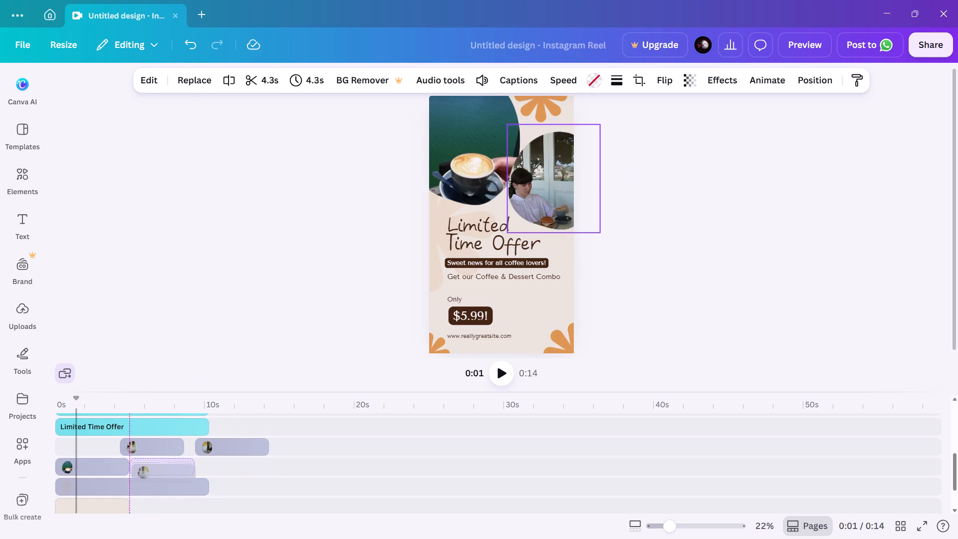
pyautogui.moveTo(155, 473); pyautogui.dragTo(157, 473)
# Place the 7.2-second storefront clip at the start of the row above the coffee clip, followed by the clip of the person eating.
pyautogui.click(226, 446)
pyautogui.moveTo(226, 446); pyautogui.dragTo(95, 430)
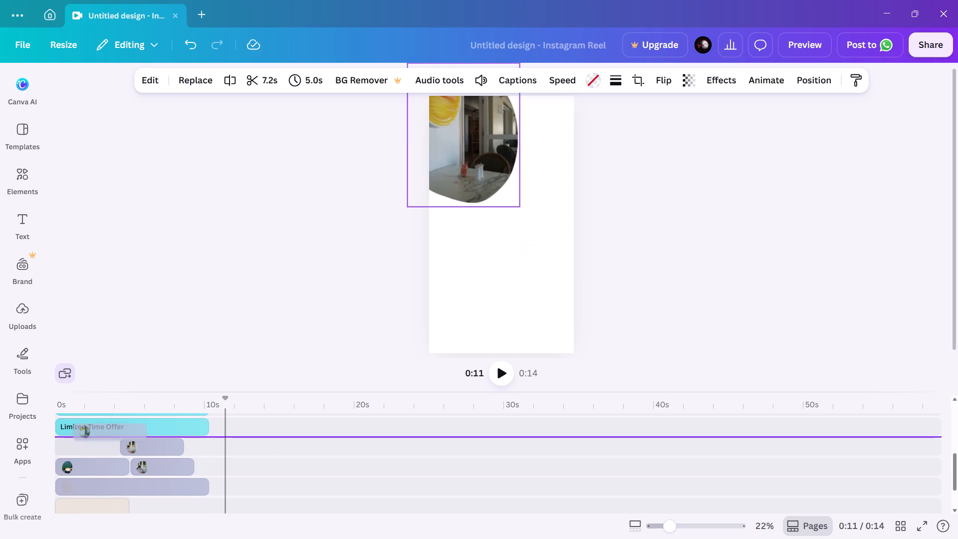
pyautogui.moveTo(95, 430); pyautogui.dragTo(87, 447)
pyautogui.click(143, 468)
pyautogui.moveTo(143, 468); pyautogui.dragTo(154, 451)
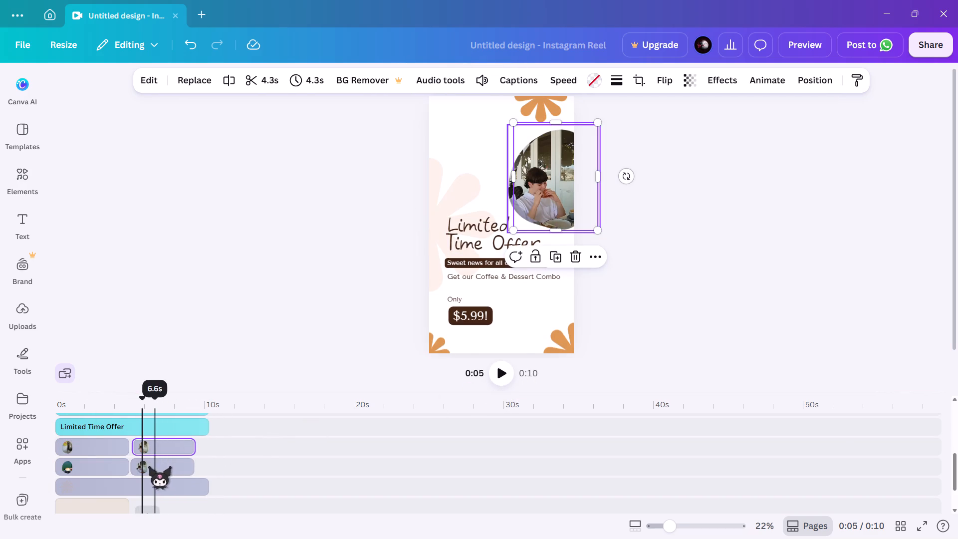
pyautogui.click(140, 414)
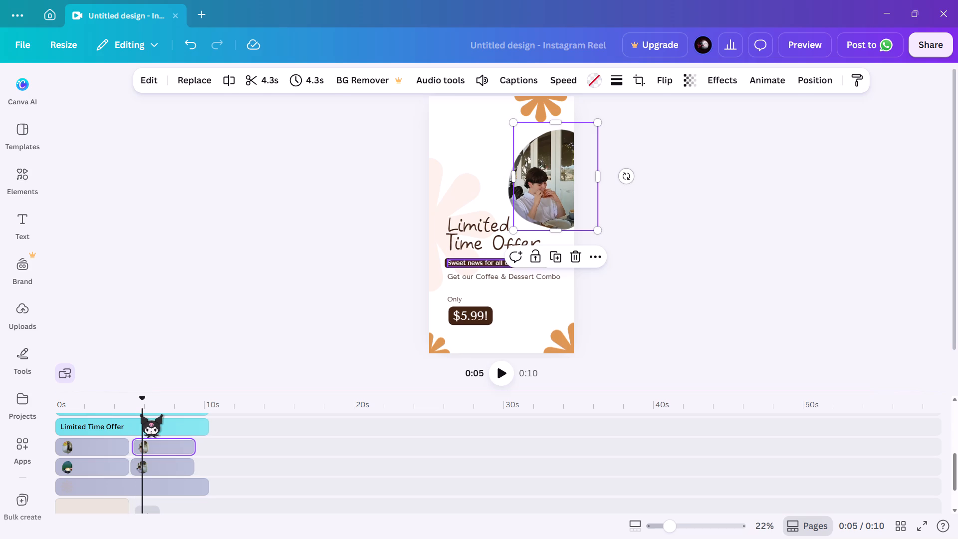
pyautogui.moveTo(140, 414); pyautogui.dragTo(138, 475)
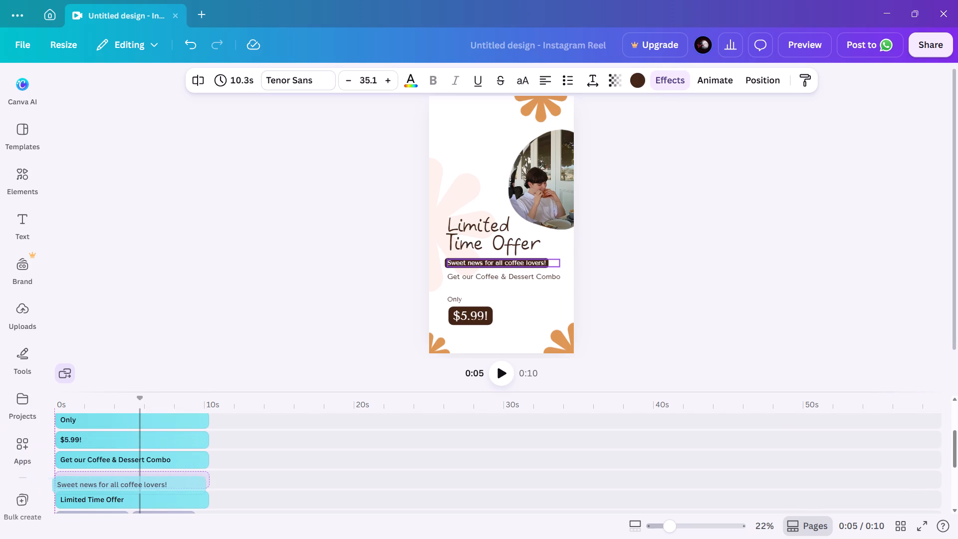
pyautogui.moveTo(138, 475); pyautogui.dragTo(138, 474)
# Play the reel from about 5 seconds to review the rearranged clips, and bring the video rows back into view.
pyautogui.click(505, 374)
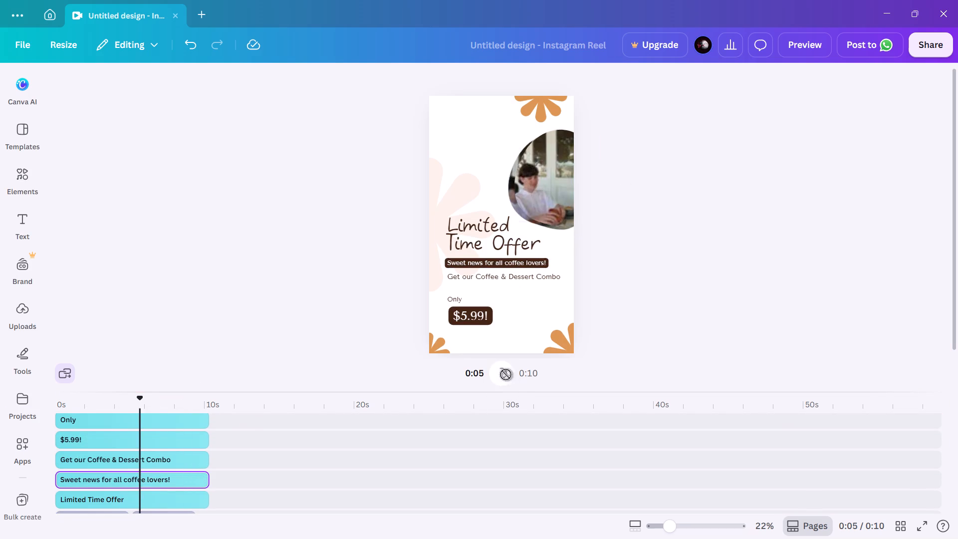
pyautogui.click(275, 318)
pyautogui.press('Down')
pyautogui.press('Down')
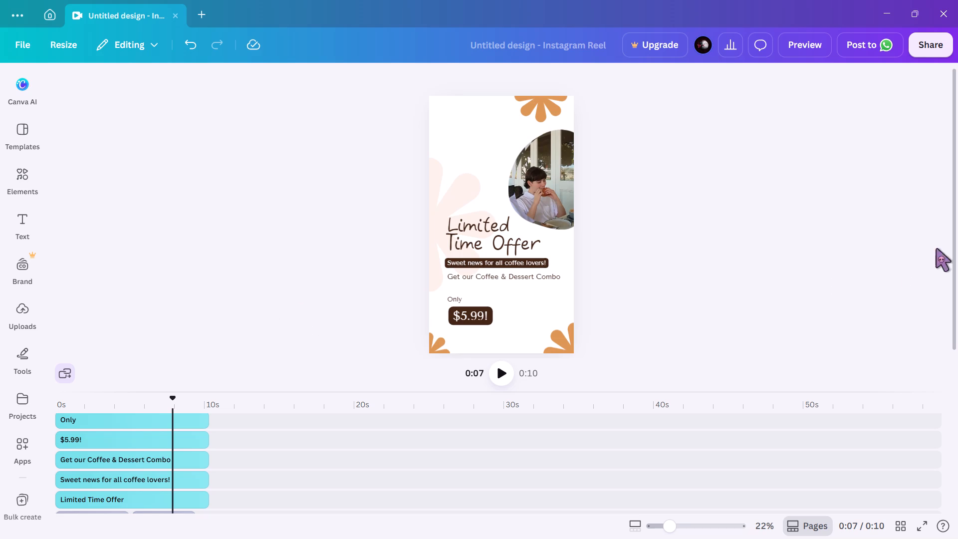
pyautogui.click(957, 242)
pyautogui.moveTo(957, 242); pyautogui.dragTo(957, 326)
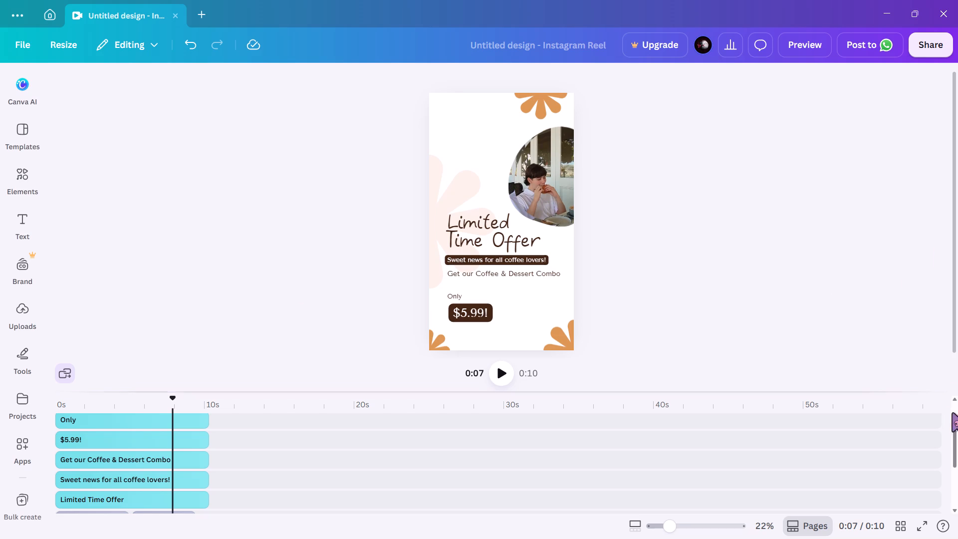
pyautogui.click(957, 440)
pyautogui.moveTo(957, 440); pyautogui.dragTo(957, 453)
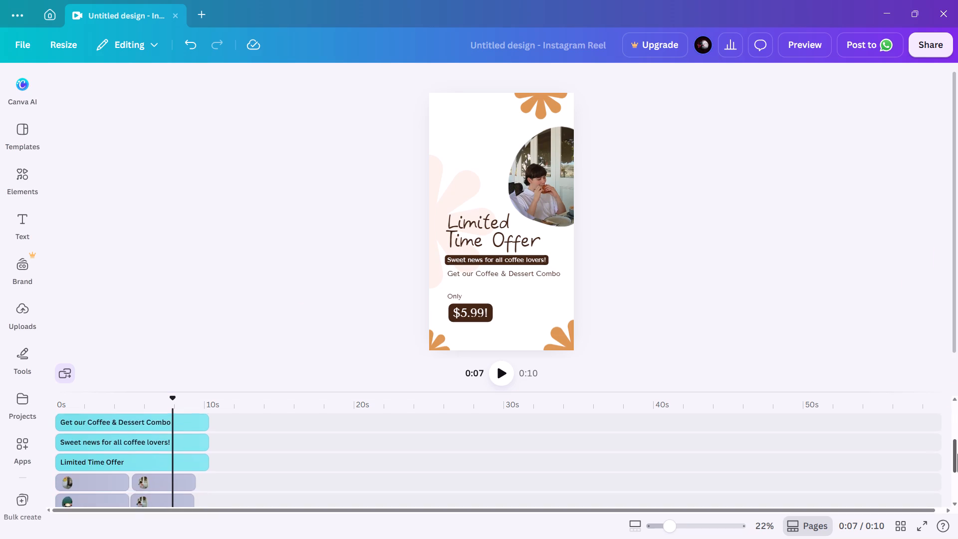
pyautogui.moveTo(957, 453); pyautogui.dragTo(957, 464)
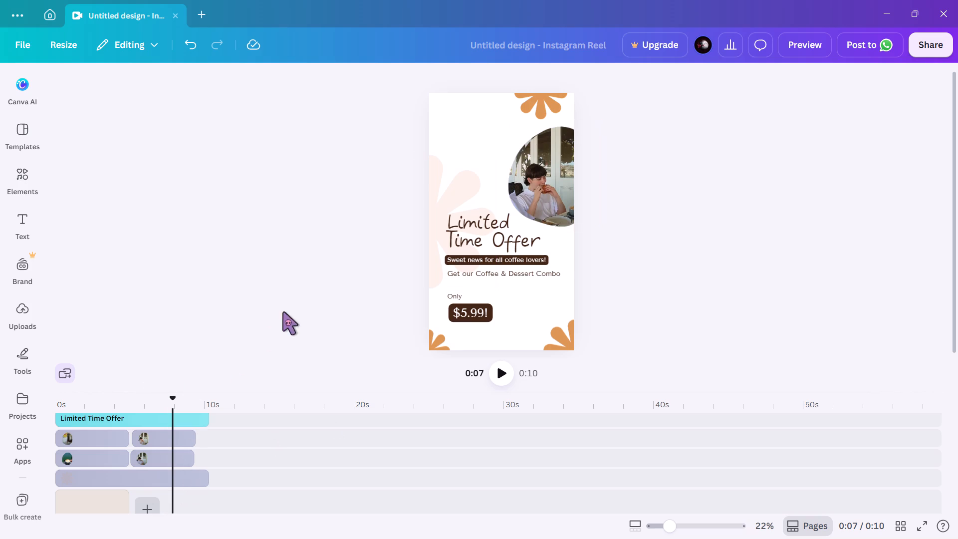
# Extend the eating clip in the coffee row to 4.8 seconds and play the reel to check it.
pyautogui.click(191, 458)
pyautogui.moveTo(191, 458); pyautogui.dragTo(199, 459)
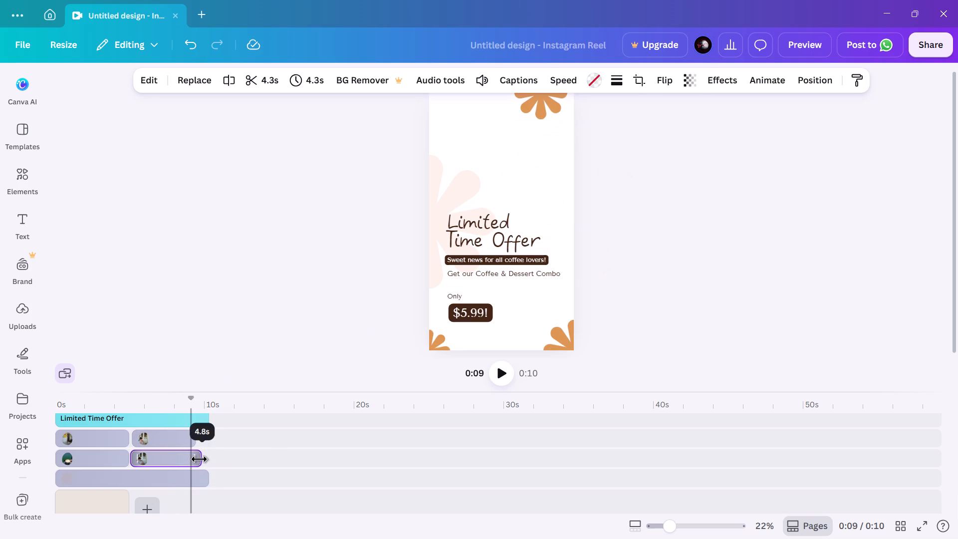
pyautogui.click(501, 382)
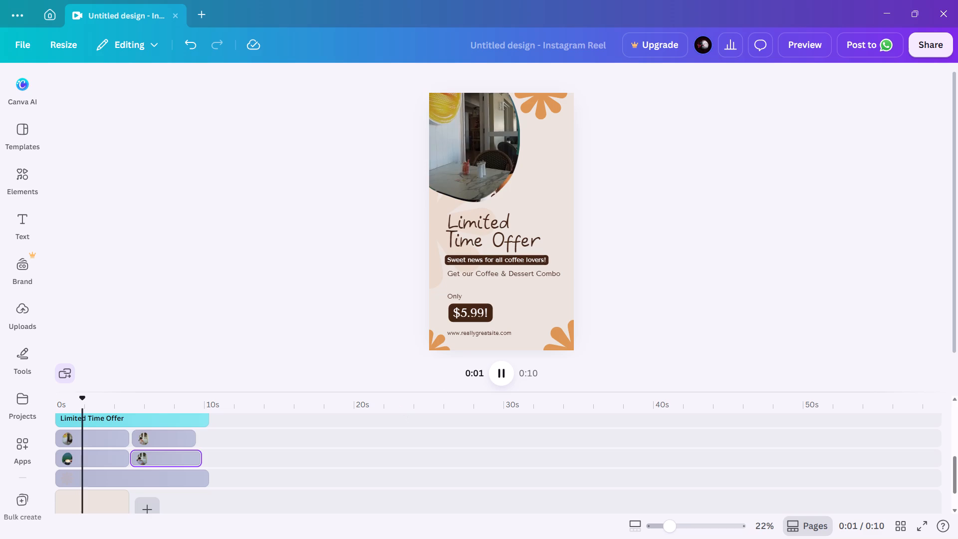
pyautogui.click(508, 380)
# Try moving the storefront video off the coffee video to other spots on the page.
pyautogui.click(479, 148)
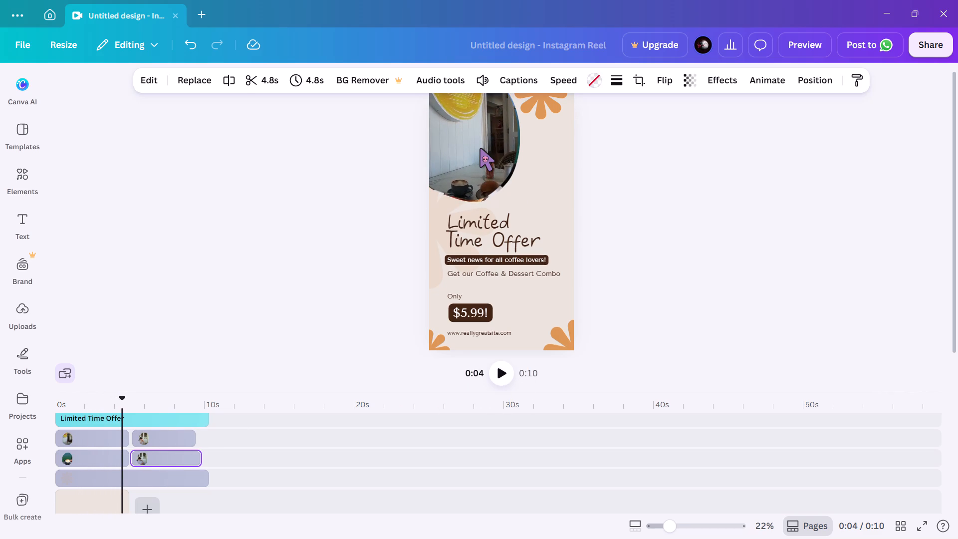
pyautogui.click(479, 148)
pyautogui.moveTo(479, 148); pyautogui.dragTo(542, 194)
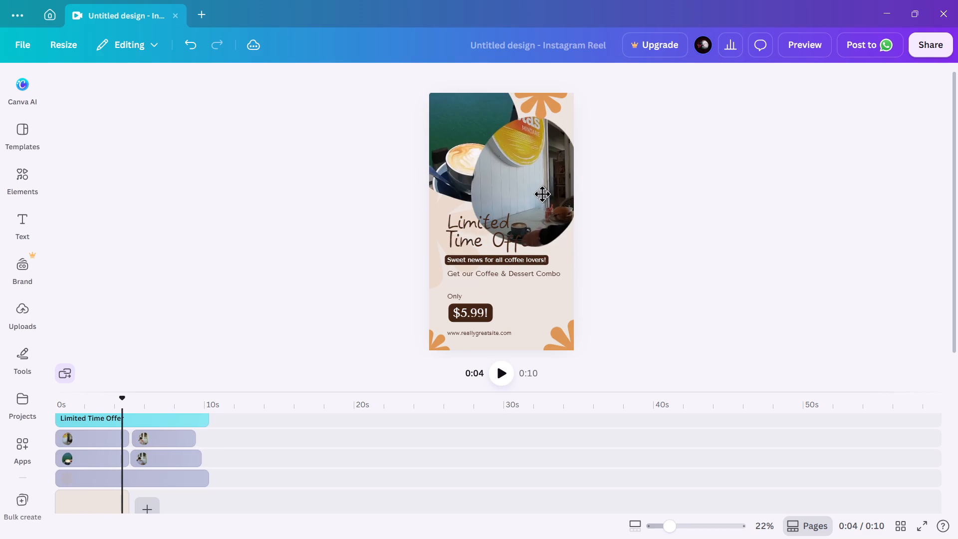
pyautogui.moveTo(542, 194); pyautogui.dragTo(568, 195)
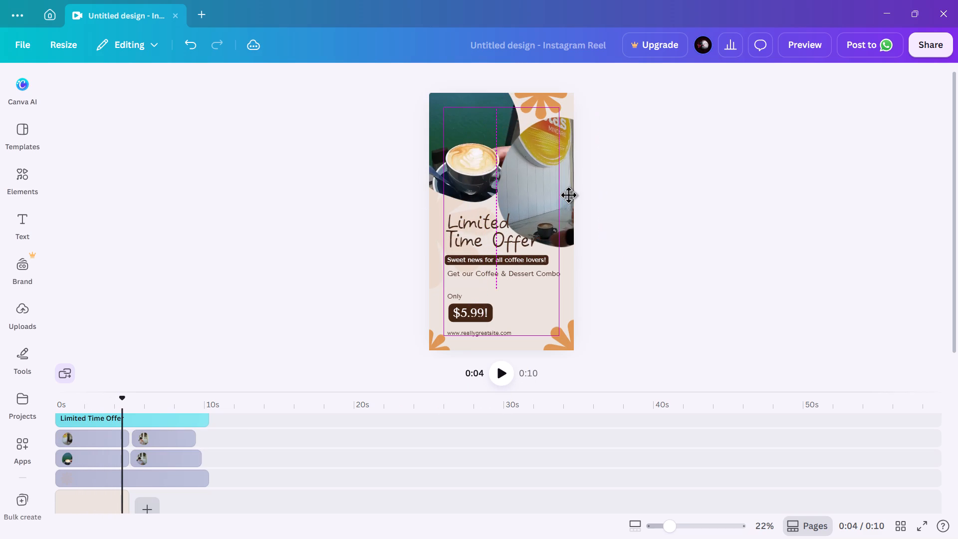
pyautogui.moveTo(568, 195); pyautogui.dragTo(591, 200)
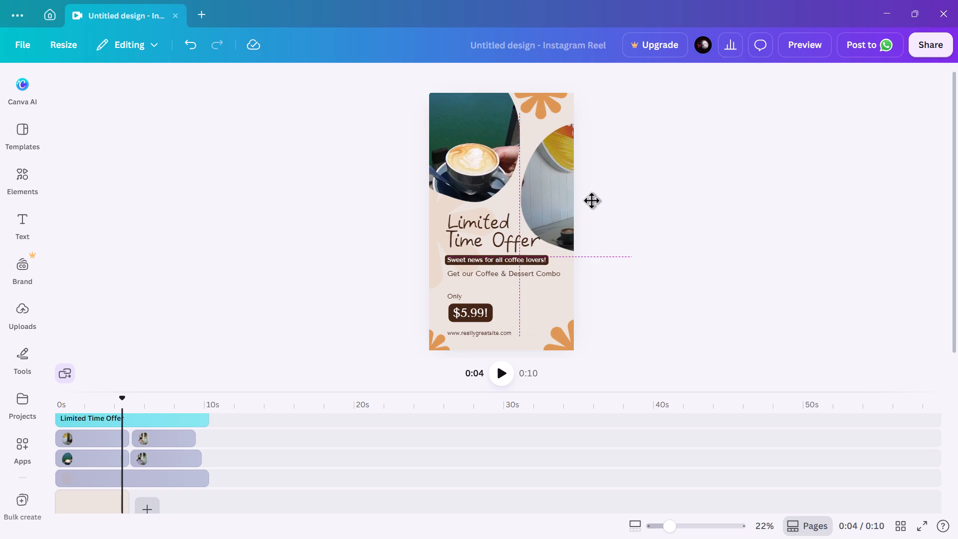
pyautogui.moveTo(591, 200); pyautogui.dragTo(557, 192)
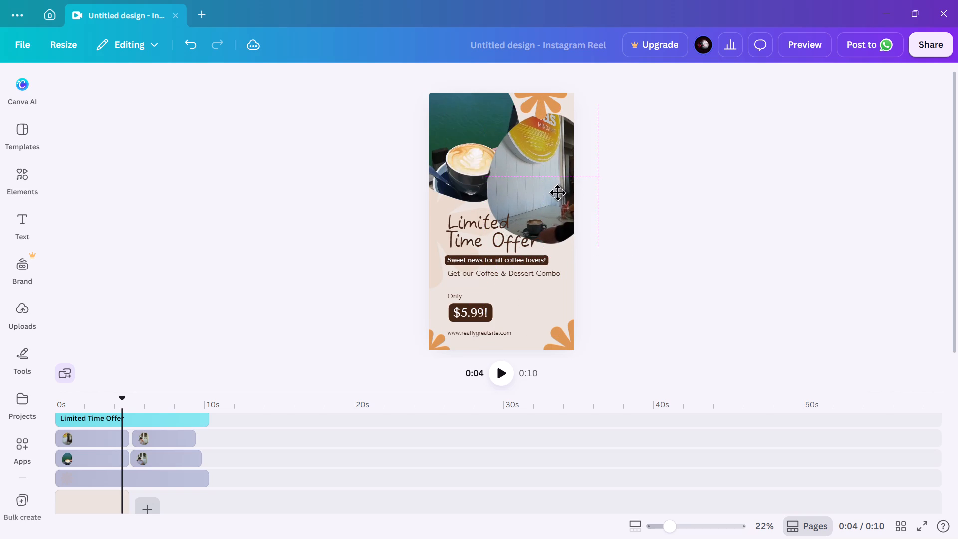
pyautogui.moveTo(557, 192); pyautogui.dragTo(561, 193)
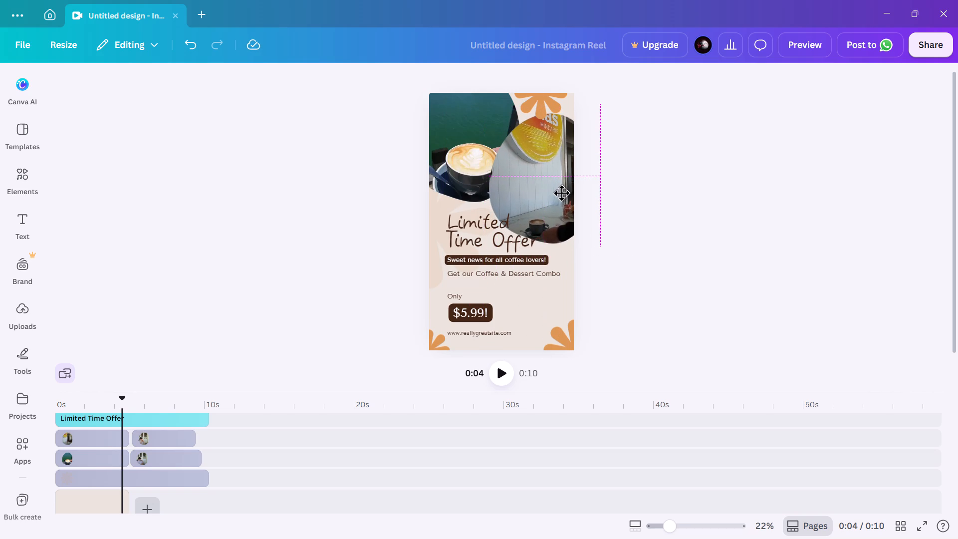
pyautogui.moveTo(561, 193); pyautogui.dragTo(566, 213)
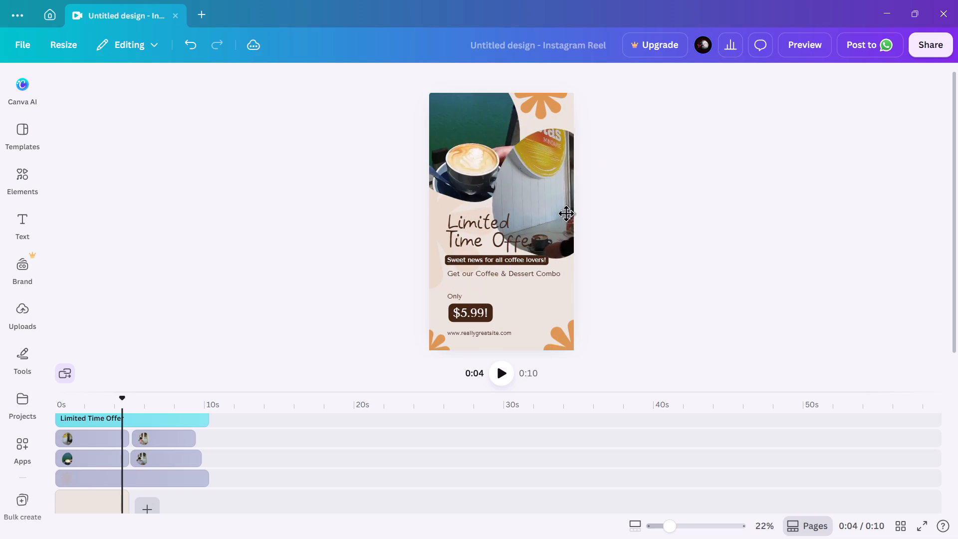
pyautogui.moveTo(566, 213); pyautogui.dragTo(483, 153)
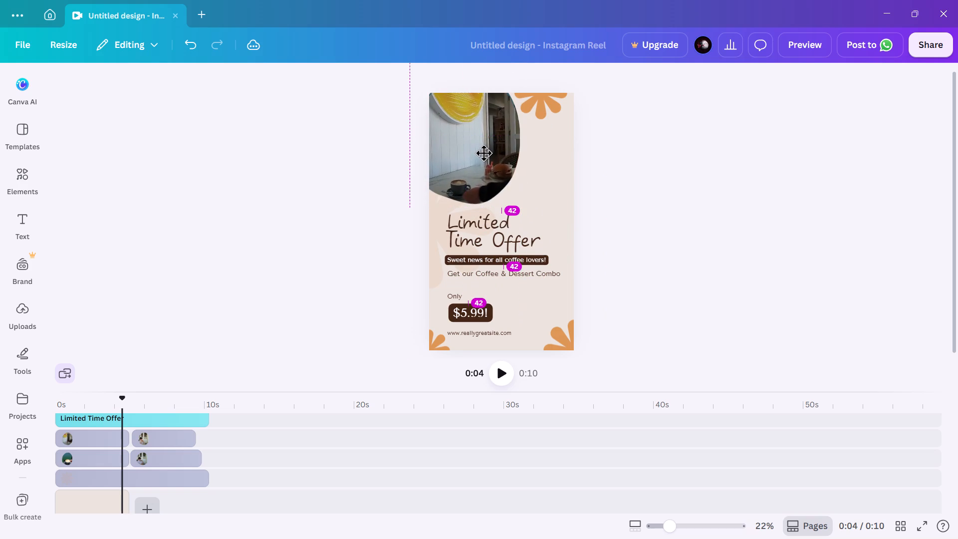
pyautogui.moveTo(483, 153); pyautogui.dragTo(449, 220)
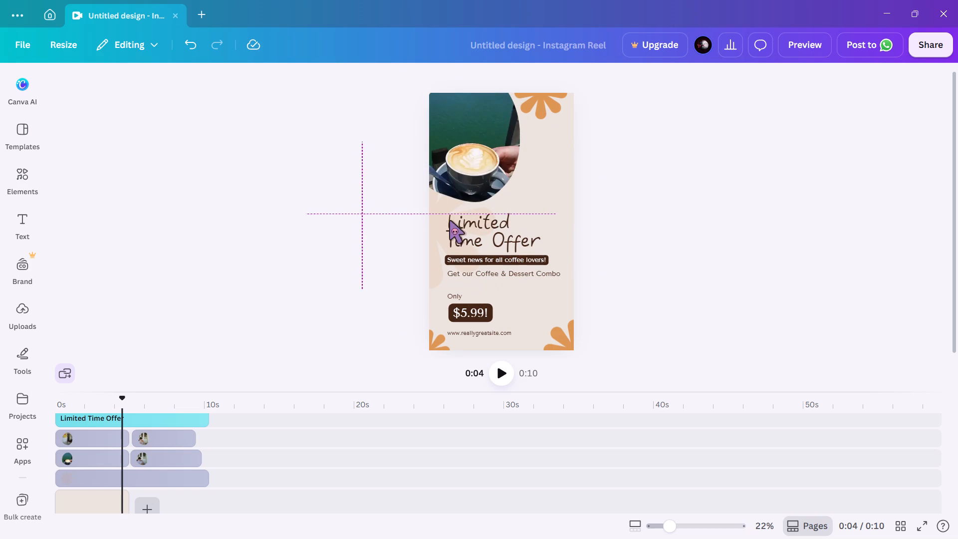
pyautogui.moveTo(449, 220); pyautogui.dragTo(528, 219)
# Remove the storefront video from the page and play the rest of the reel from about 4 seconds.
pyautogui.click(530, 173)
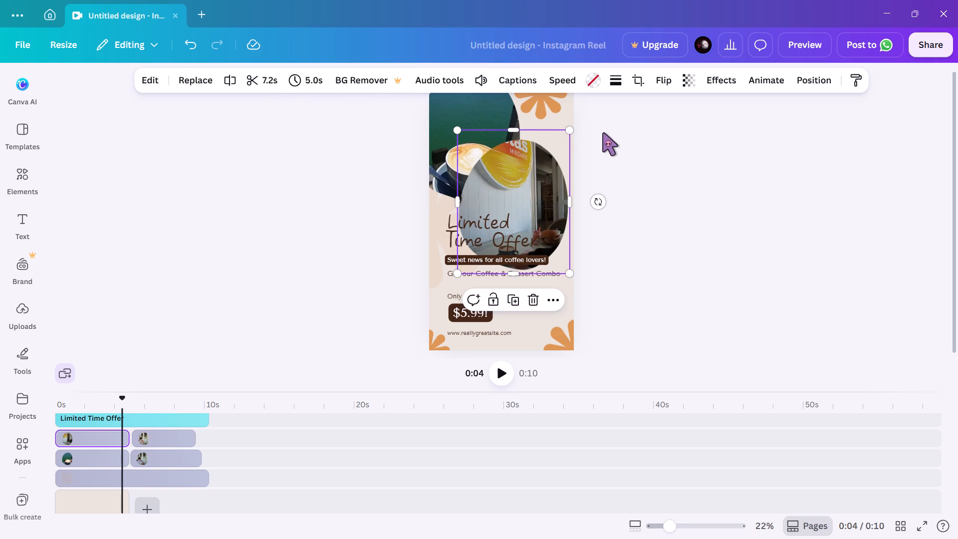
pyautogui.click(535, 301)
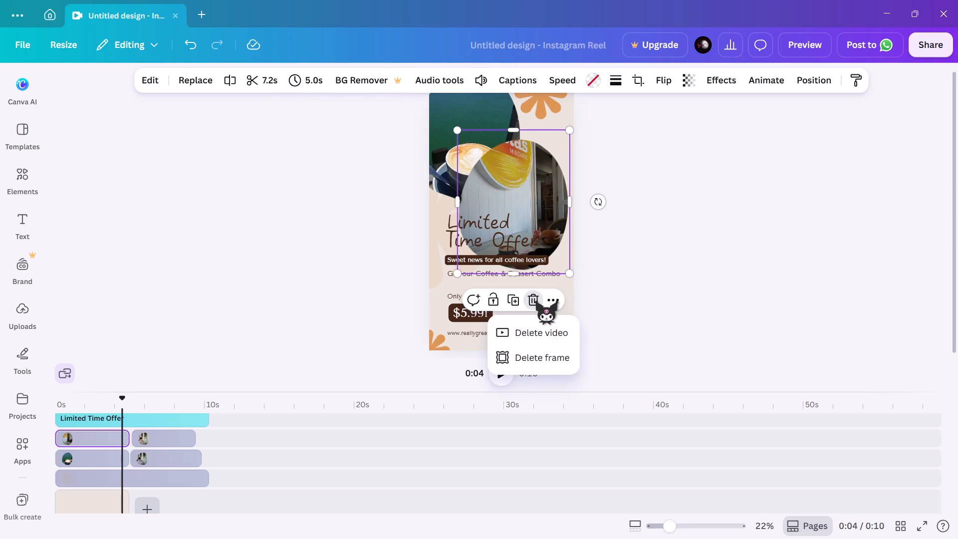
pyautogui.click(535, 301)
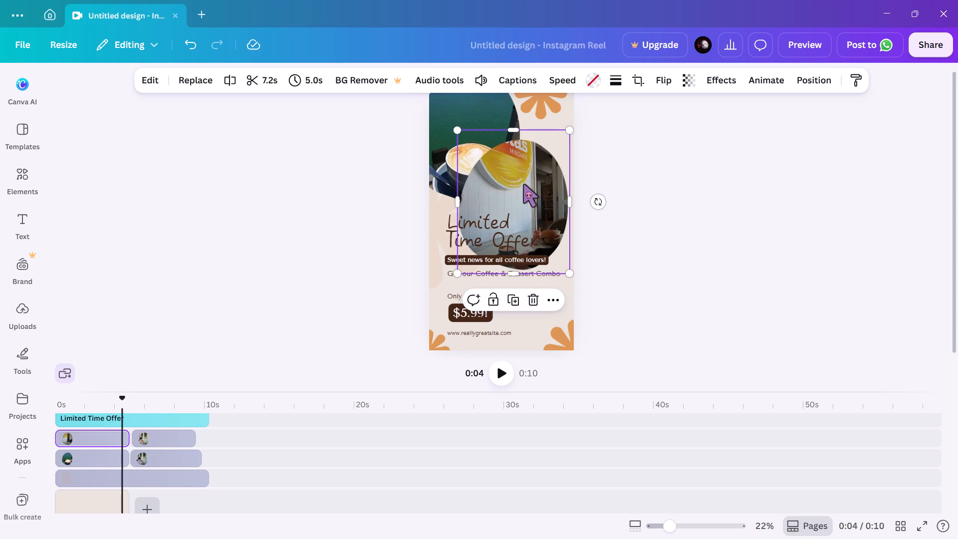
pyautogui.click(523, 184)
pyautogui.moveTo(523, 184); pyautogui.dragTo(679, 173)
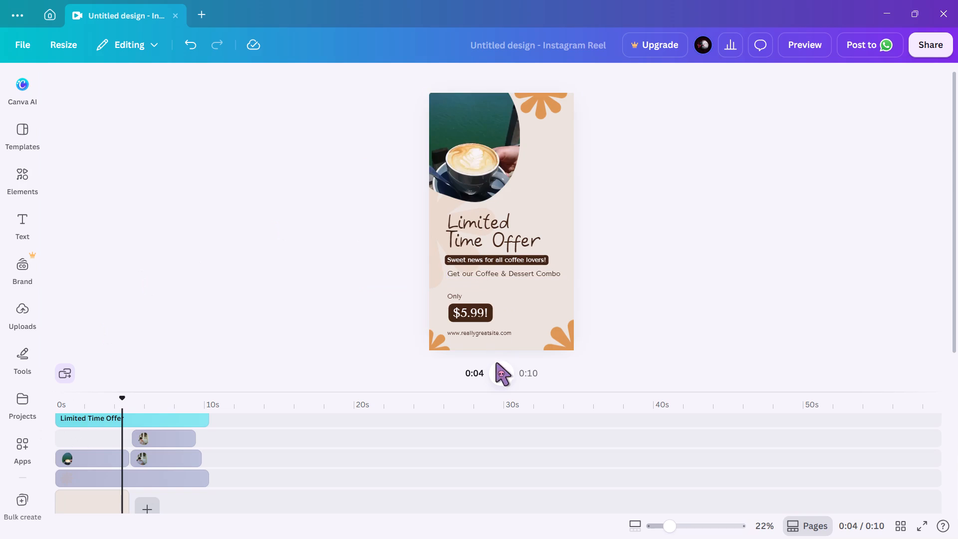
pyautogui.click(507, 375)
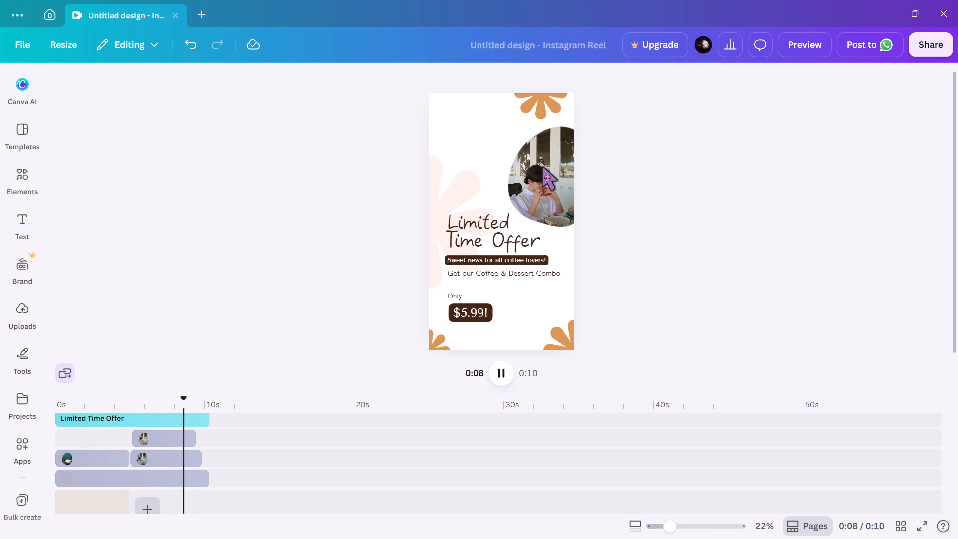
# Move the 4.8-second eating clip from the coffee row to the row above, ahead of the other eating clip.
pyautogui.click(147, 459)
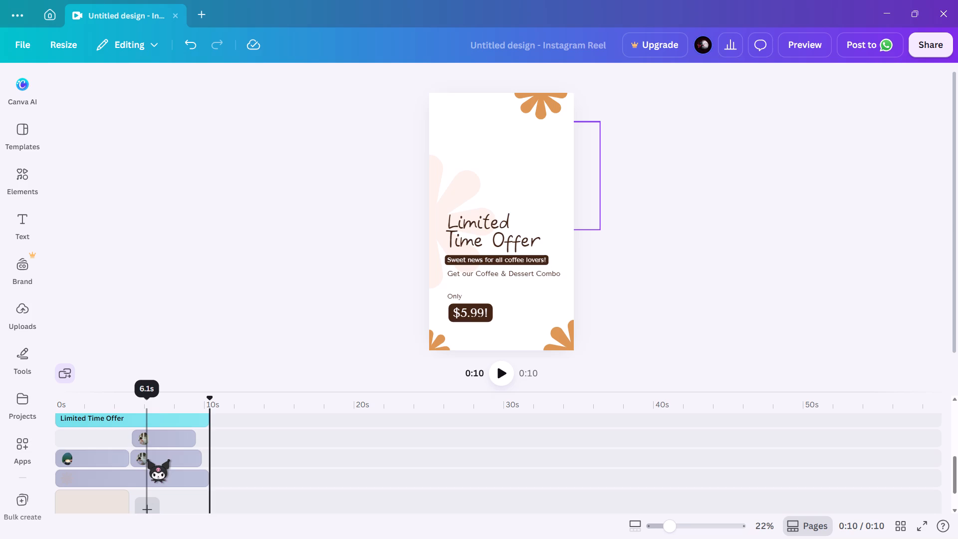
pyautogui.moveTo(147, 459); pyautogui.dragTo(81, 436)
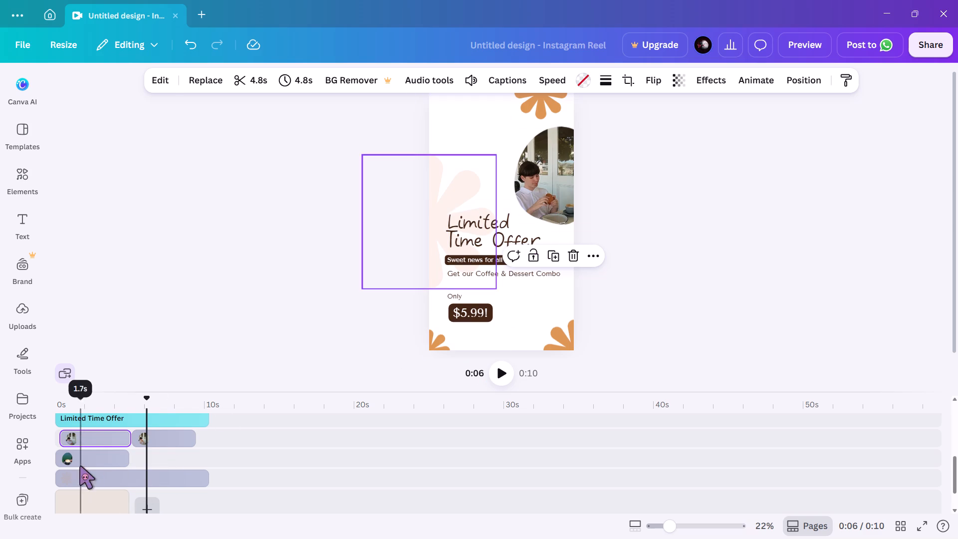
# Replace the 4.8-second eating clip with the uploaded 7.2-second storefront video.
pyautogui.click(98, 457)
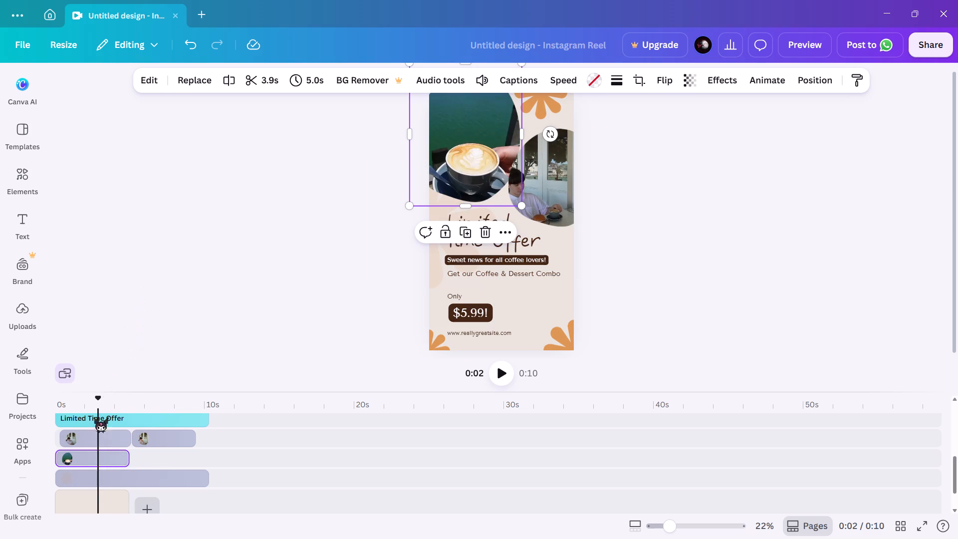
pyautogui.click(71, 437)
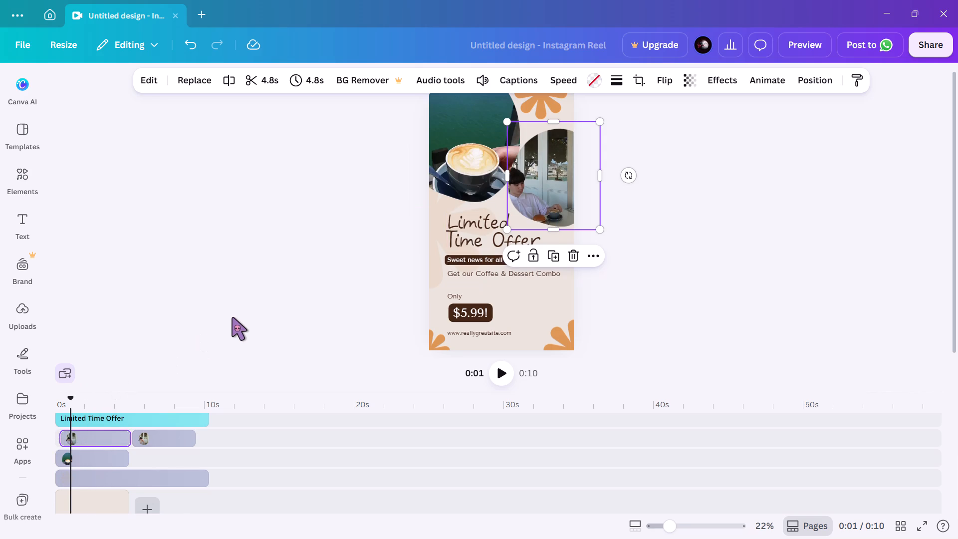
pyautogui.click(189, 77)
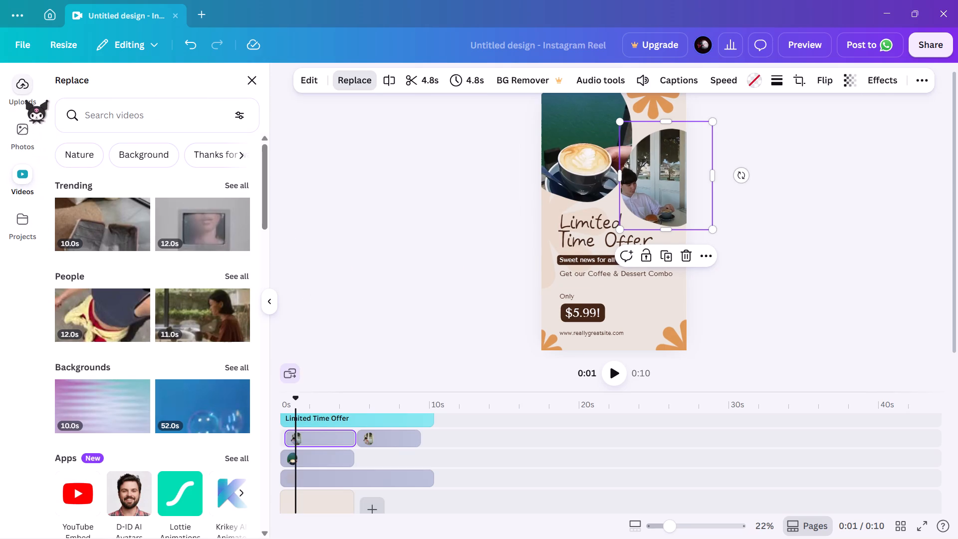
pyautogui.click(25, 100)
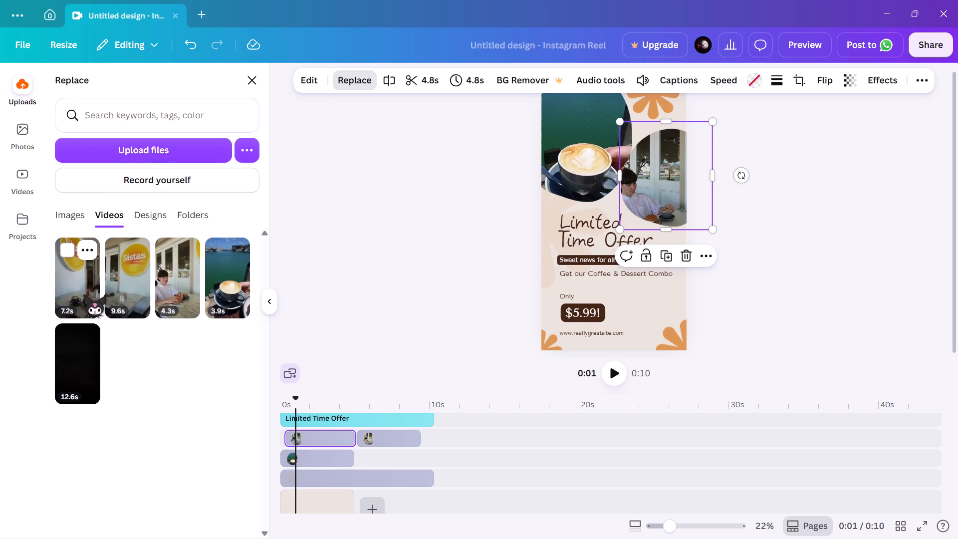
pyautogui.click(83, 294)
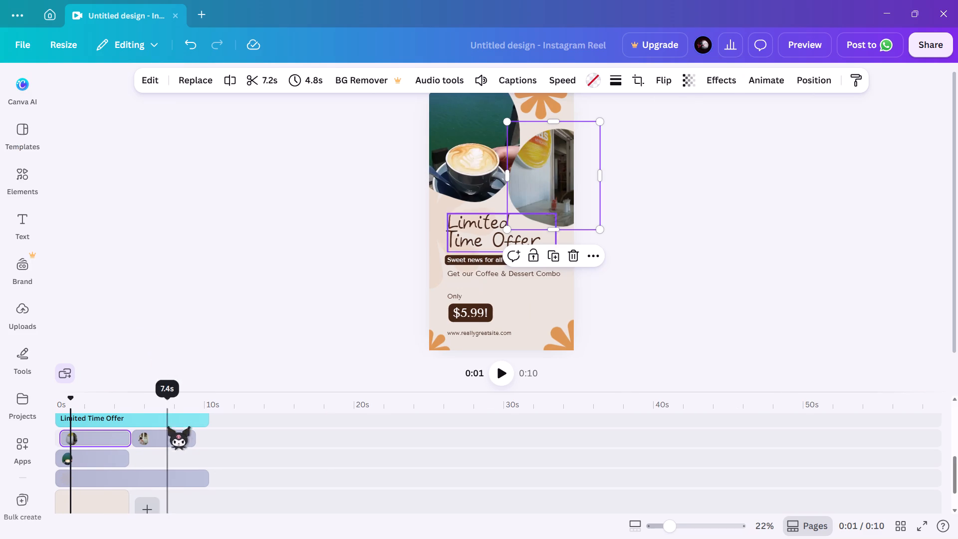
# Shift the storefront clip to the start of its row and place the eating clip directly after it.
pyautogui.click(61, 434)
pyautogui.moveTo(61, 434); pyautogui.dragTo(43, 430)
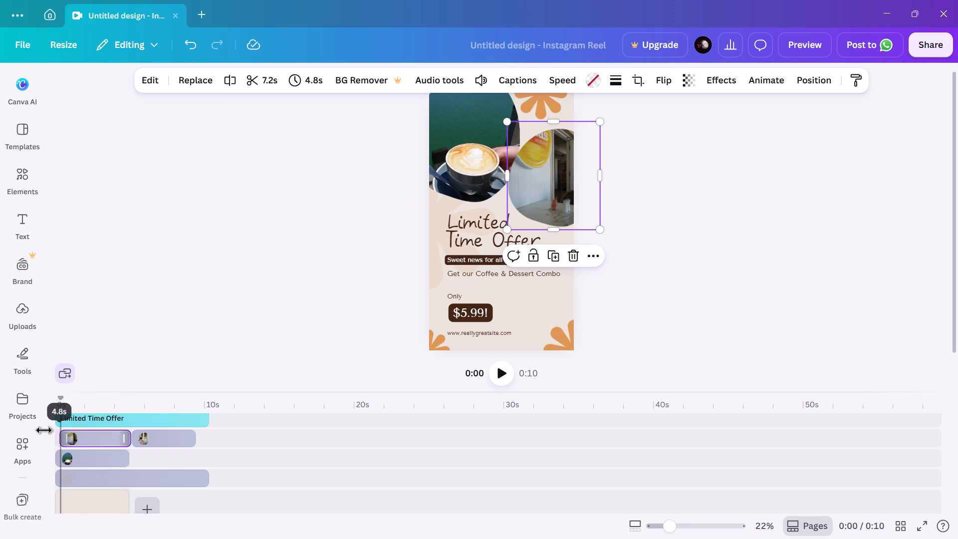
pyautogui.moveTo(43, 430); pyautogui.dragTo(52, 441)
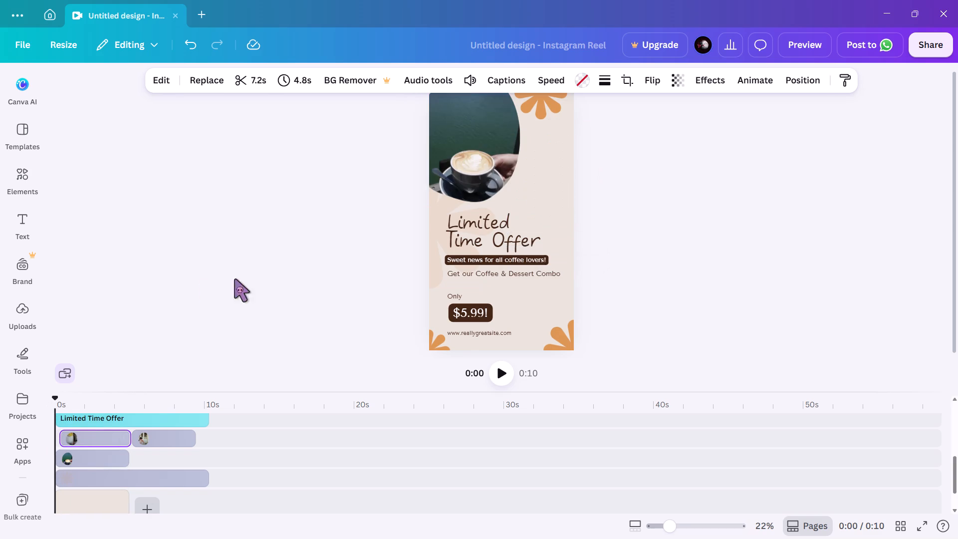
pyautogui.doubleClick(111, 440)
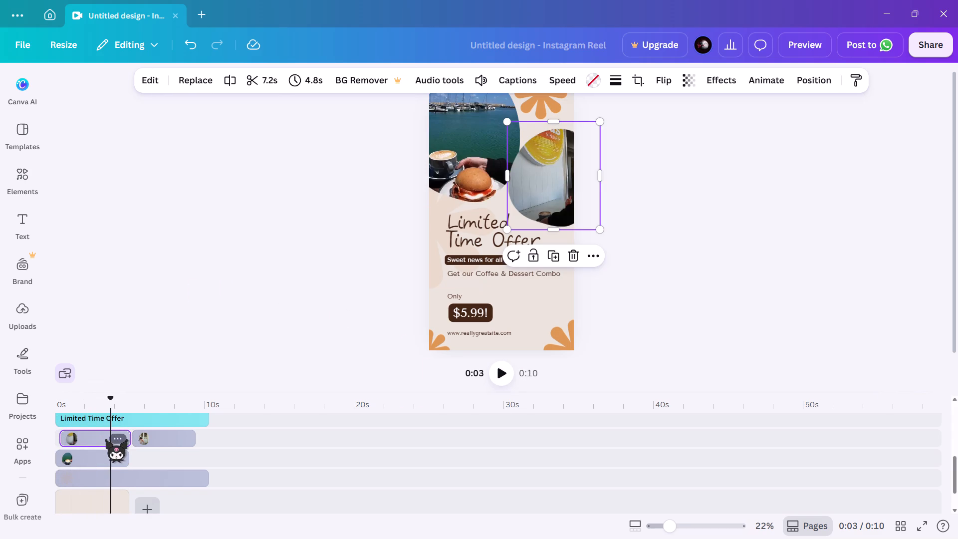
pyautogui.click(91, 439)
pyautogui.doubleClick(92, 439)
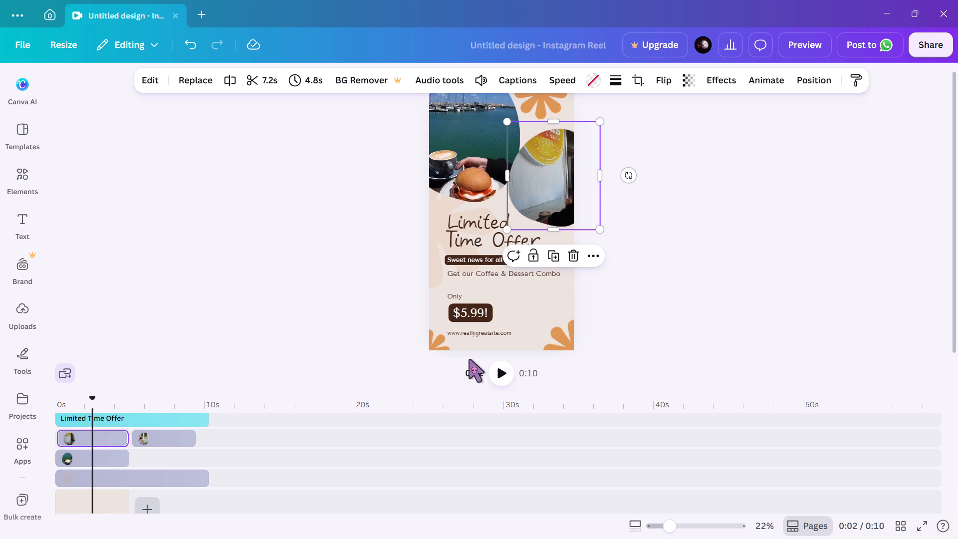
pyautogui.click(162, 439)
pyautogui.moveTo(162, 439); pyautogui.dragTo(155, 438)
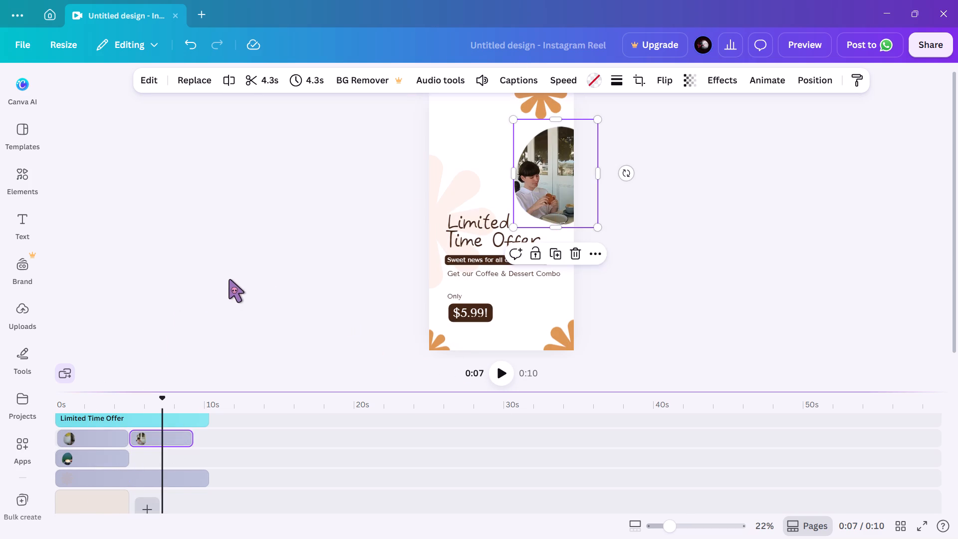
pyautogui.click(229, 279)
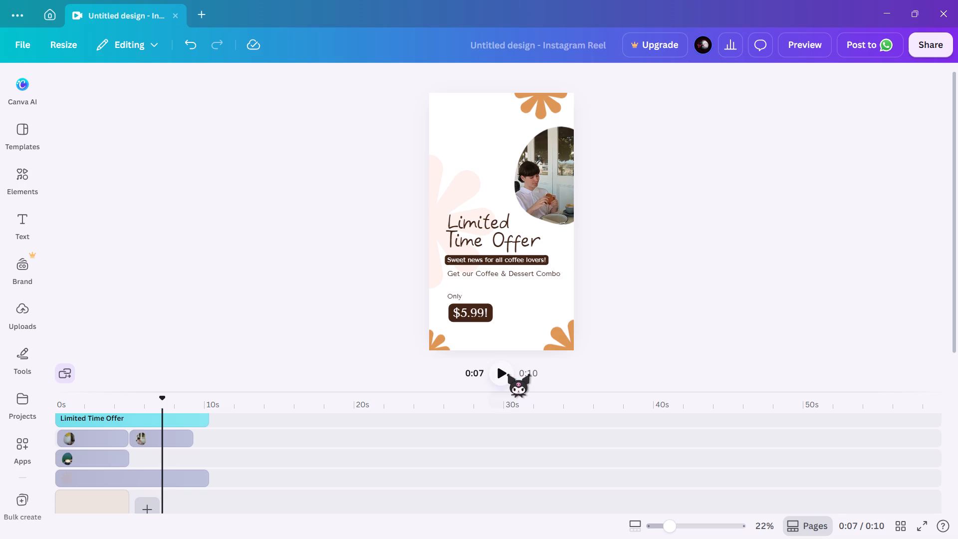
# Play the reel from the beginning to about 4 seconds to review the coffee and storefront videos together.
pyautogui.click(162, 457)
pyautogui.moveTo(162, 457); pyautogui.dragTo(178, 418)
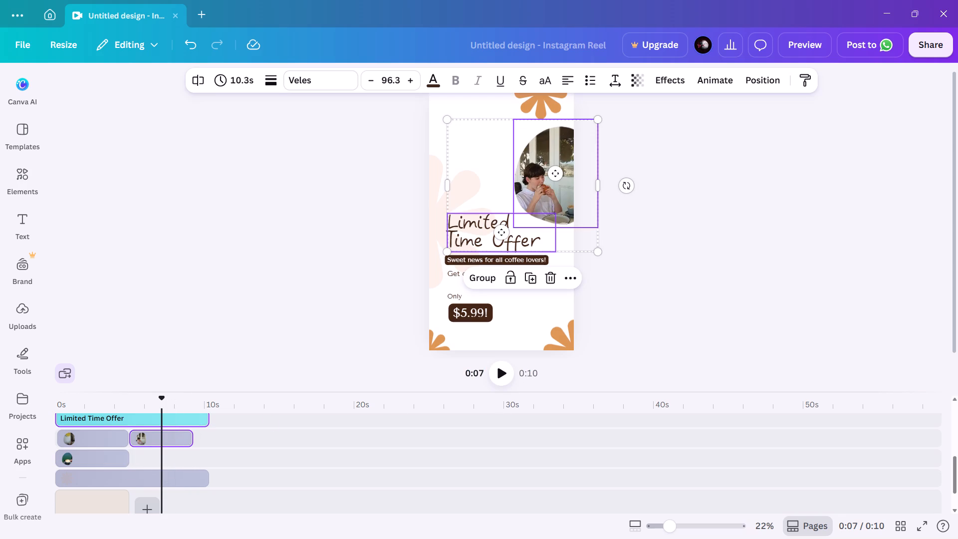
pyautogui.click(161, 400)
pyautogui.moveTo(161, 400); pyautogui.dragTo(47, 399)
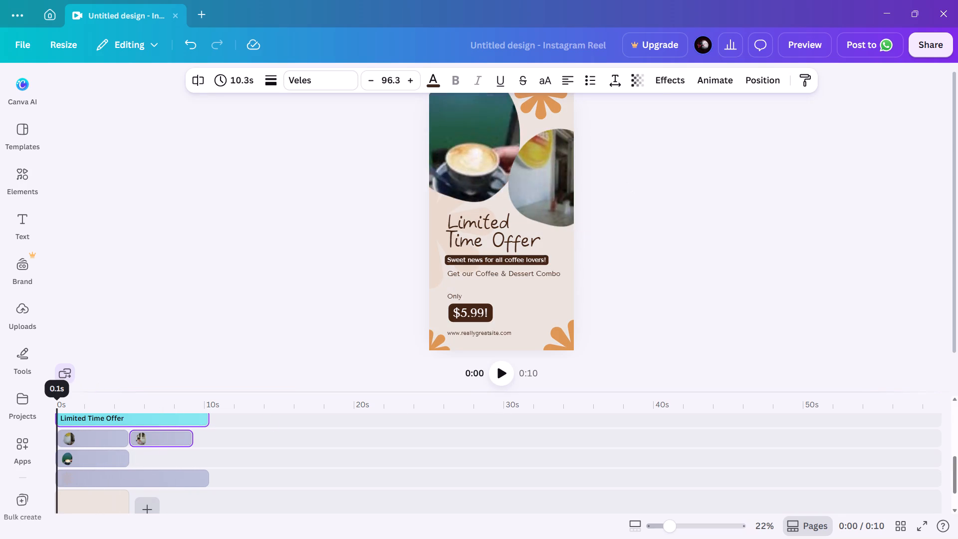
pyautogui.moveTo(47, 399); pyautogui.dragTo(13, 399)
pyautogui.click(499, 381)
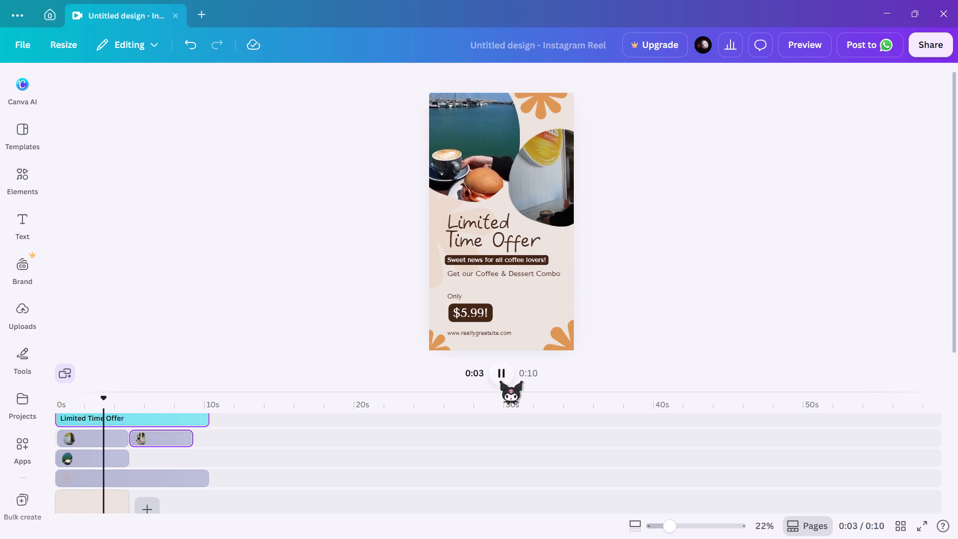
pyautogui.click(499, 381)
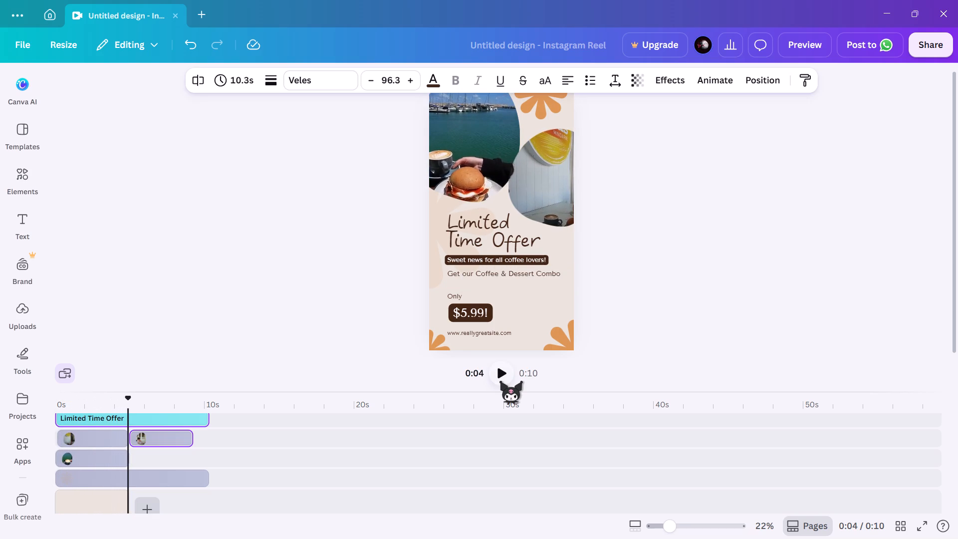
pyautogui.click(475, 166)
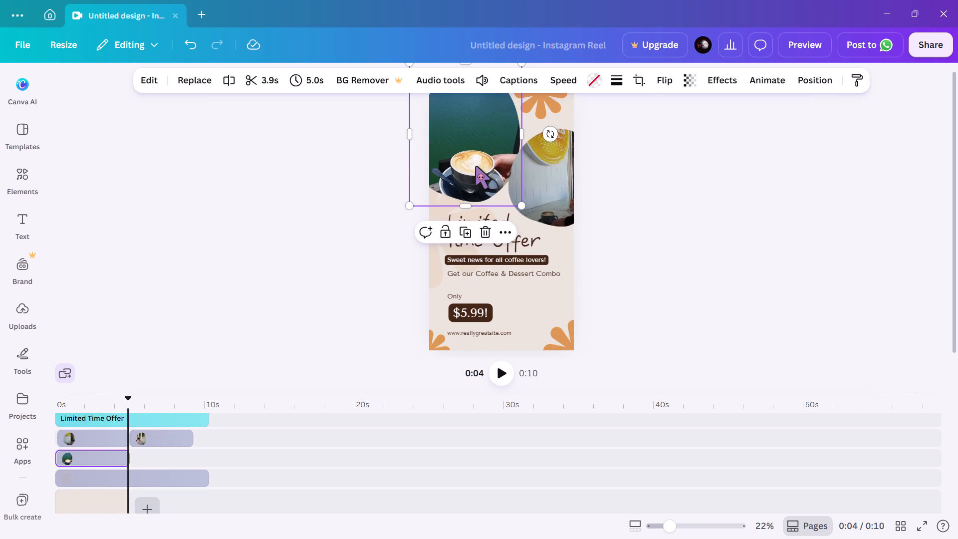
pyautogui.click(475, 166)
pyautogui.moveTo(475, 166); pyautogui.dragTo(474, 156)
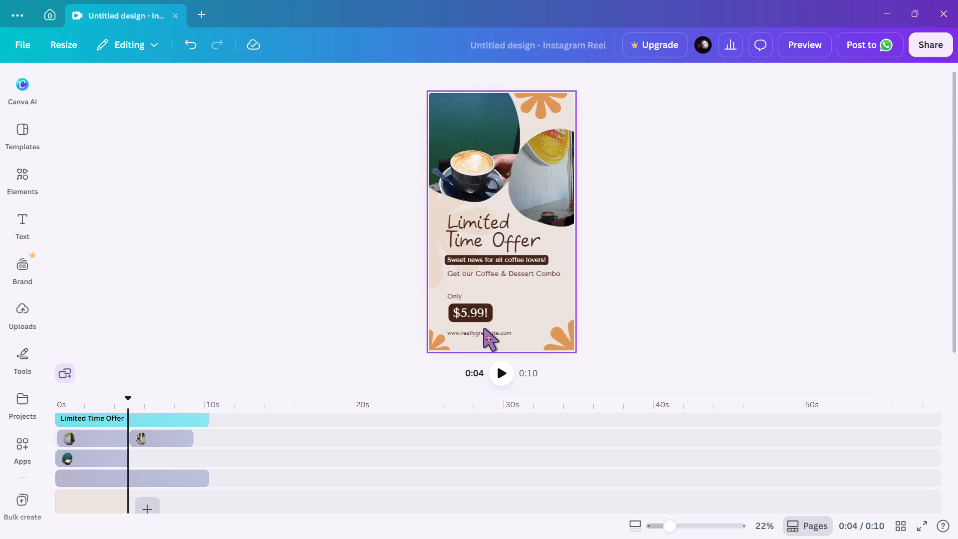
# Delete the website address text at the bottom of the reel.
pyautogui.click(483, 328)
pyautogui.click(487, 335)
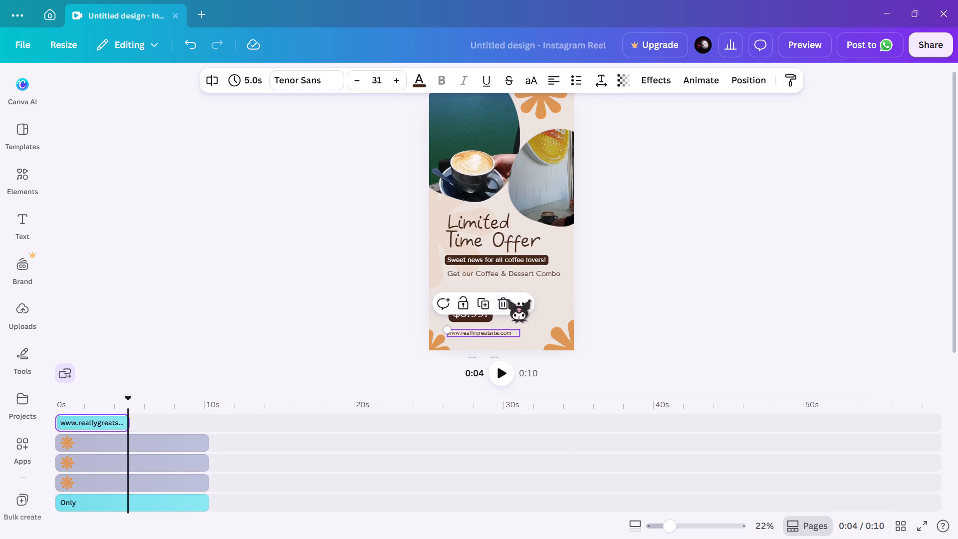
pyautogui.click(504, 299)
# Move the "$5.99!" price badge down to near the bottom centre of the design, between the corner flowers.
pyautogui.click(481, 311)
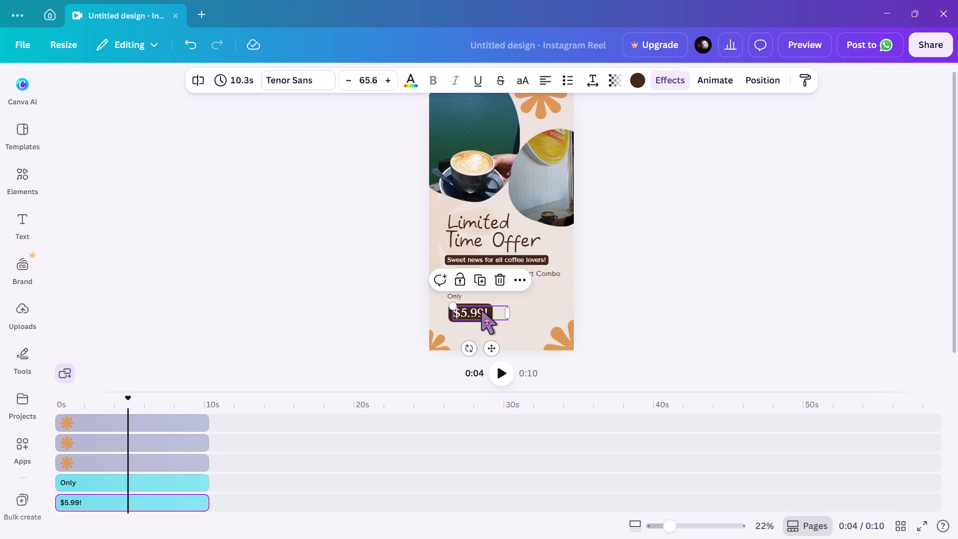
pyautogui.moveTo(481, 311); pyautogui.dragTo(490, 332)
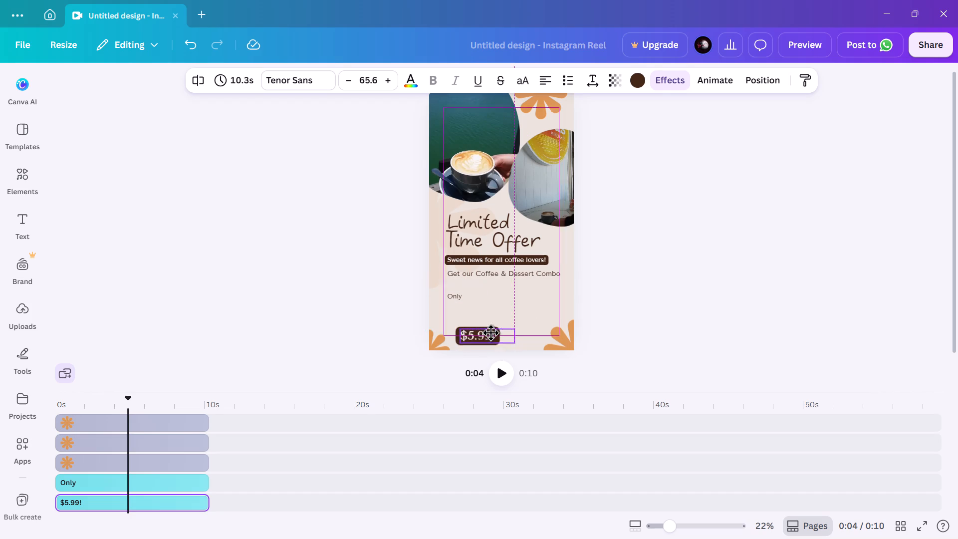
pyautogui.moveTo(490, 332); pyautogui.dragTo(504, 331)
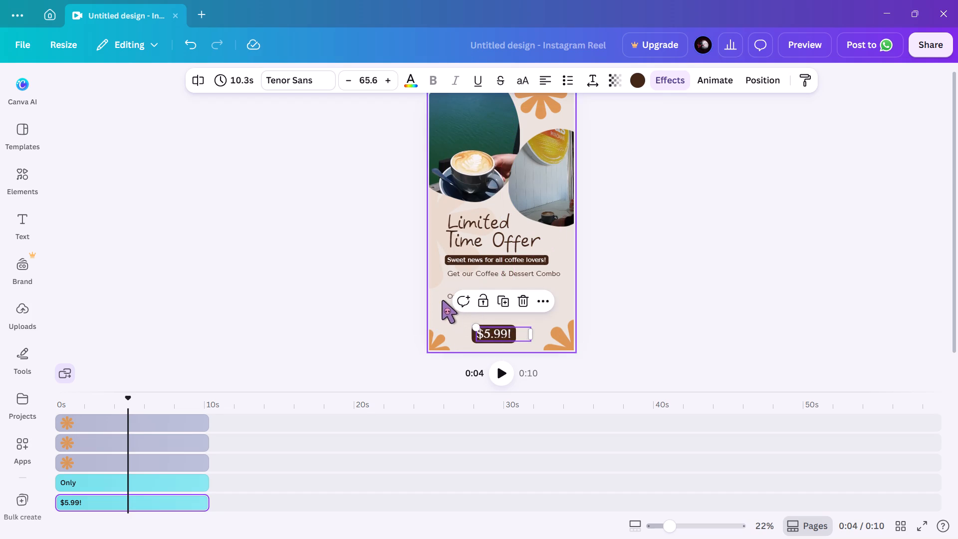
# Move the "Only" text down so it sits directly above the "$5.99!" badge, aligned with its left edge.
pyautogui.click(446, 298)
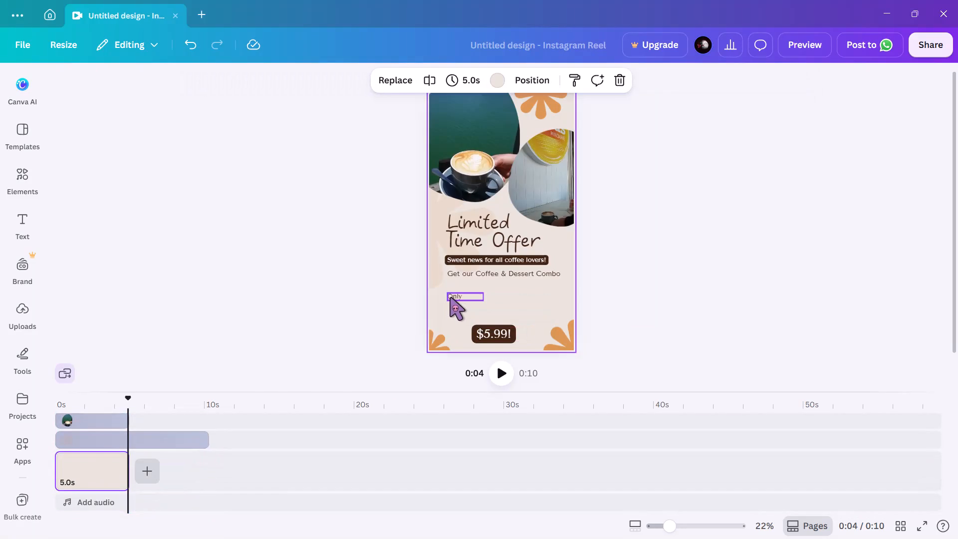
pyautogui.click(450, 297)
pyautogui.click(477, 327)
pyautogui.moveTo(477, 327); pyautogui.dragTo(479, 331)
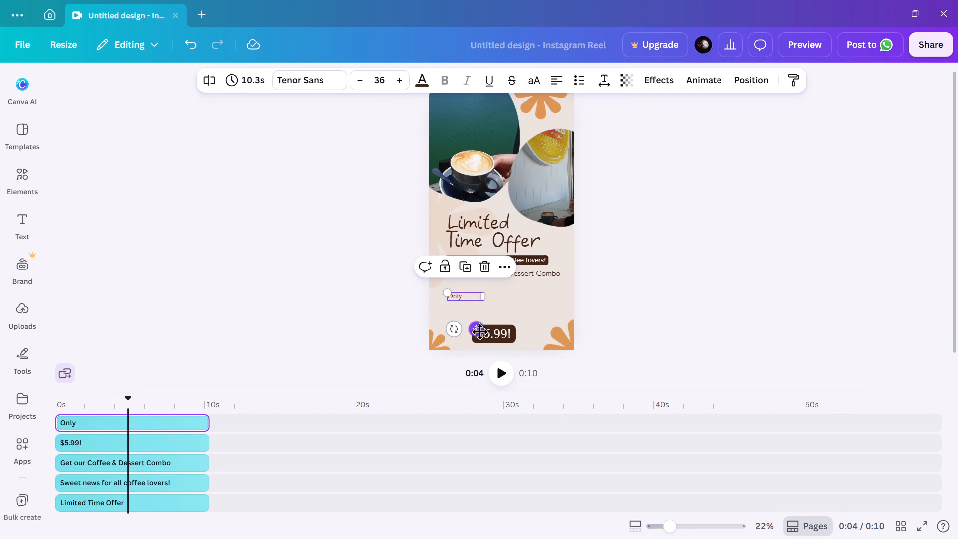
pyautogui.moveTo(479, 331); pyautogui.dragTo(499, 351)
# Move the "Get our Coffee & Dessert Combo" line down to just above the "Only" text.
pyautogui.click(539, 270)
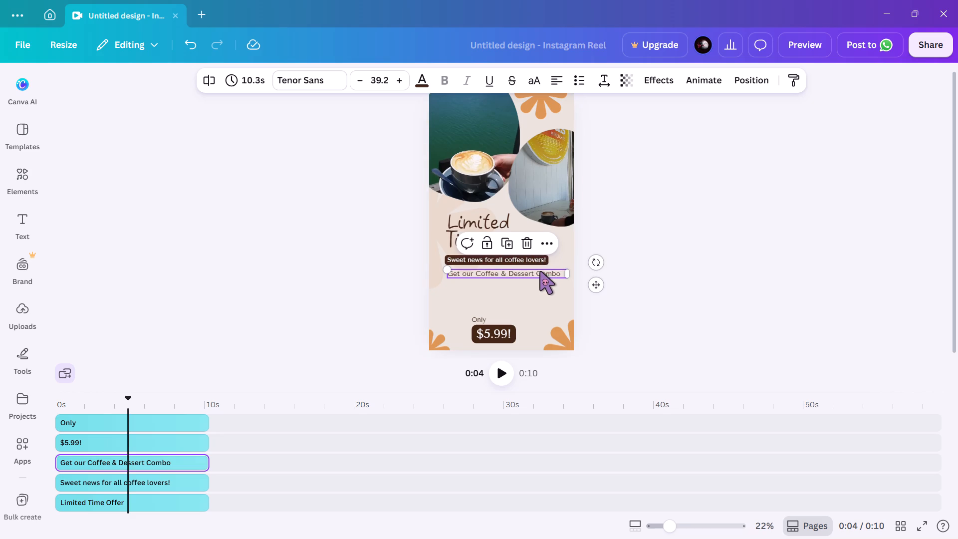
pyautogui.click(539, 271)
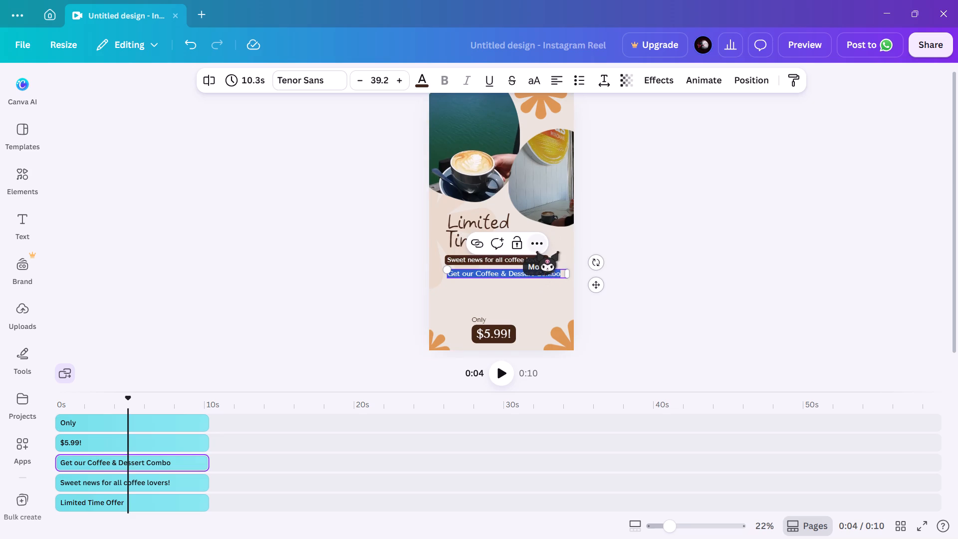
pyautogui.click(597, 284)
pyautogui.moveTo(597, 284); pyautogui.dragTo(600, 311)
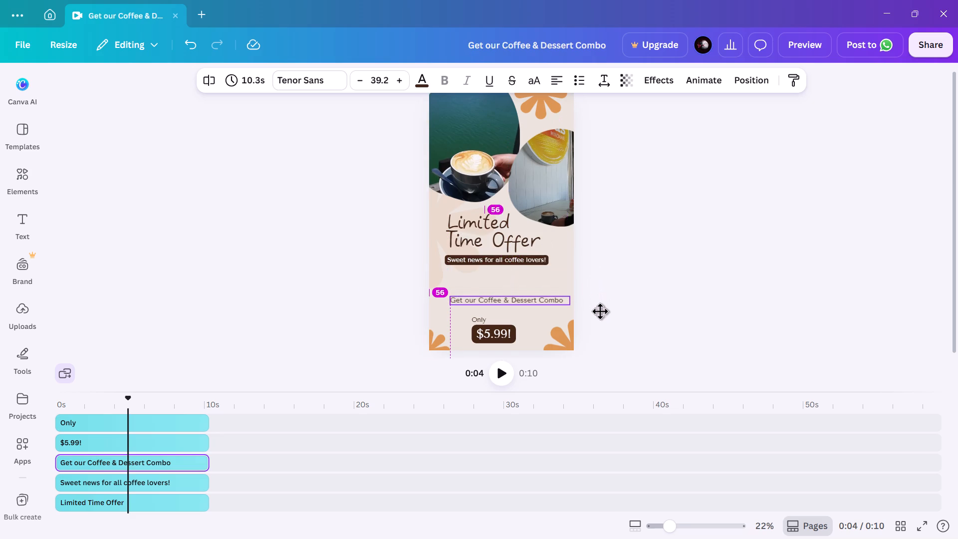
pyautogui.moveTo(600, 311); pyautogui.dragTo(600, 312)
# Move the "Sweet news for all coffee lovers!" banner down to directly above the coffee and dessert combo line.
pyautogui.click(533, 255)
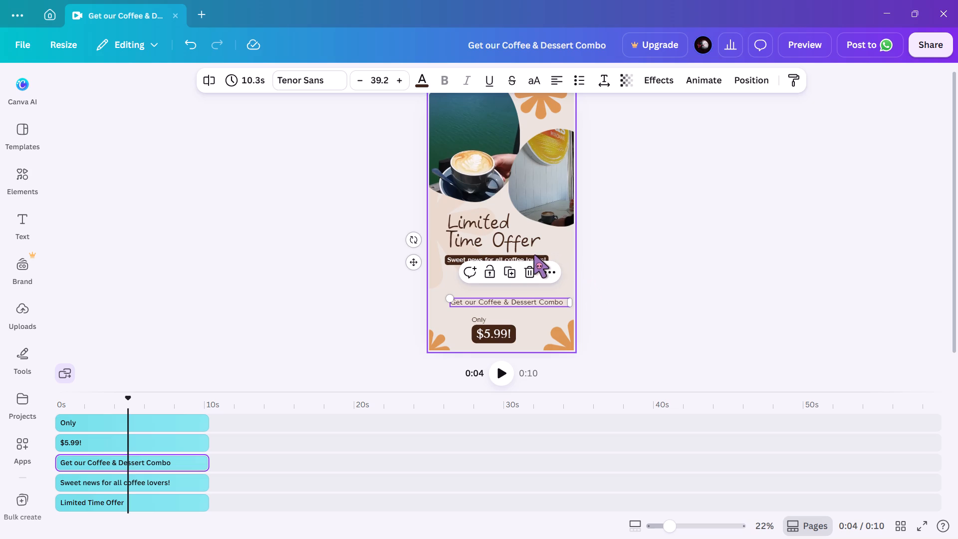
pyautogui.click(540, 258)
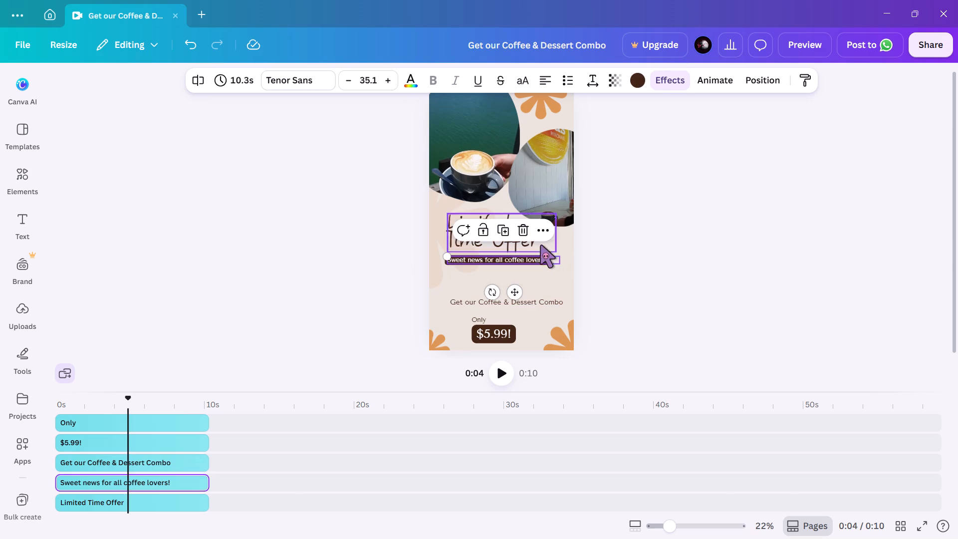
pyautogui.click(513, 298)
pyautogui.moveTo(513, 298); pyautogui.dragTo(513, 301)
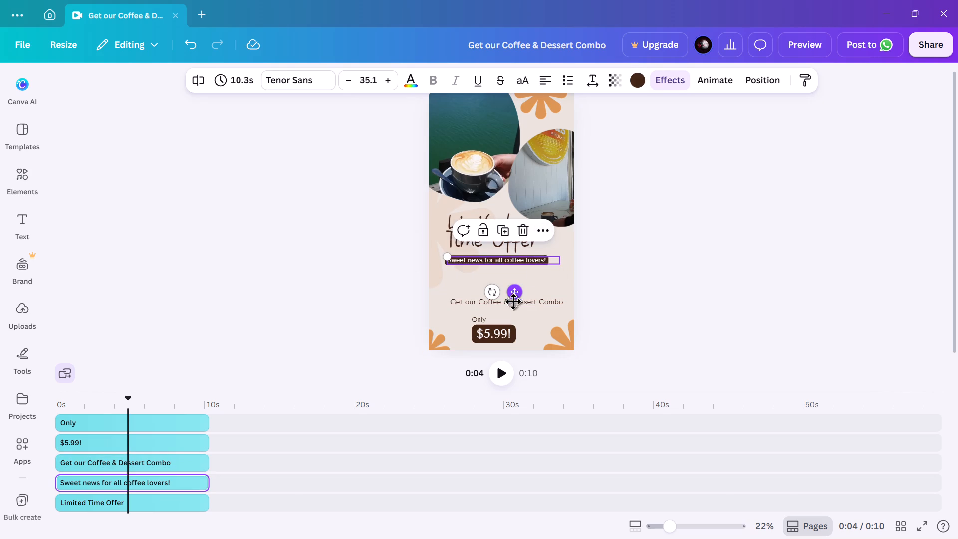
pyautogui.moveTo(513, 301); pyautogui.dragTo(516, 326)
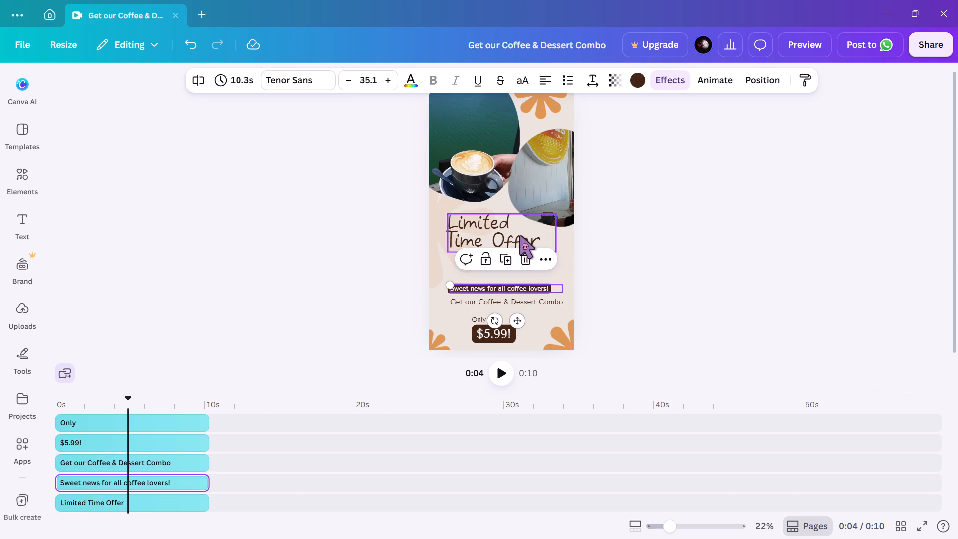
# Move the "Limited Time Offer" heading down to directly above the "Sweet news for all coffee lovers!" banner.
pyautogui.click(519, 235)
pyautogui.click(515, 276)
pyautogui.moveTo(515, 276); pyautogui.dragTo(515, 281)
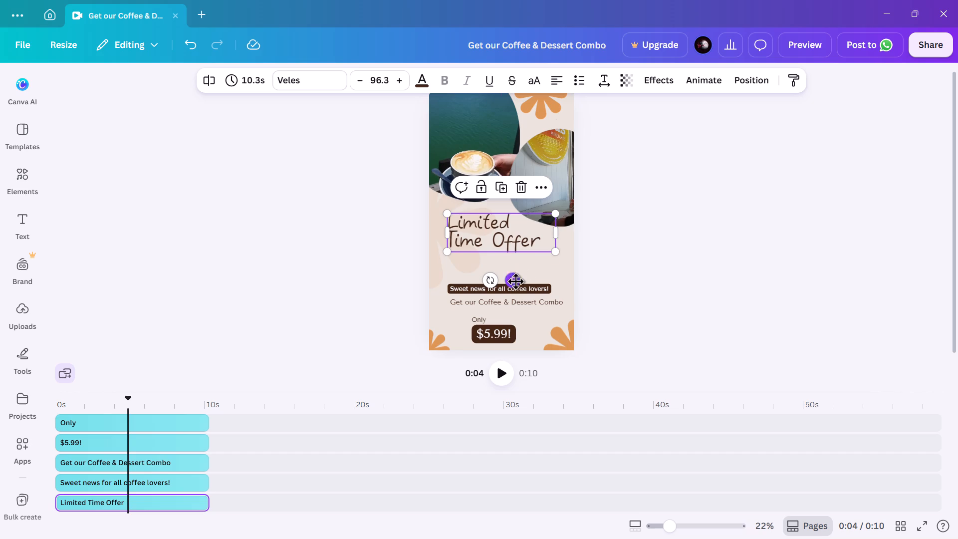
pyautogui.moveTo(515, 281); pyautogui.dragTo(518, 310)
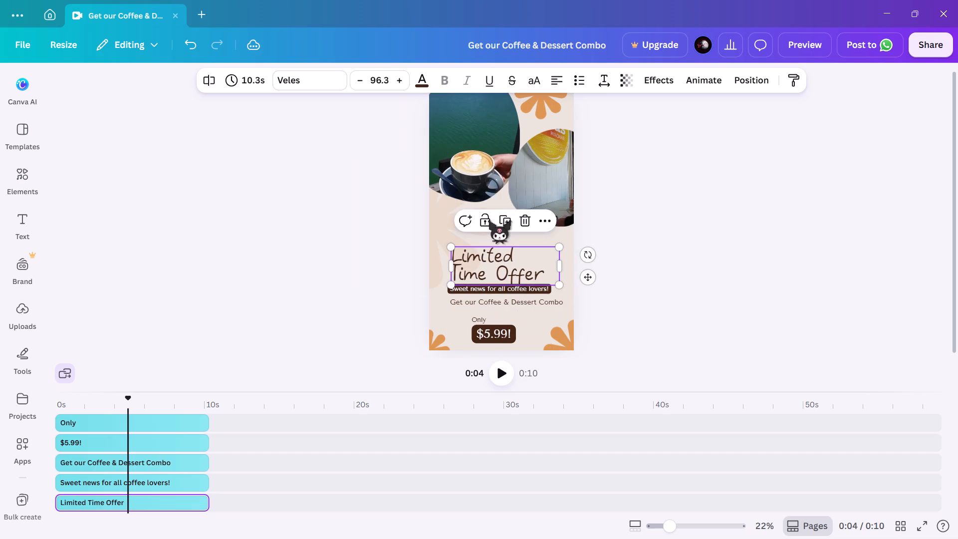
# Move the storefront video slightly down towards the heading and widen it towards the coffee video to about 789 by 805.
pyautogui.click(482, 172)
pyautogui.doubleClick(542, 211)
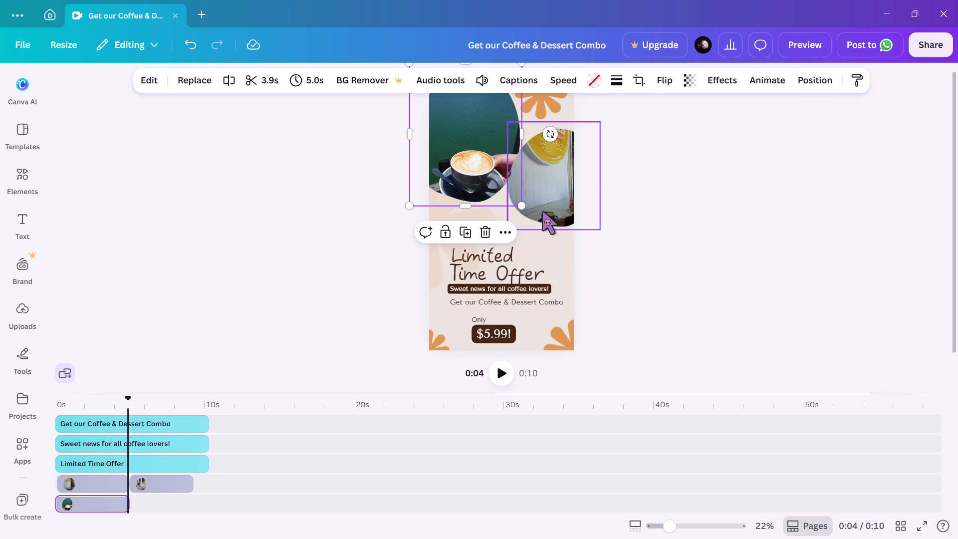
pyautogui.moveTo(542, 211); pyautogui.dragTo(547, 216)
pyautogui.click(547, 216)
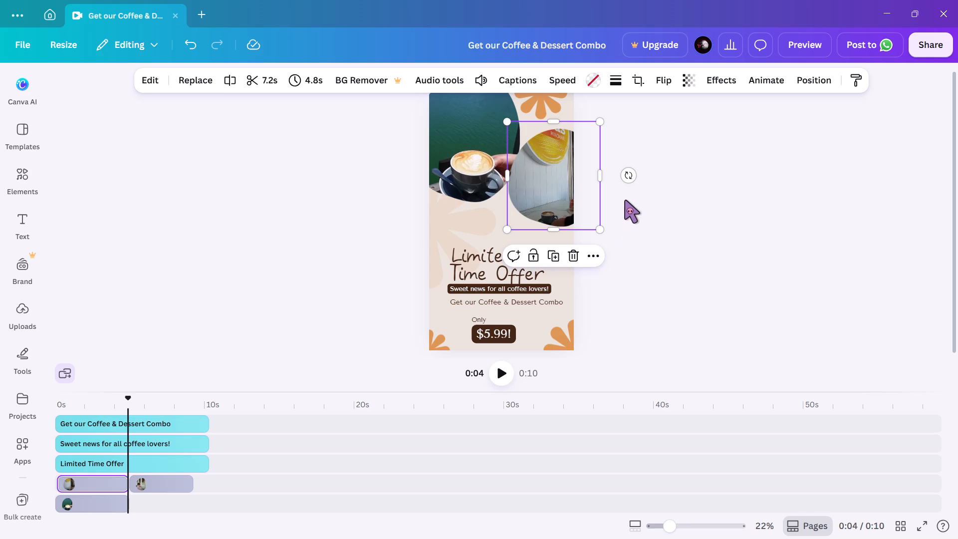
pyautogui.moveTo(556, 200); pyautogui.dragTo(558, 219)
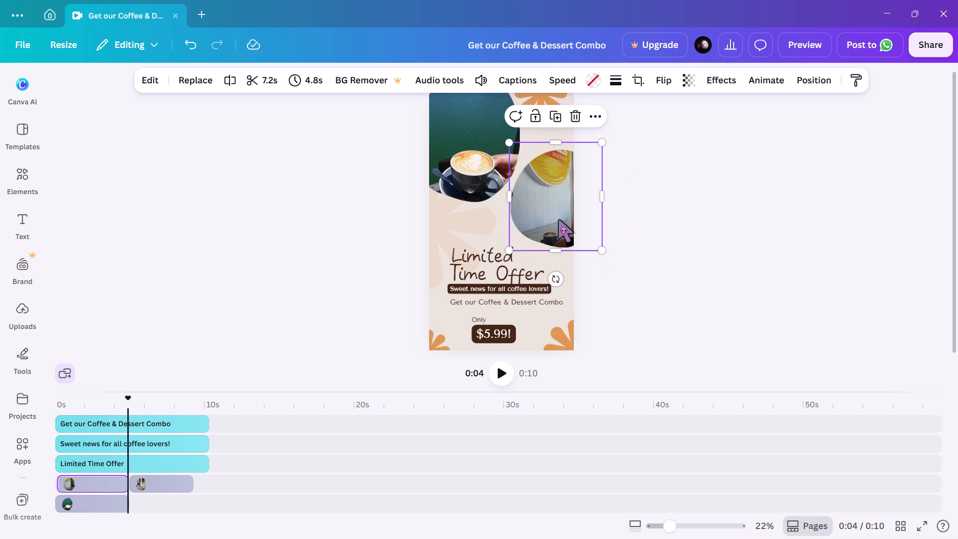
pyautogui.click(510, 197)
pyautogui.moveTo(510, 197); pyautogui.dragTo(493, 197)
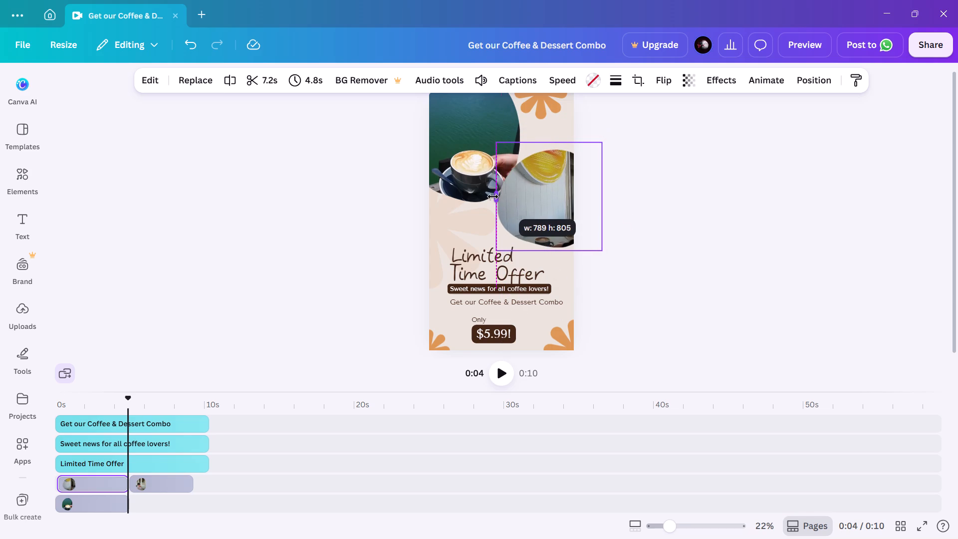
pyautogui.moveTo(493, 197); pyautogui.dragTo(500, 197)
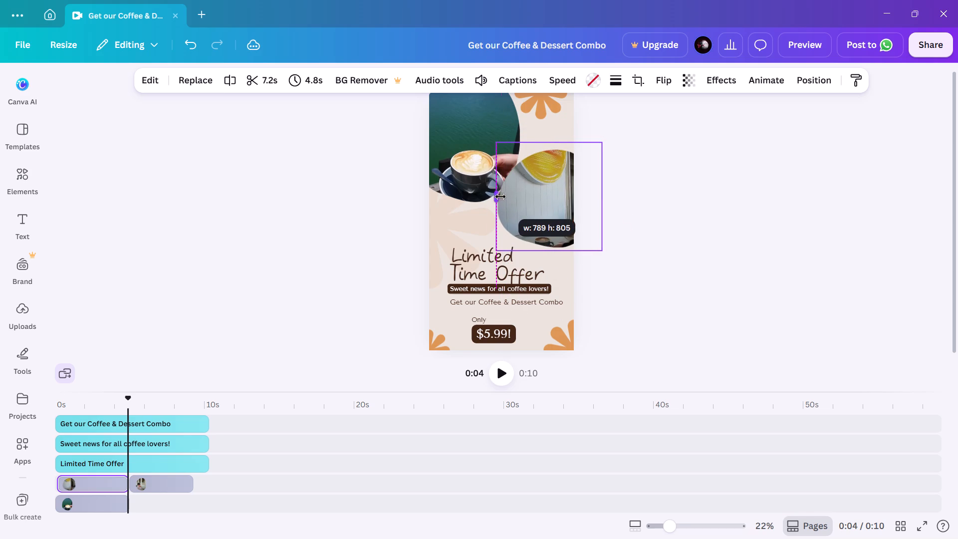
pyautogui.moveTo(500, 197); pyautogui.dragTo(499, 196)
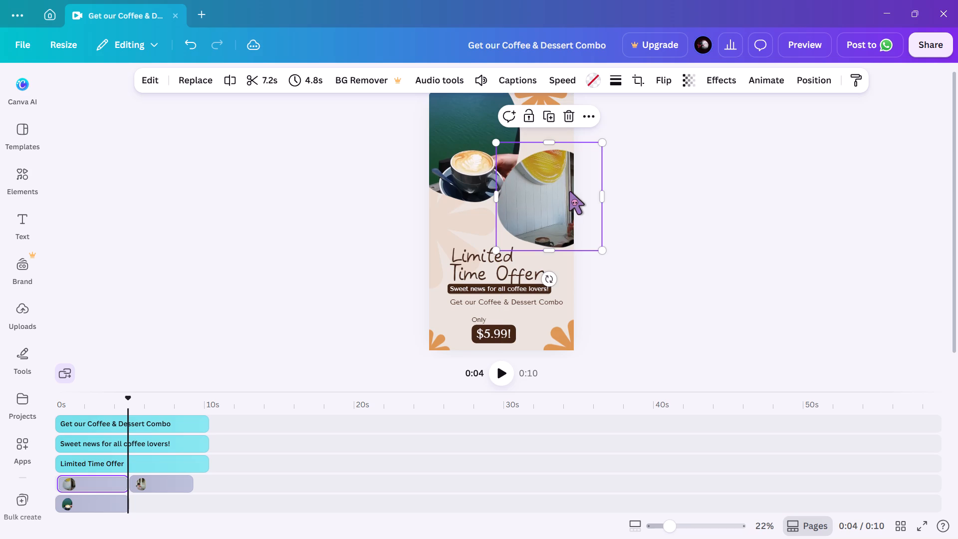
# Trim the beginning of the storefront clip in the timeline so it lasts 3.6 seconds.
pyautogui.click(63, 479)
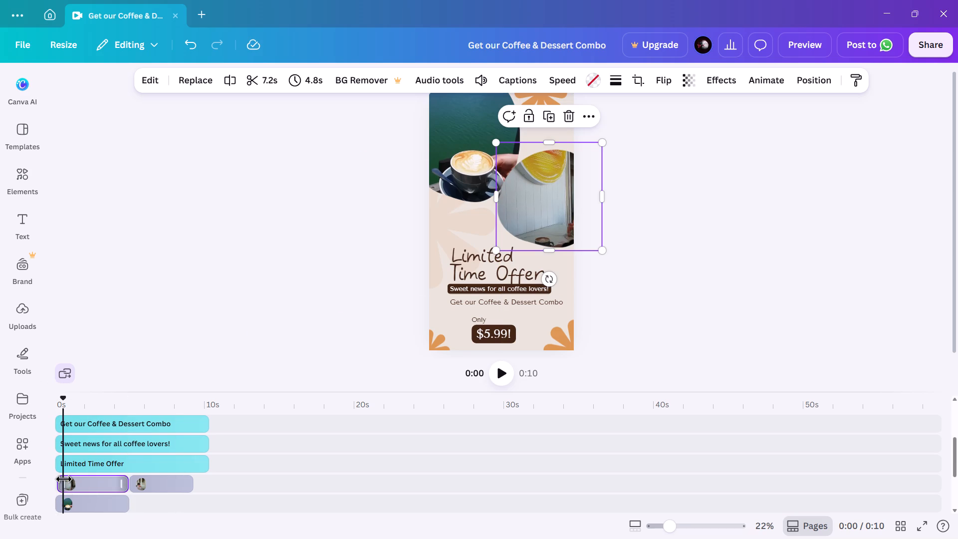
pyautogui.click(63, 479)
pyautogui.moveTo(63, 479); pyautogui.dragTo(76, 481)
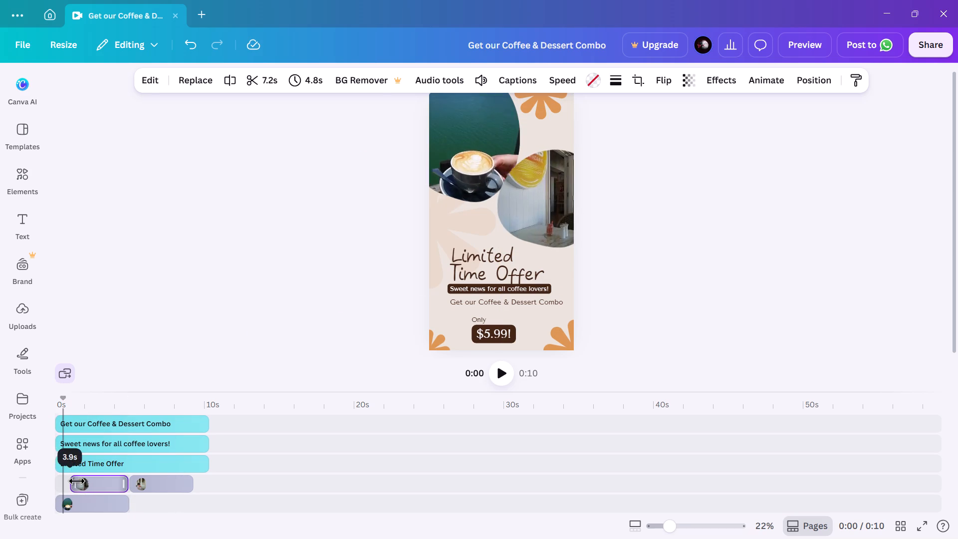
pyautogui.click(85, 484)
pyautogui.moveTo(85, 484); pyautogui.dragTo(67, 482)
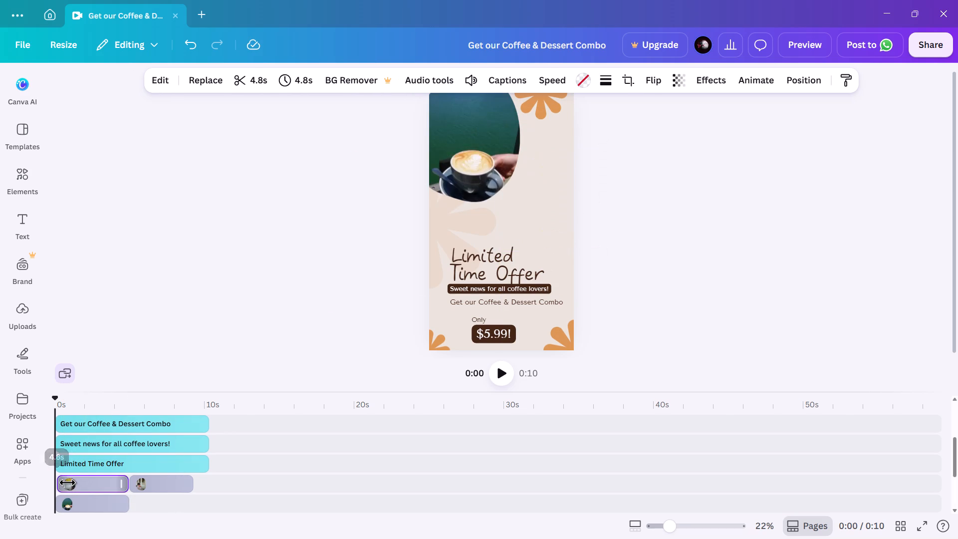
pyautogui.moveTo(67, 482); pyautogui.dragTo(80, 483)
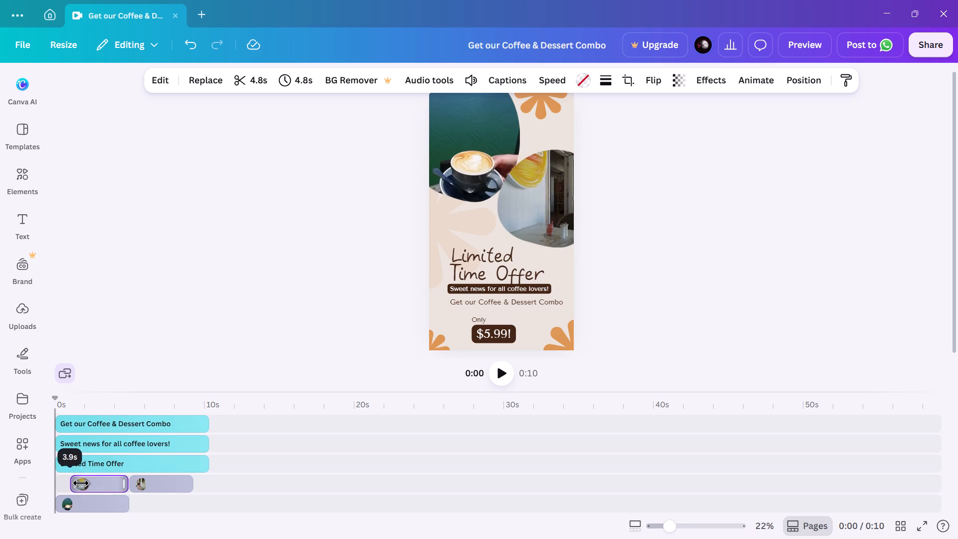
pyautogui.moveTo(80, 483); pyautogui.dragTo(86, 483)
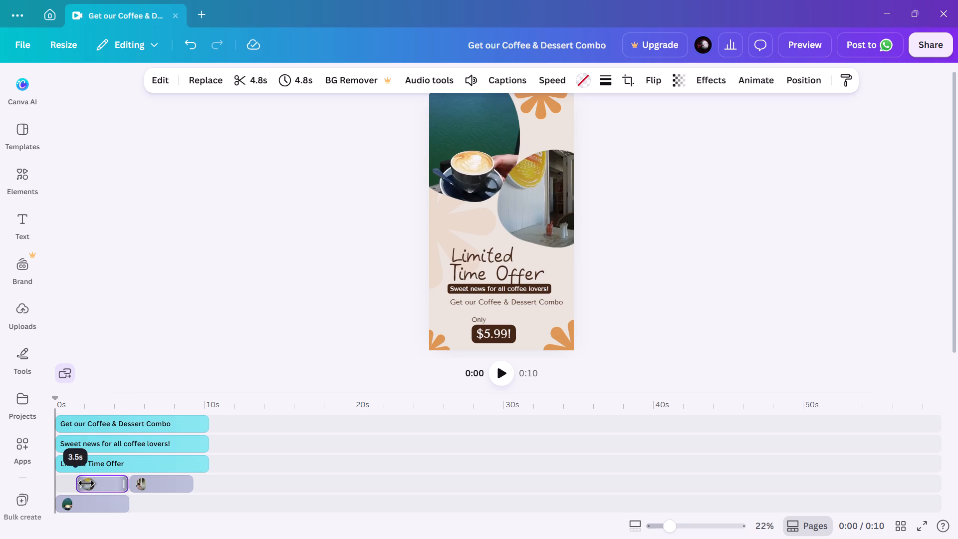
pyautogui.moveTo(86, 483); pyautogui.dragTo(94, 483)
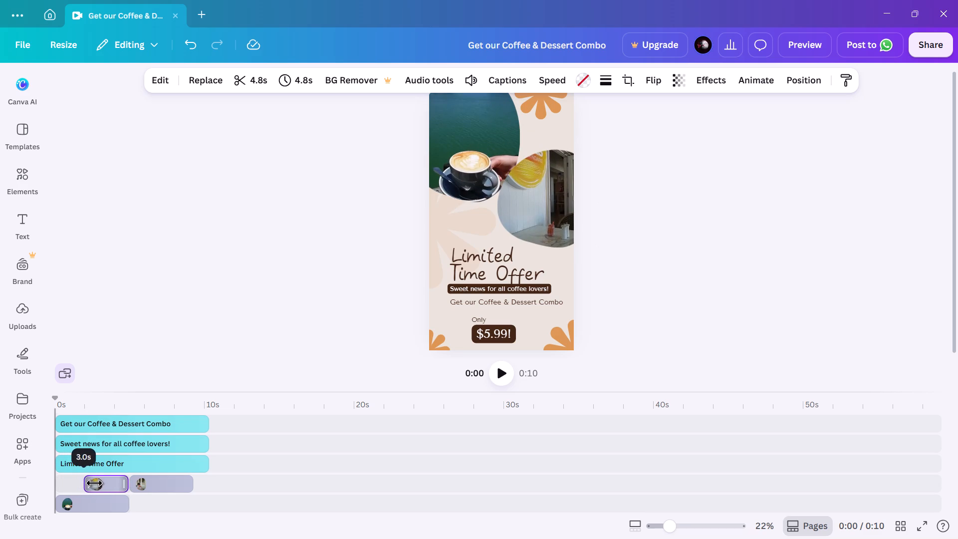
pyautogui.moveTo(94, 483); pyautogui.dragTo(85, 482)
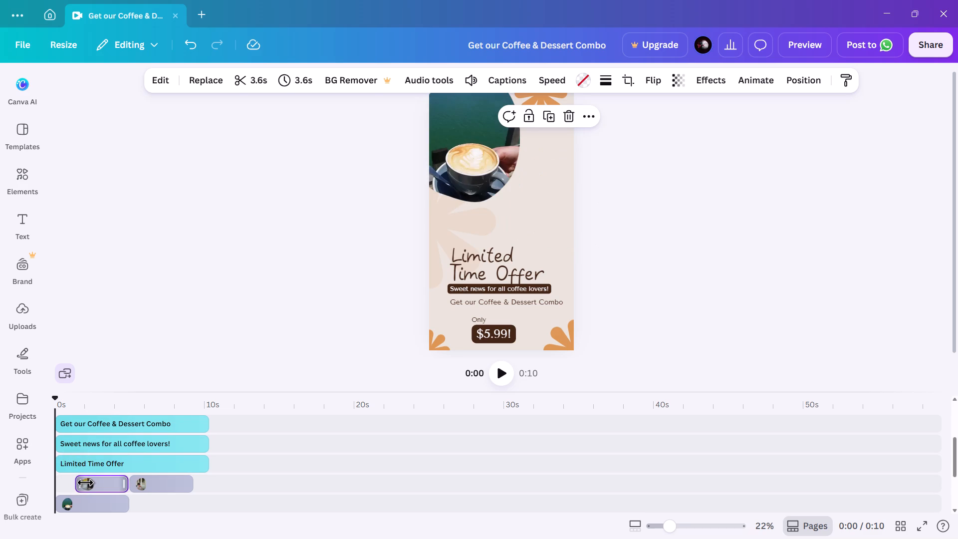
# Shift the trimmed storefront clip to the start of its row and extend its end to 5.0 seconds.
pyautogui.click(101, 482)
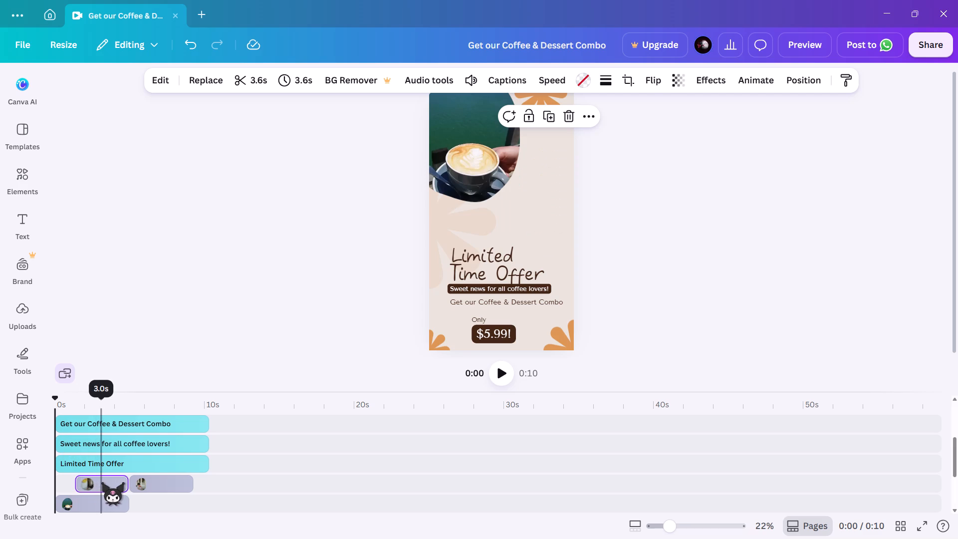
pyautogui.click(101, 482)
pyautogui.moveTo(101, 482); pyautogui.dragTo(82, 481)
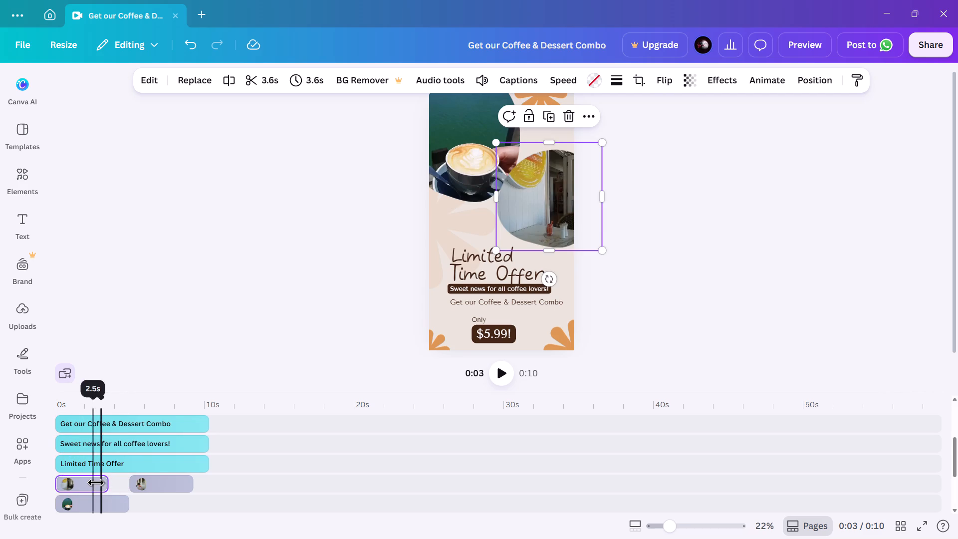
pyautogui.click(106, 482)
pyautogui.moveTo(106, 482); pyautogui.dragTo(129, 482)
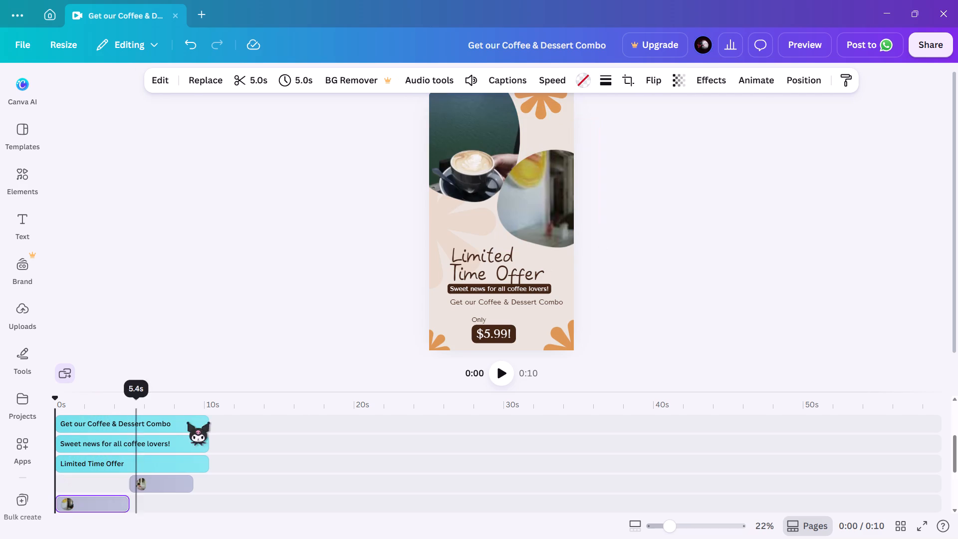
# Place the storefront clip and the 4.3-second eating clip back to back in the row above the coffee clip.
pyautogui.click(97, 499)
pyautogui.moveTo(97, 499); pyautogui.dragTo(97, 487)
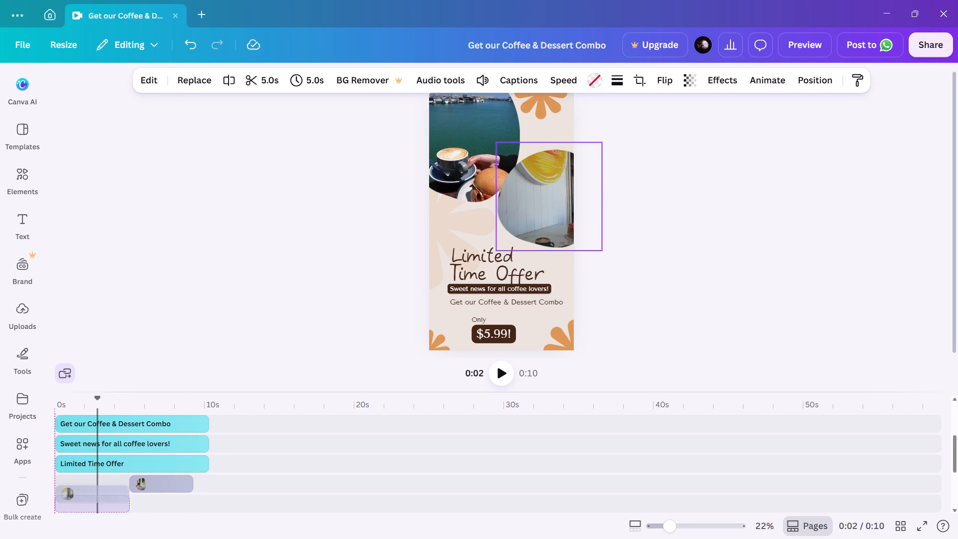
pyautogui.moveTo(97, 487); pyautogui.dragTo(98, 478)
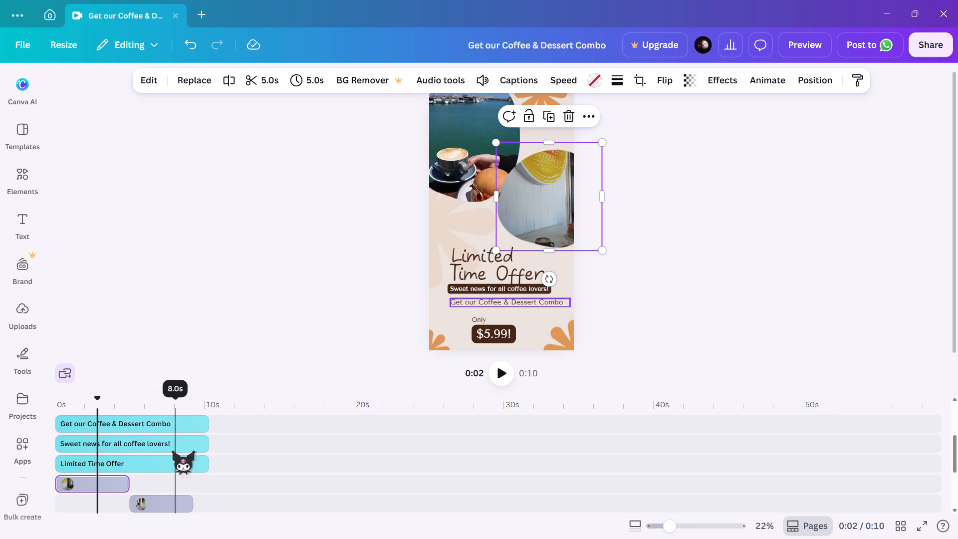
pyautogui.click(160, 500)
pyautogui.moveTo(160, 500); pyautogui.dragTo(160, 480)
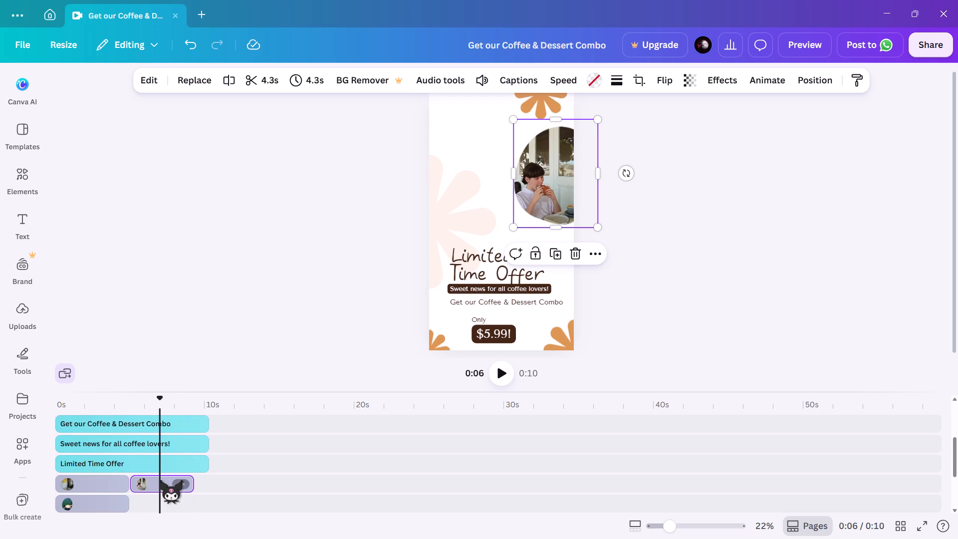
# Play the reel from its beginning to check how the clips run one after another.
pyautogui.click(160, 402)
pyautogui.moveTo(160, 402); pyautogui.dragTo(43, 393)
pyautogui.click(498, 370)
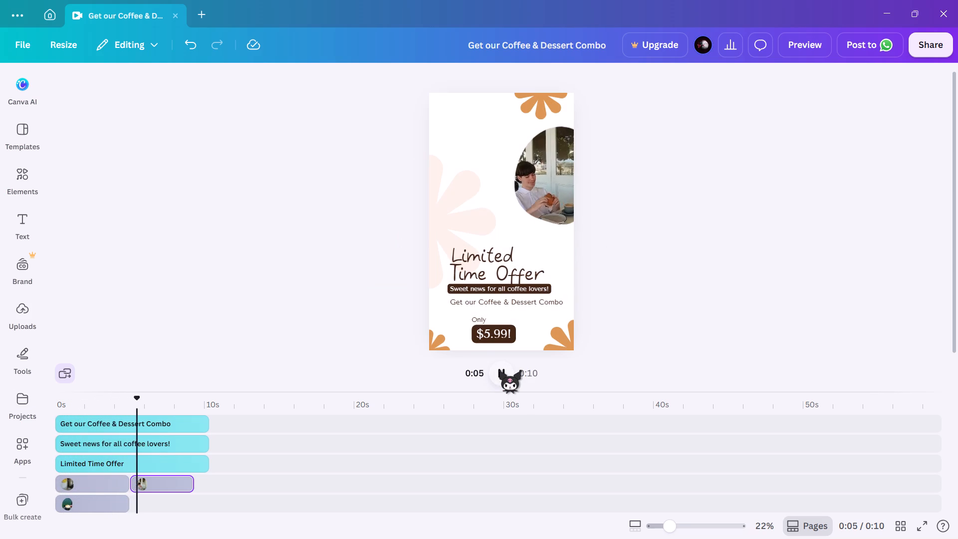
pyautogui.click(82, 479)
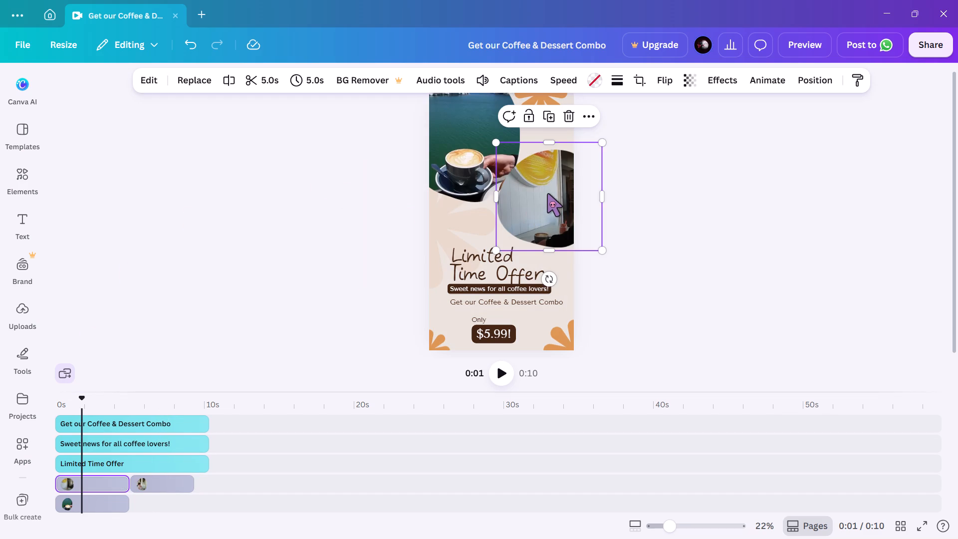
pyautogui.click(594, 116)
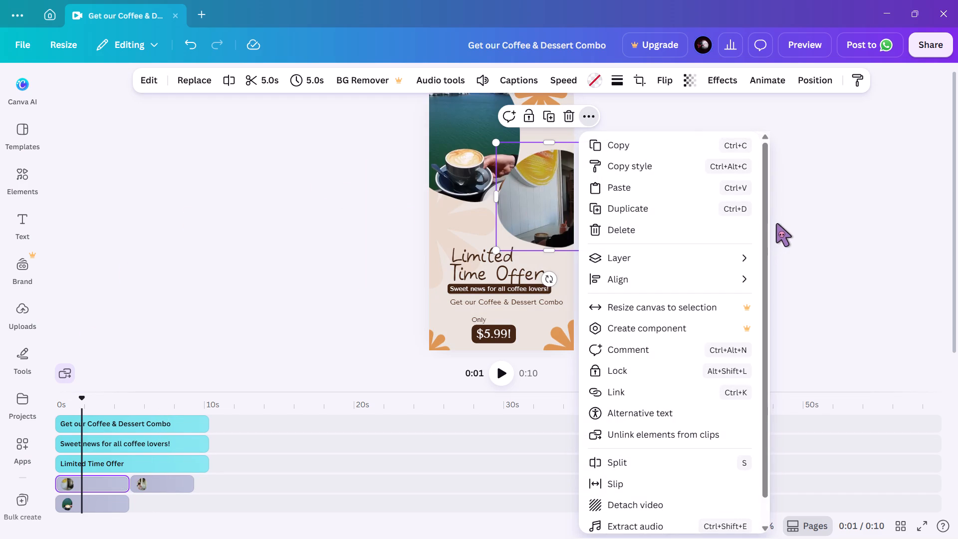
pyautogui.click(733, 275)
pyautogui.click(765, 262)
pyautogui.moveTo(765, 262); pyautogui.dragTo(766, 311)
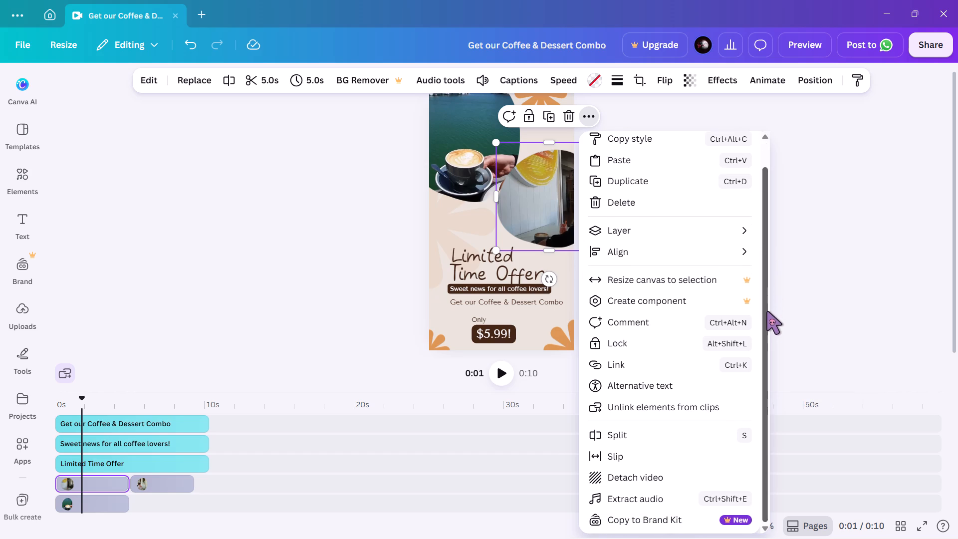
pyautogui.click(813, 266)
# Reshape the storefront video by lowering its top edge, moving it up slightly and extending its bottom edge over the heading; preview the playback.
pyautogui.click(527, 214)
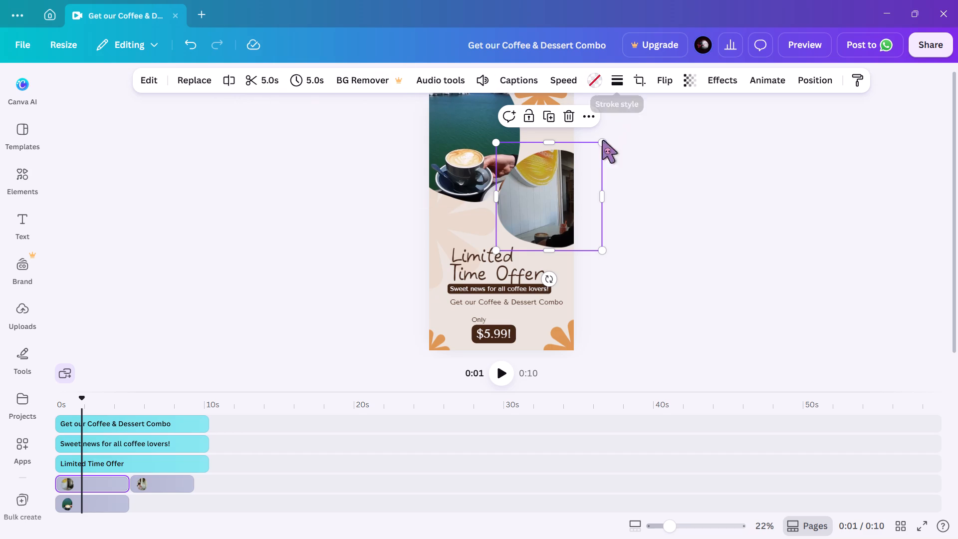
pyautogui.click(546, 147)
pyautogui.moveTo(546, 147); pyautogui.dragTo(549, 158)
pyautogui.click(548, 186)
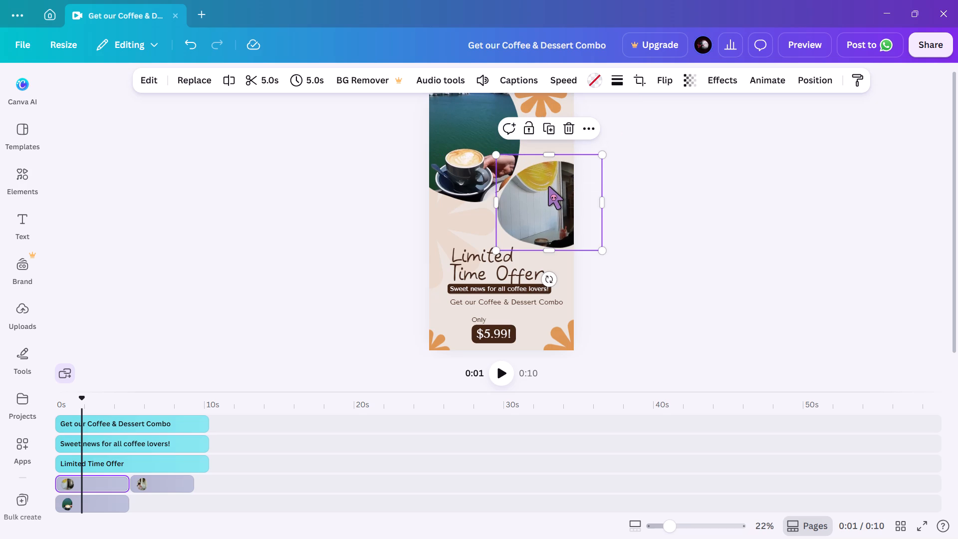
pyautogui.moveTo(548, 186); pyautogui.dragTo(548, 181)
pyautogui.click(548, 189)
pyautogui.moveTo(548, 189); pyautogui.dragTo(549, 179)
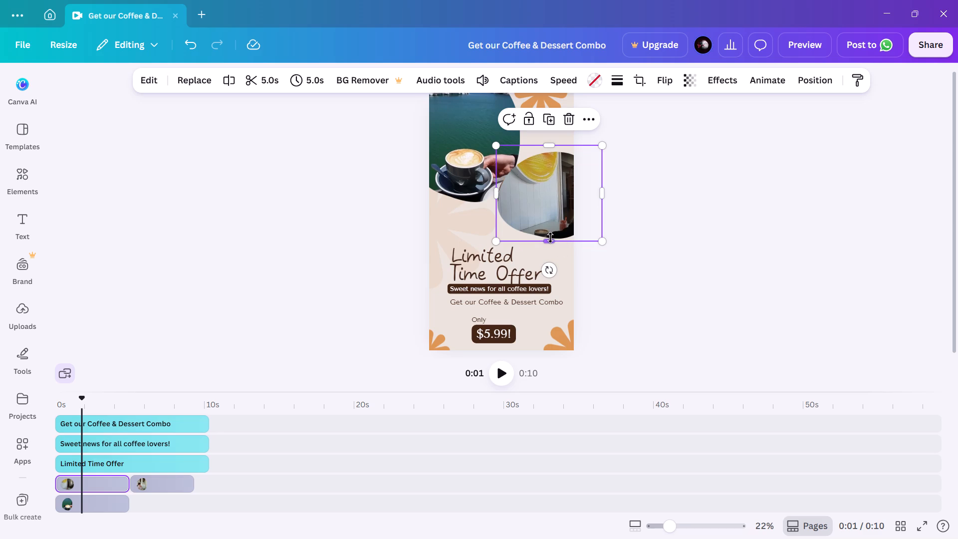
pyautogui.click(550, 238)
pyautogui.moveTo(550, 238); pyautogui.dragTo(550, 254)
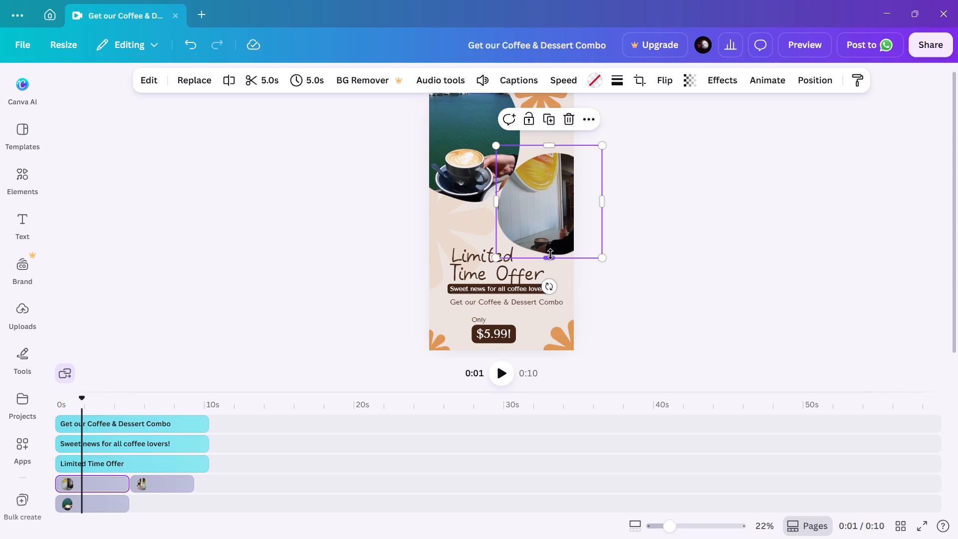
pyautogui.doubleClick(550, 254)
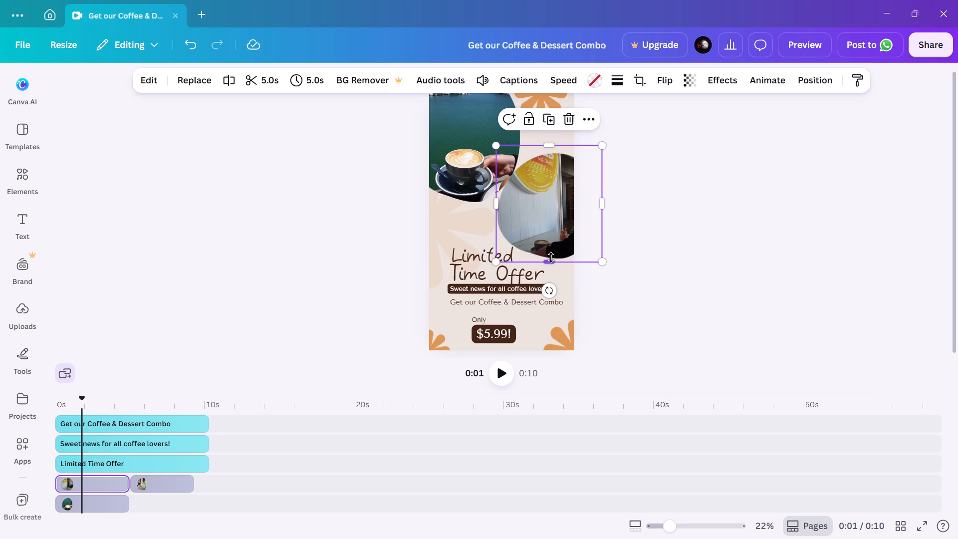
pyautogui.click(504, 372)
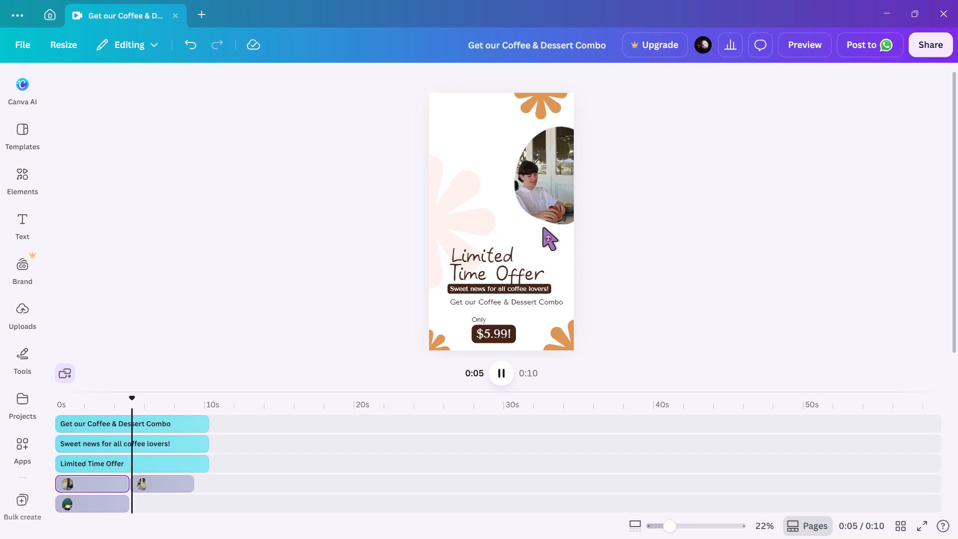
pyautogui.click(542, 227)
# Move the storefront video up, stretch it down over the heading to a height of 1,055, widen it towards the coffee video, and preview it.
pyautogui.click(87, 482)
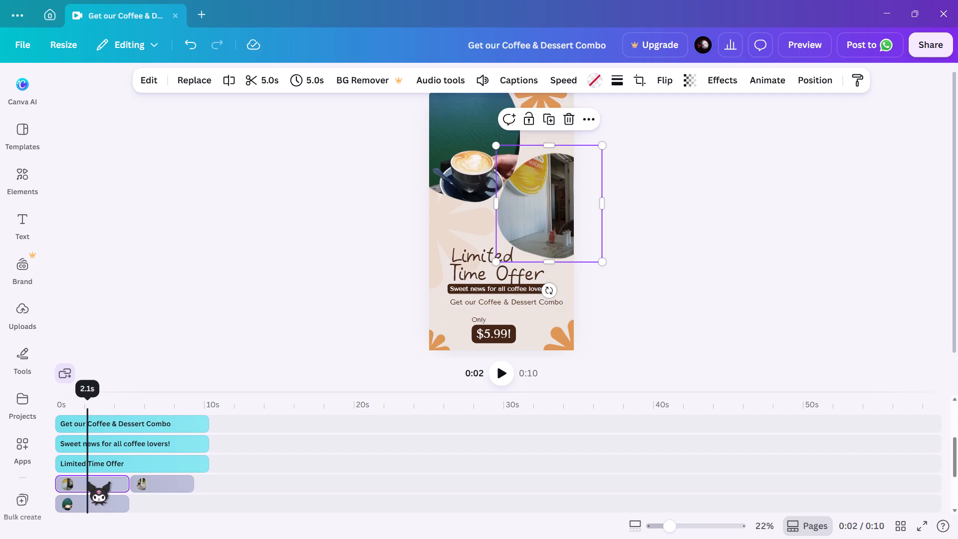
pyautogui.click(537, 176)
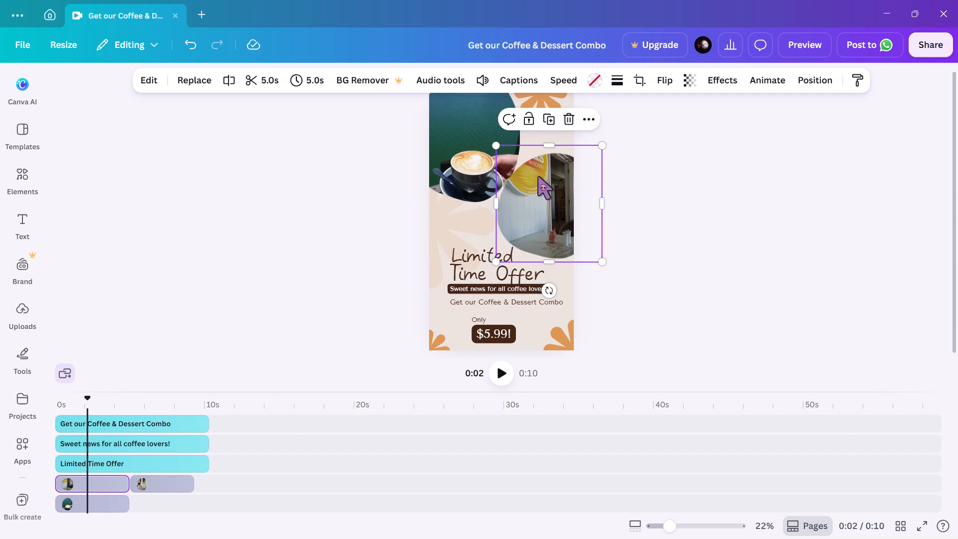
pyautogui.moveTo(537, 176); pyautogui.dragTo(540, 161)
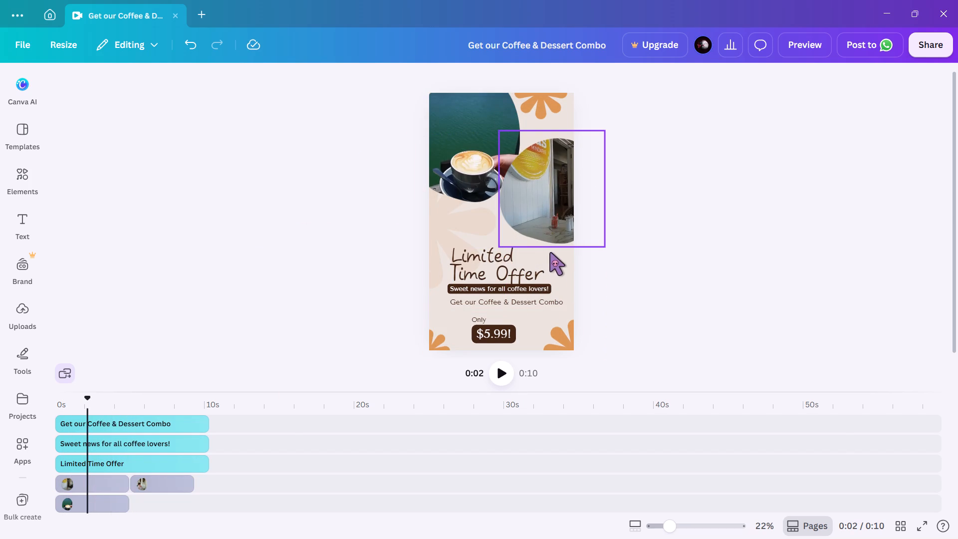
pyautogui.click(552, 233)
pyautogui.click(553, 247)
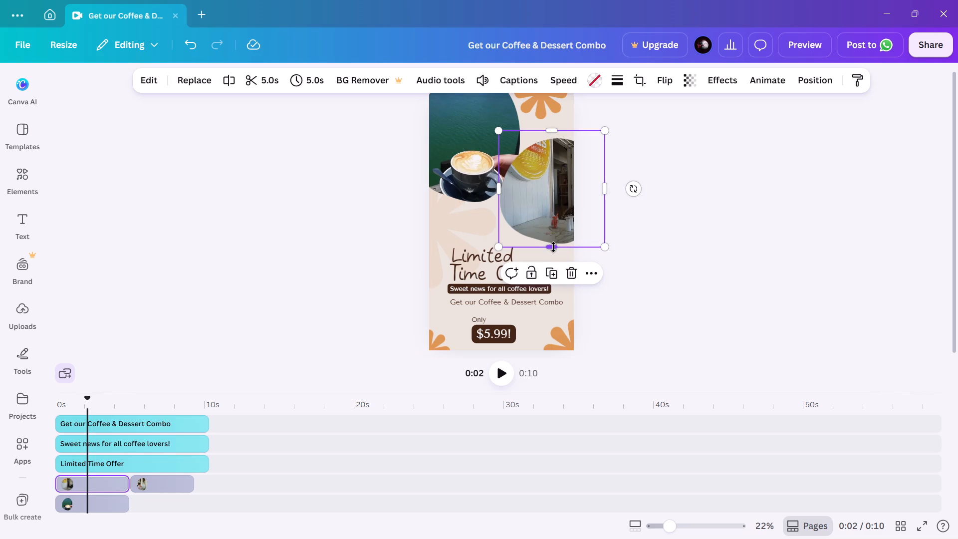
pyautogui.moveTo(553, 247); pyautogui.dragTo(556, 269)
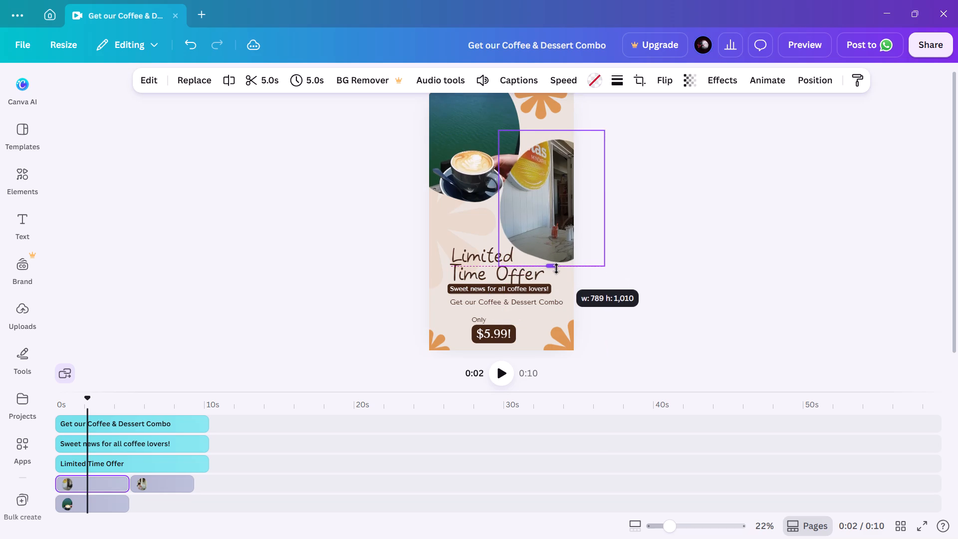
pyautogui.moveTo(556, 269); pyautogui.dragTo(557, 272)
pyautogui.click(501, 206)
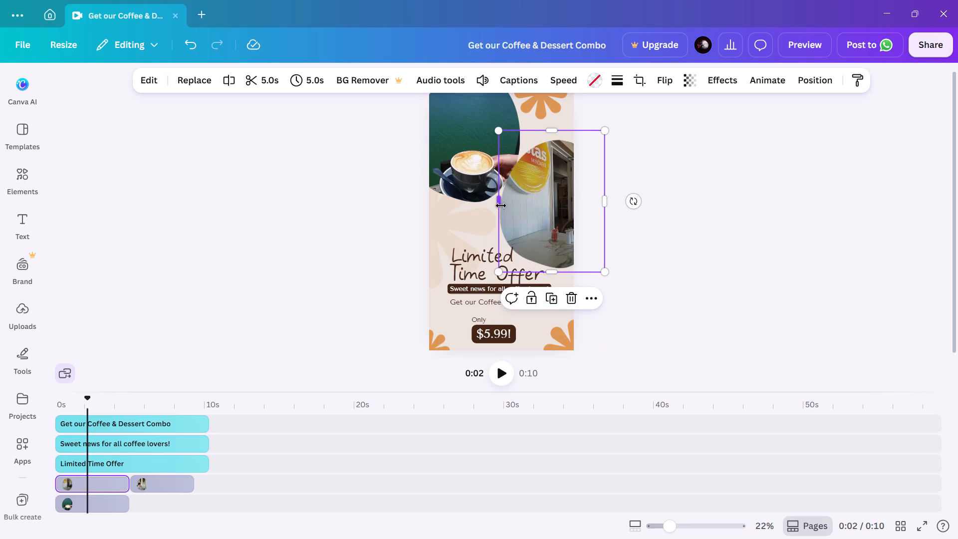
pyautogui.moveTo(501, 206); pyautogui.dragTo(494, 205)
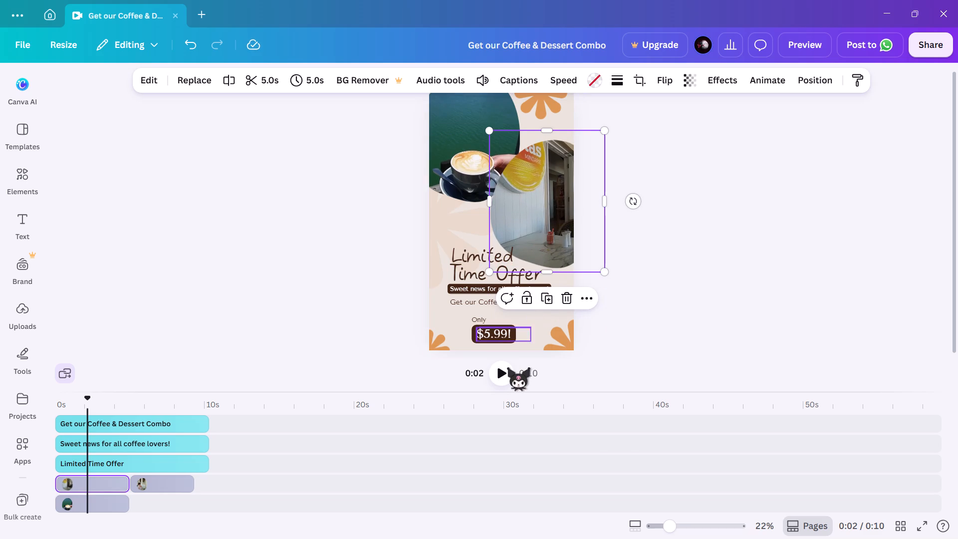
pyautogui.click(503, 368)
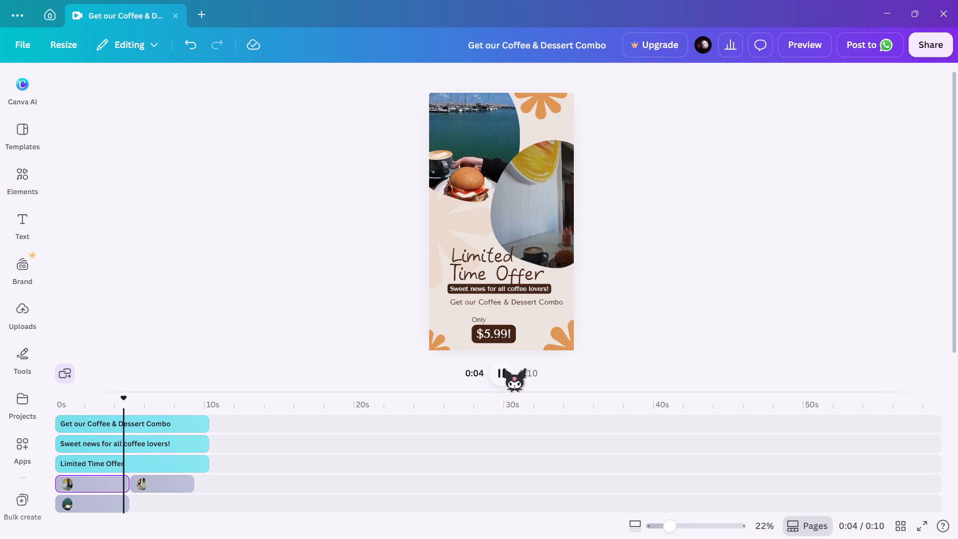
# Narrow the storefront video from its outer side so it extends only slightly past the page's right edge, keeping the height at 1,055.
pyautogui.click(104, 484)
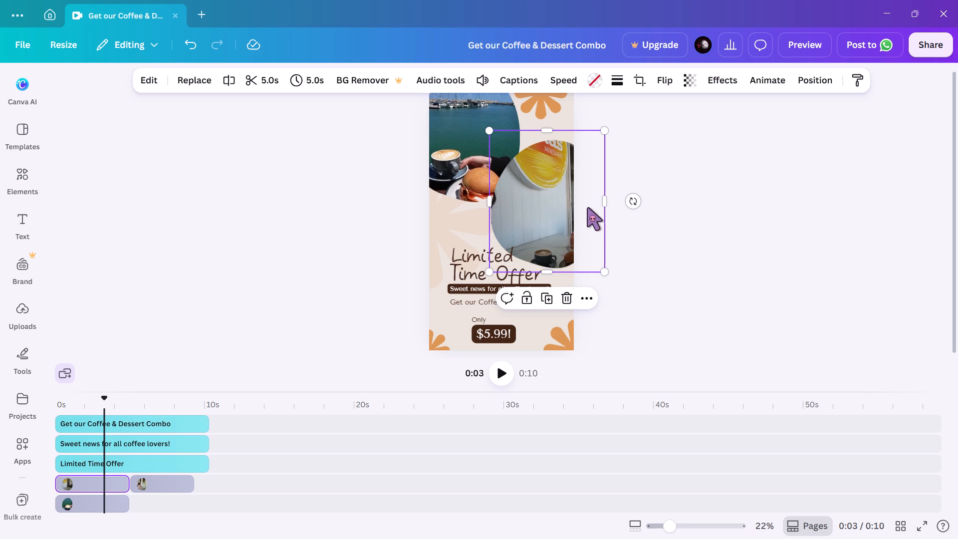
pyautogui.click(602, 201)
pyautogui.moveTo(602, 201); pyautogui.dragTo(580, 201)
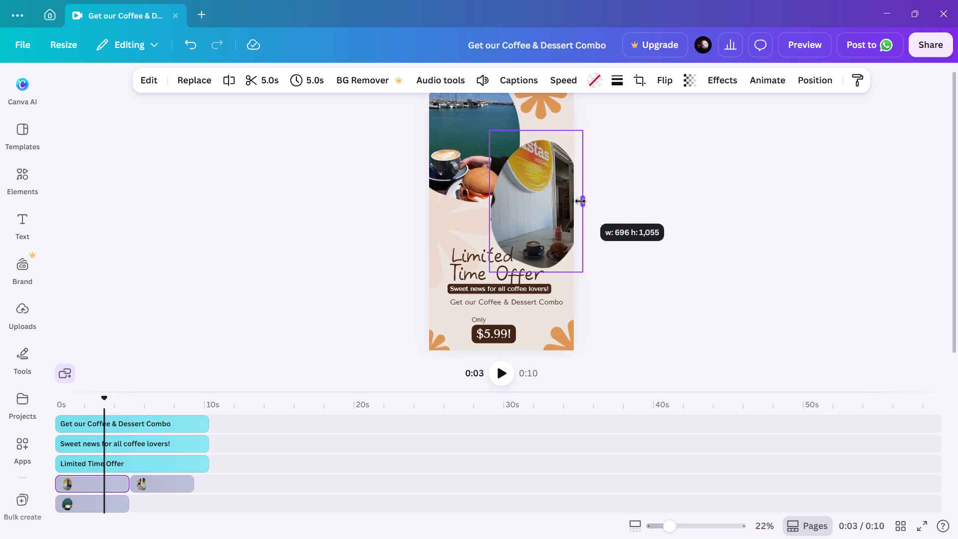
pyautogui.moveTo(580, 201); pyautogui.dragTo(585, 195)
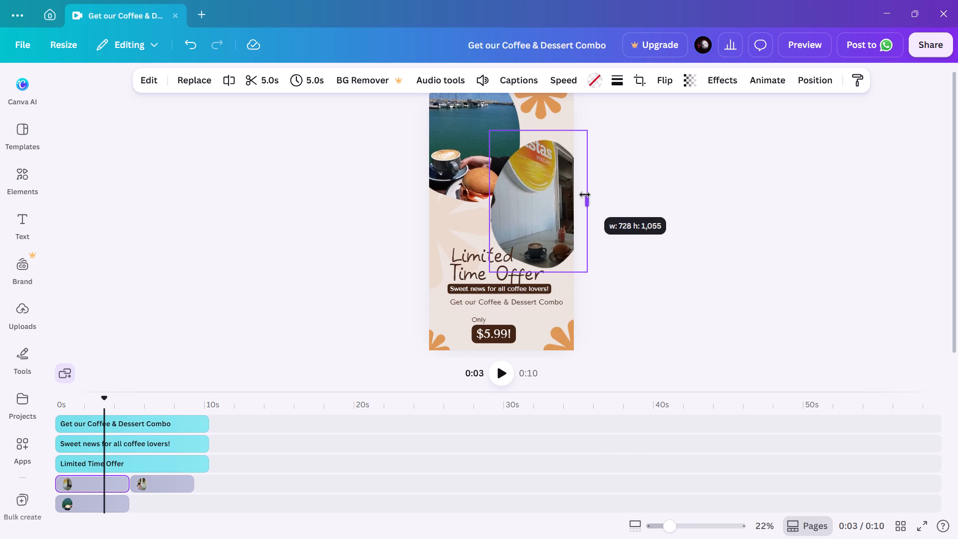
pyautogui.moveTo(585, 195); pyautogui.dragTo(569, 190)
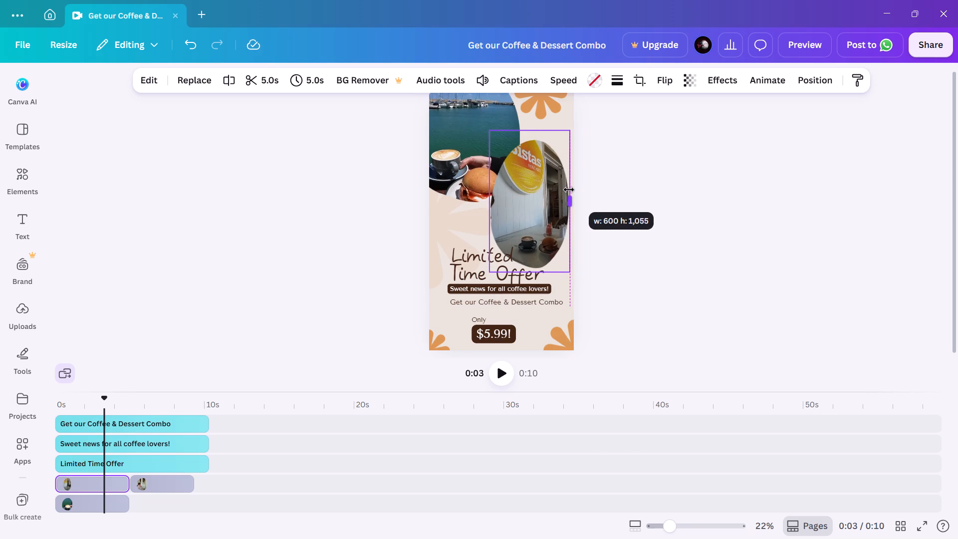
pyautogui.moveTo(569, 190); pyautogui.dragTo(571, 190)
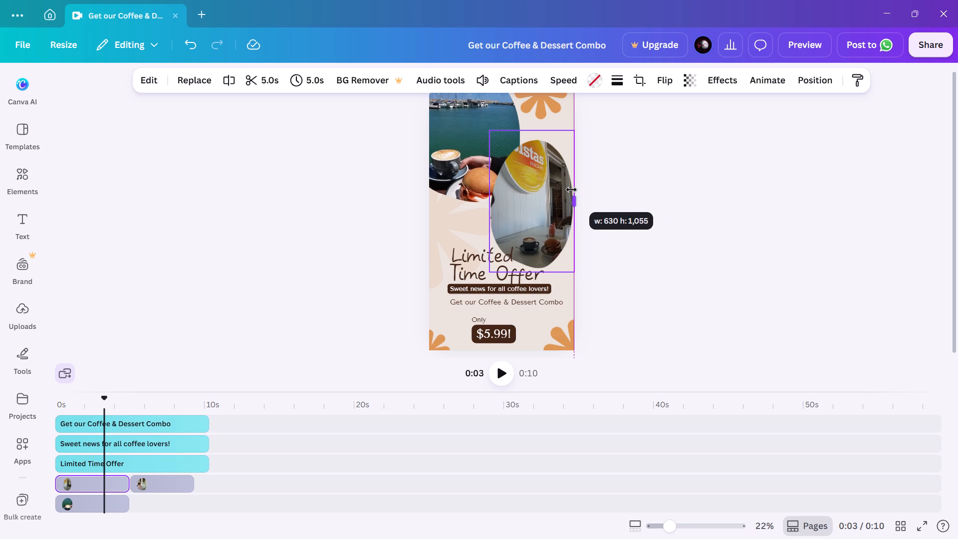
pyautogui.moveTo(571, 190); pyautogui.dragTo(573, 184)
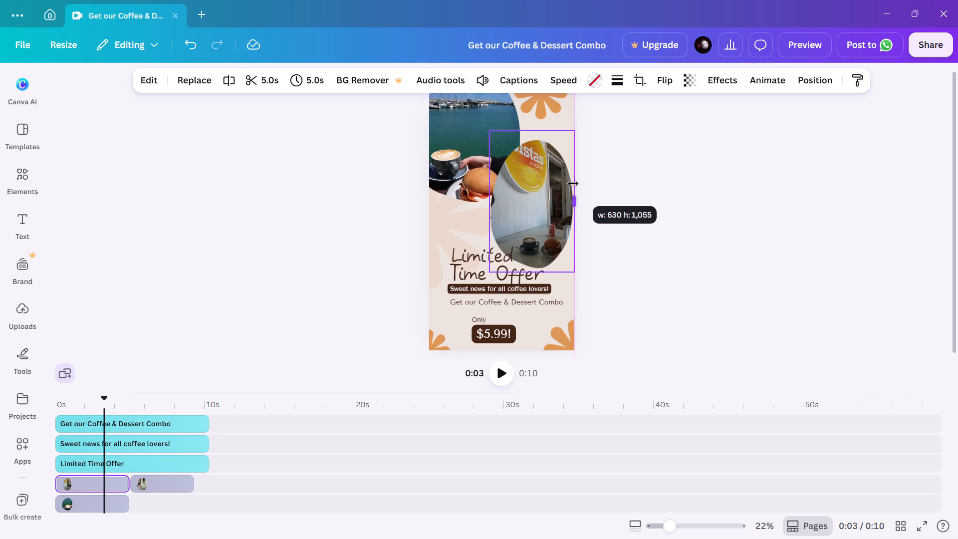
pyautogui.moveTo(573, 184); pyautogui.dragTo(576, 182)
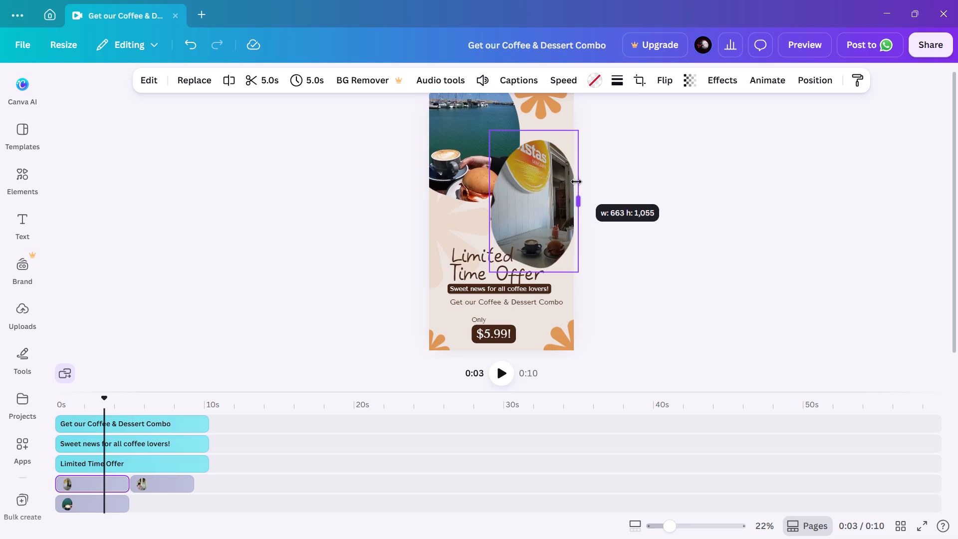
pyautogui.moveTo(576, 182); pyautogui.dragTo(578, 180)
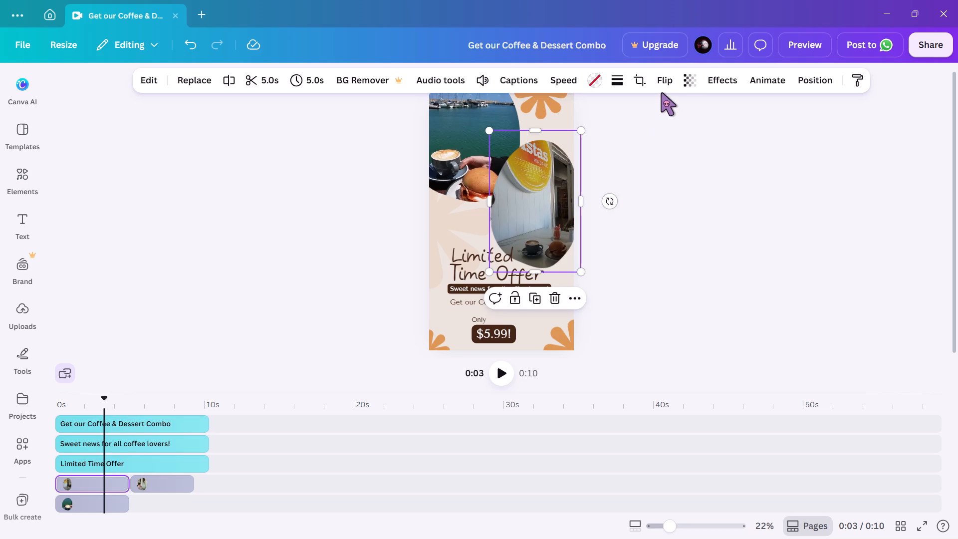
# Flip the storefront video horizontally.
pyautogui.click(667, 80)
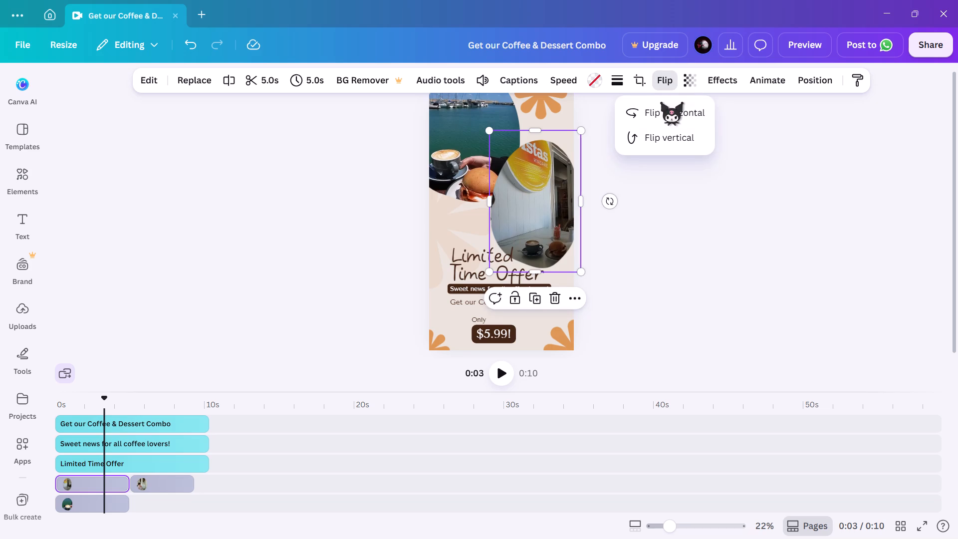
pyautogui.click(660, 106)
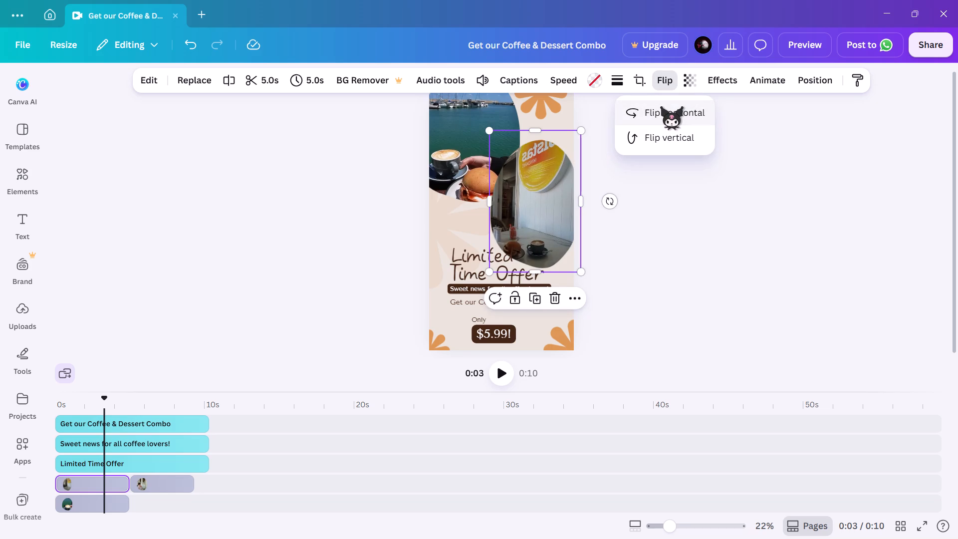
# Shift the flipped storefront video slightly towards the page's right edge and narrow it from the side facing the coffee video.
pyautogui.doubleClick(553, 186)
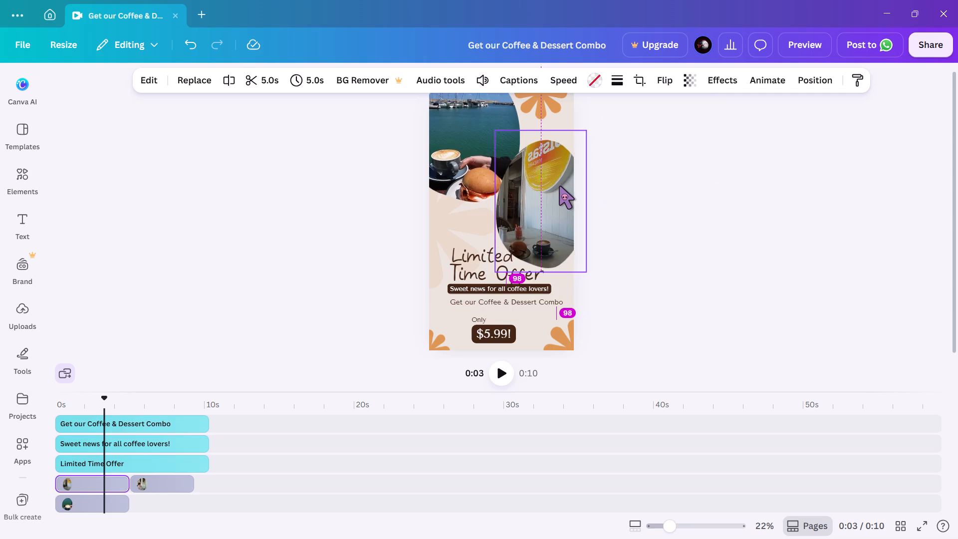
pyautogui.click(533, 206)
pyautogui.moveTo(533, 206); pyautogui.dragTo(542, 205)
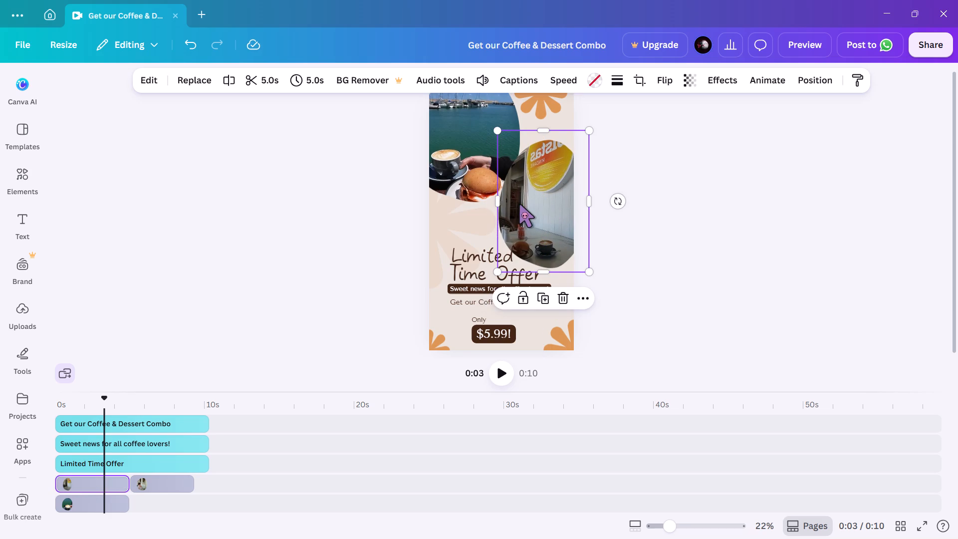
pyautogui.click(498, 199)
pyautogui.moveTo(498, 199); pyautogui.dragTo(493, 198)
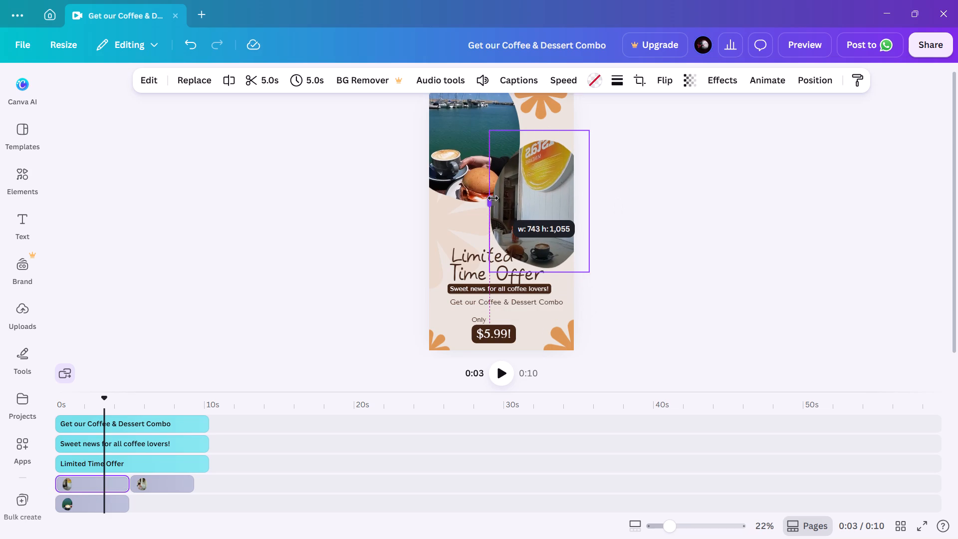
pyautogui.moveTo(493, 198); pyautogui.dragTo(506, 198)
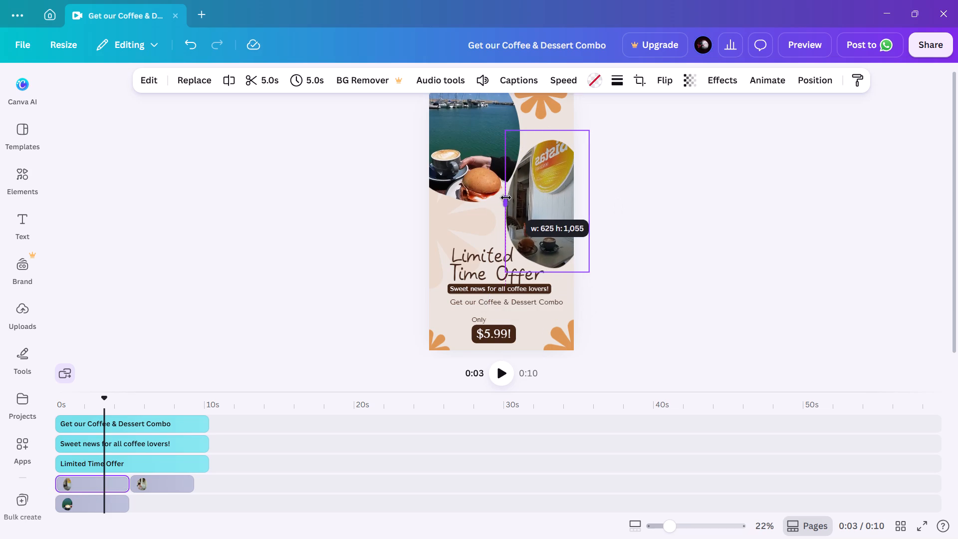
pyautogui.moveTo(506, 198); pyautogui.dragTo(503, 198)
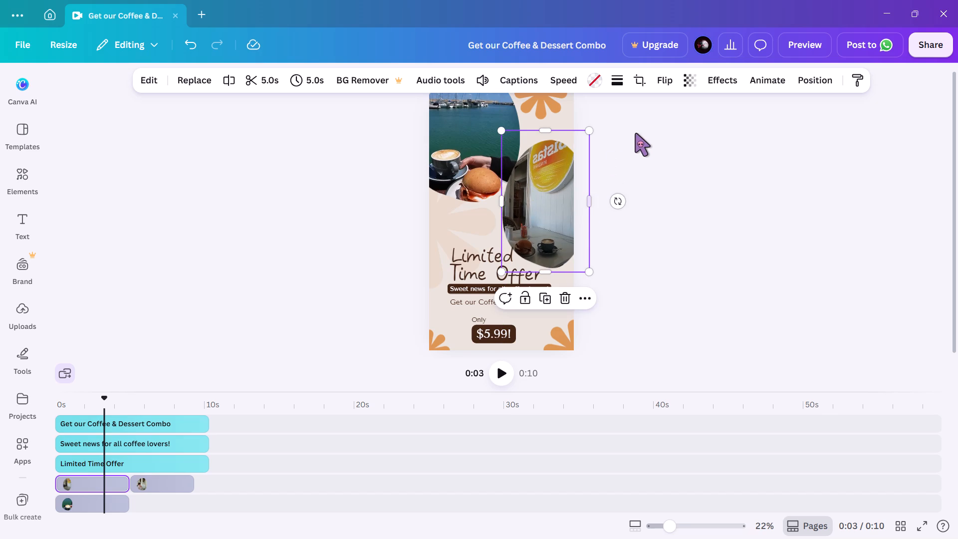
# Widen the storefront video slightly towards the coffee video, keeping its outer side in place, and preview the reel from the start.
pyautogui.click(666, 81)
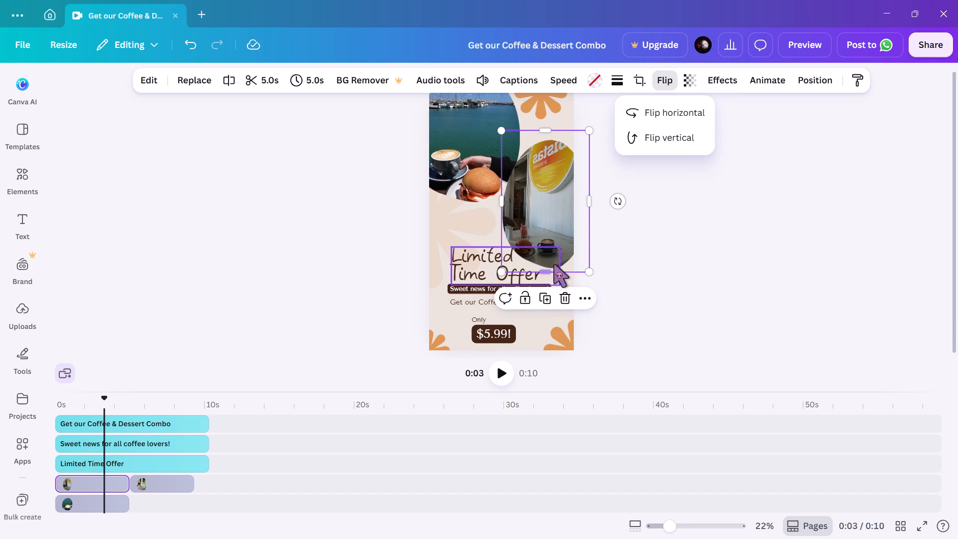
pyautogui.click(502, 202)
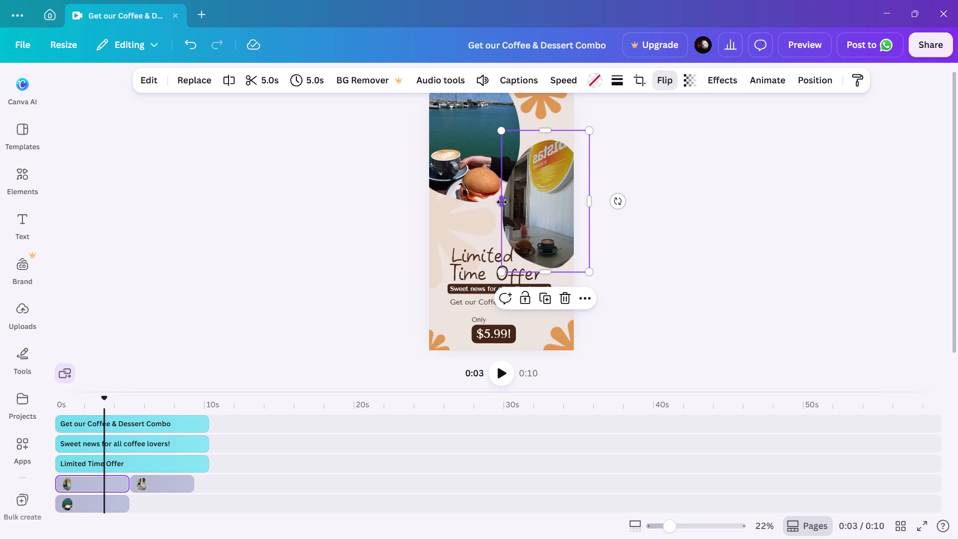
pyautogui.moveTo(502, 202); pyautogui.dragTo(494, 200)
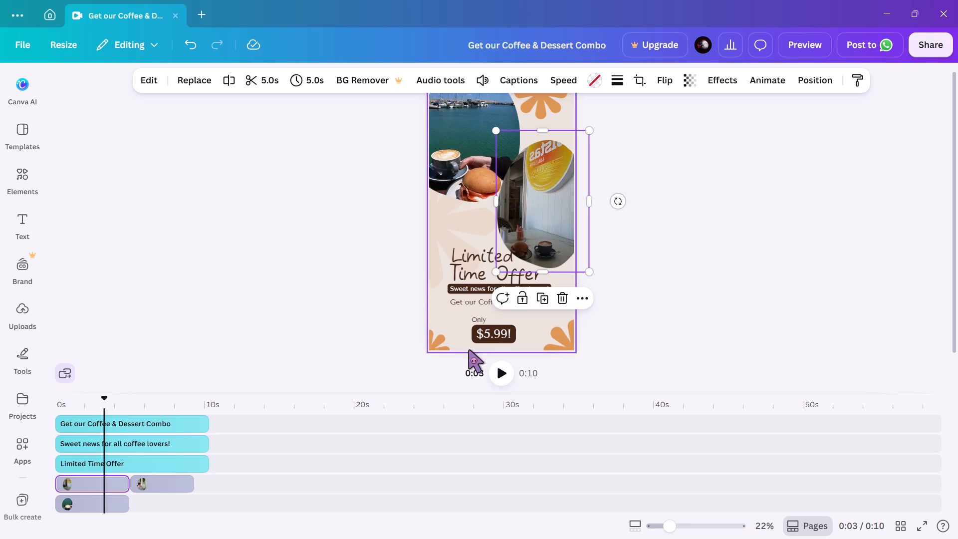
pyautogui.click(103, 397)
pyautogui.moveTo(103, 397); pyautogui.dragTo(55, 394)
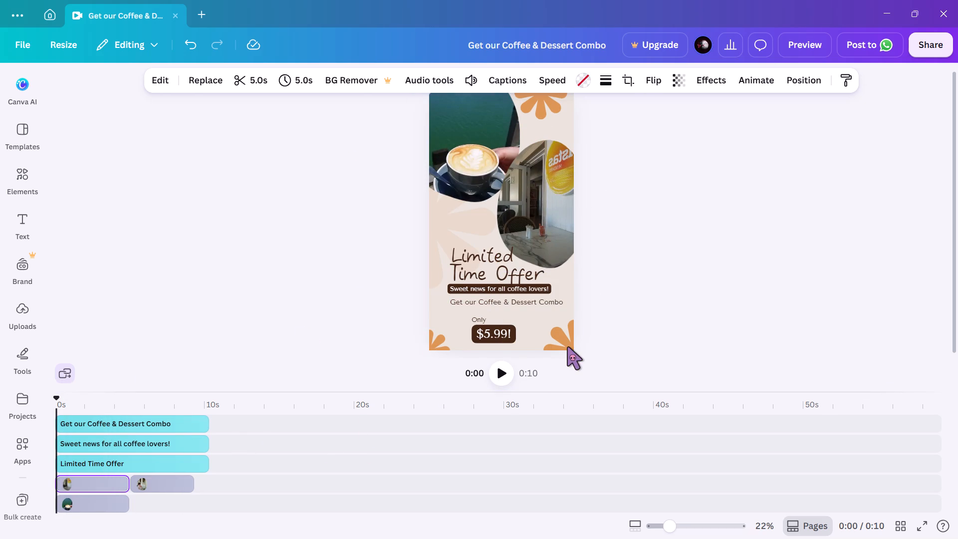
pyautogui.click(509, 373)
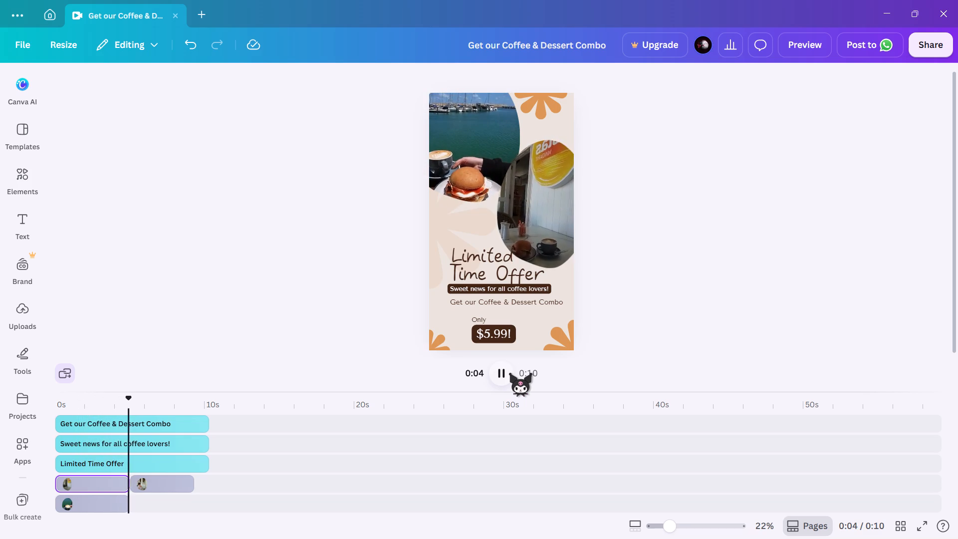
# Apply the Fresco filter to the storefront video and browse the other available filters.
pyautogui.click(104, 474)
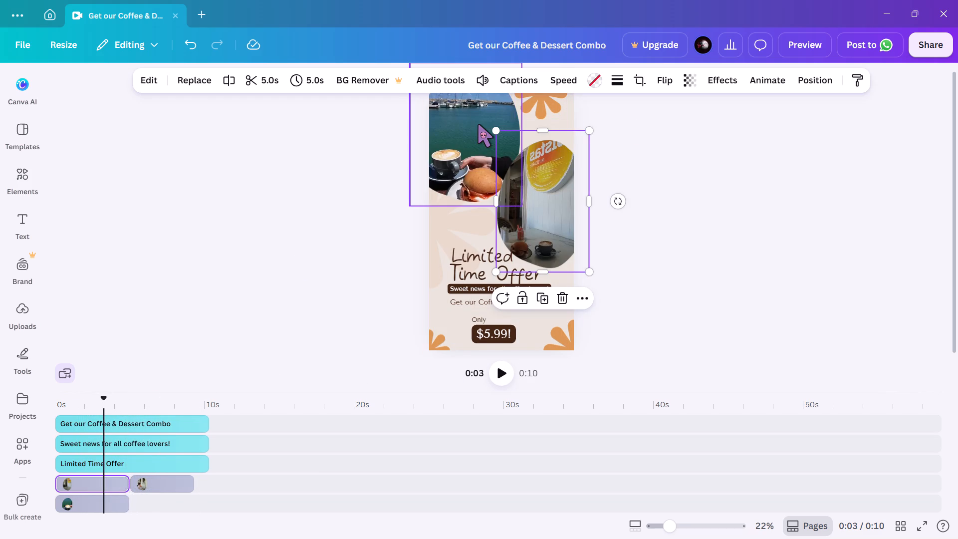
pyautogui.click(154, 78)
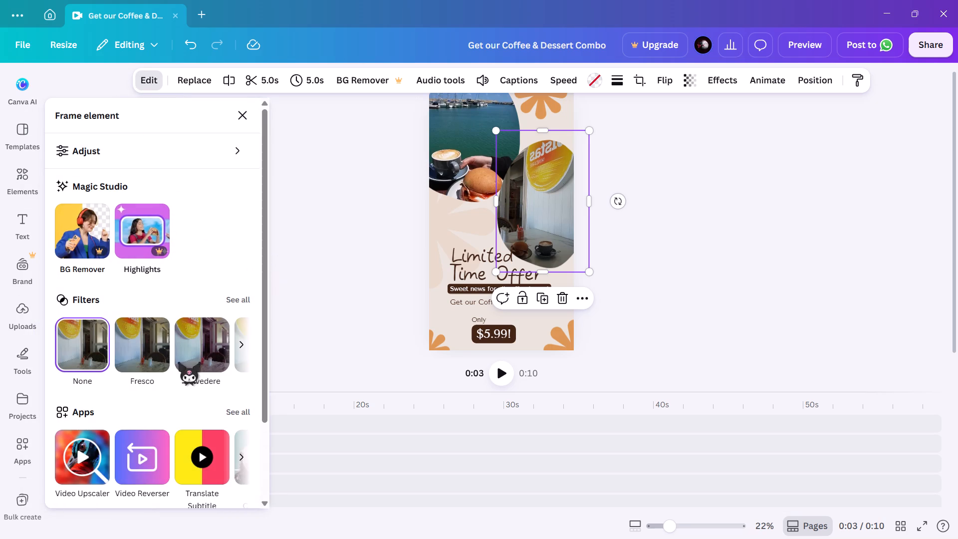
pyautogui.click(148, 348)
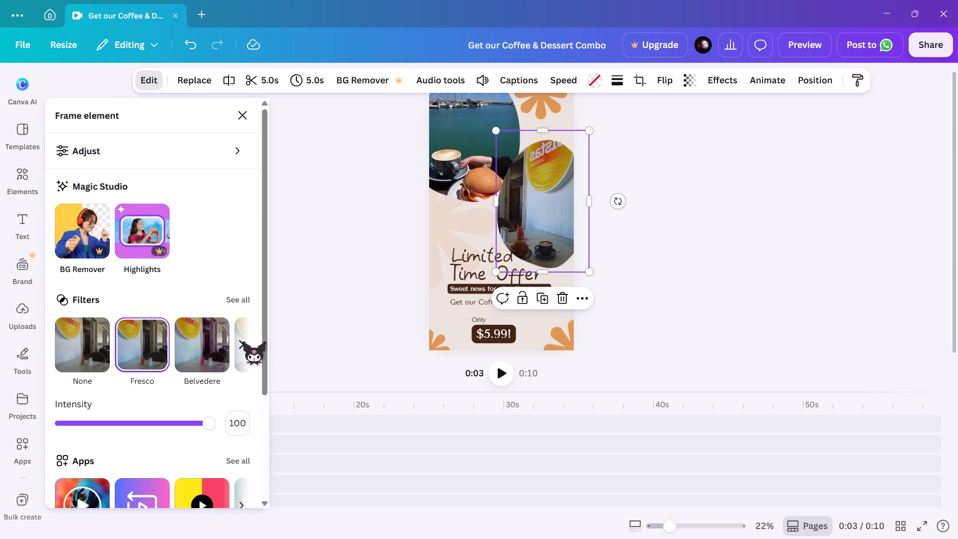
pyautogui.click(241, 341)
pyautogui.click(241, 341)
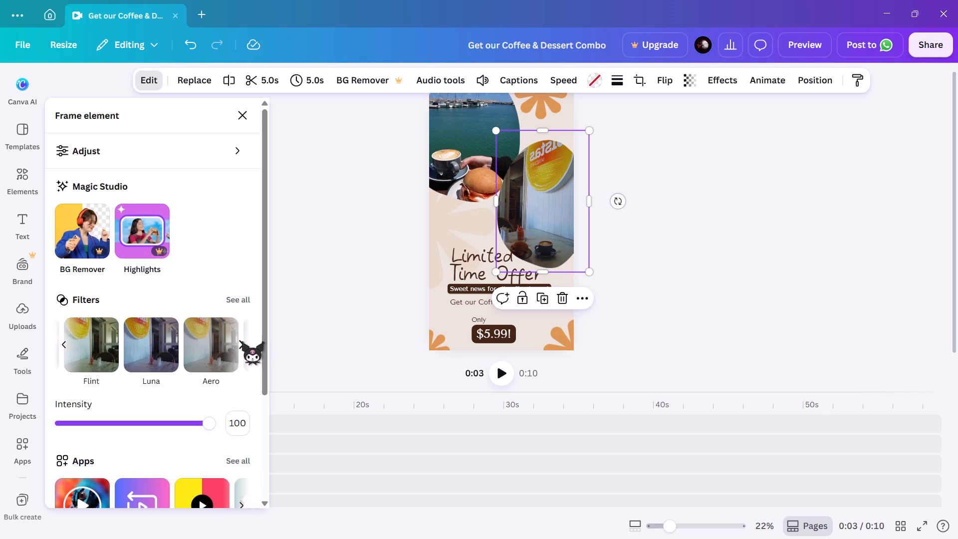
# Open the Video Upscaler app for the storefront video.
pyautogui.click(260, 318)
pyautogui.moveTo(260, 318); pyautogui.dragTo(261, 329)
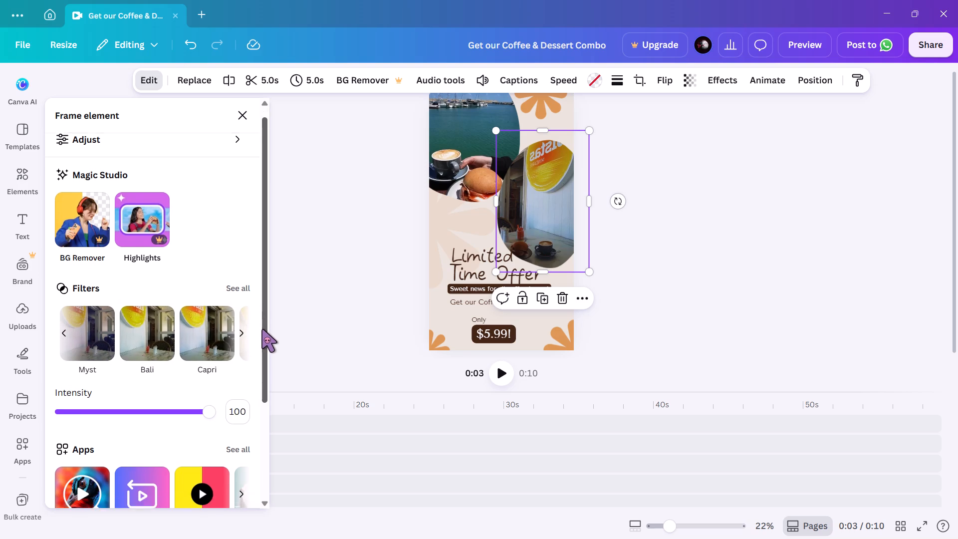
pyautogui.moveTo(261, 329); pyautogui.dragTo(260, 425)
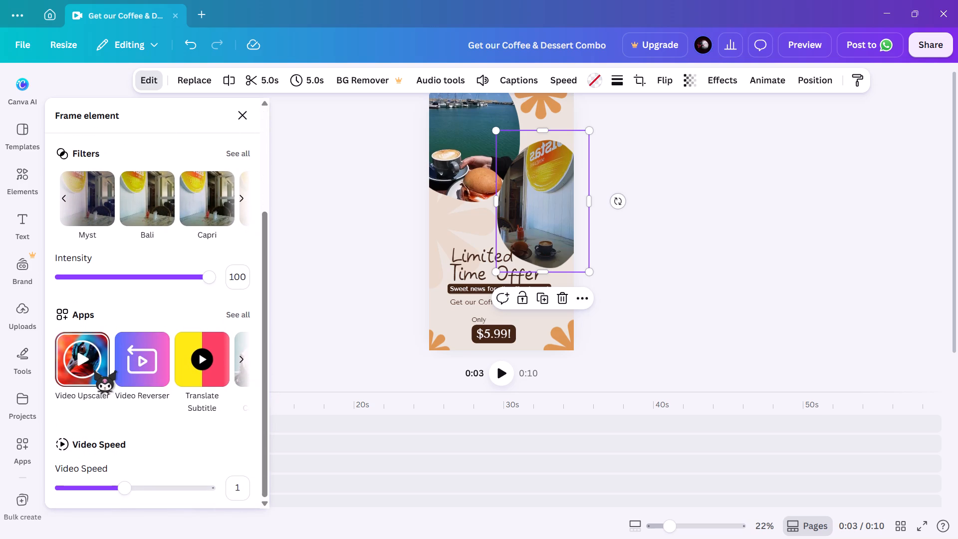
pyautogui.click(93, 370)
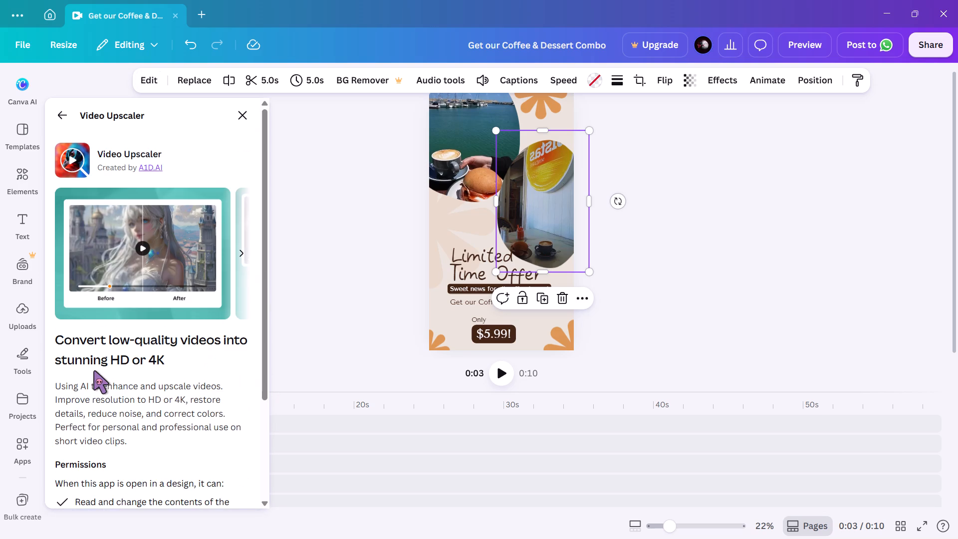
pyautogui.click(268, 249)
pyautogui.moveTo(268, 249); pyautogui.dragTo(256, 369)
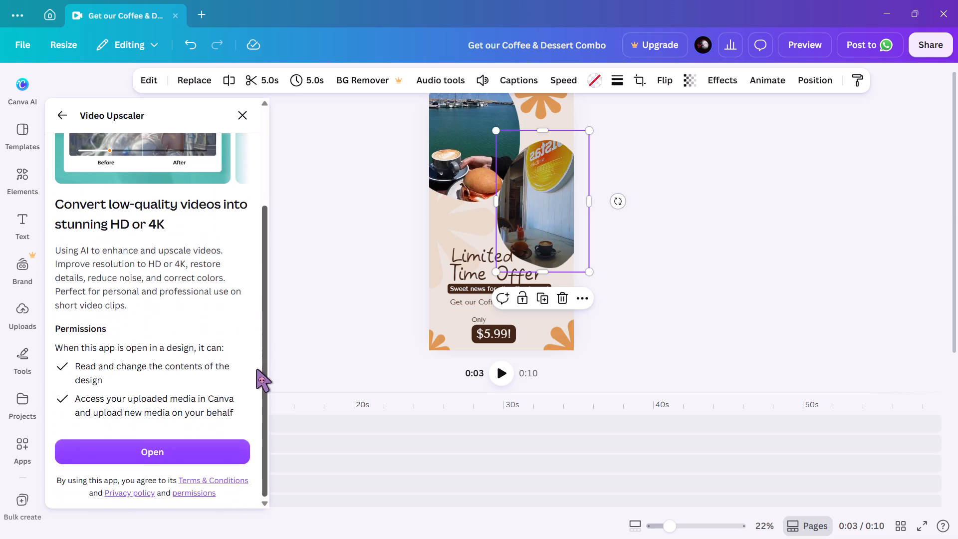
pyautogui.moveTo(256, 369); pyautogui.dragTo(254, 387)
pyautogui.click(195, 458)
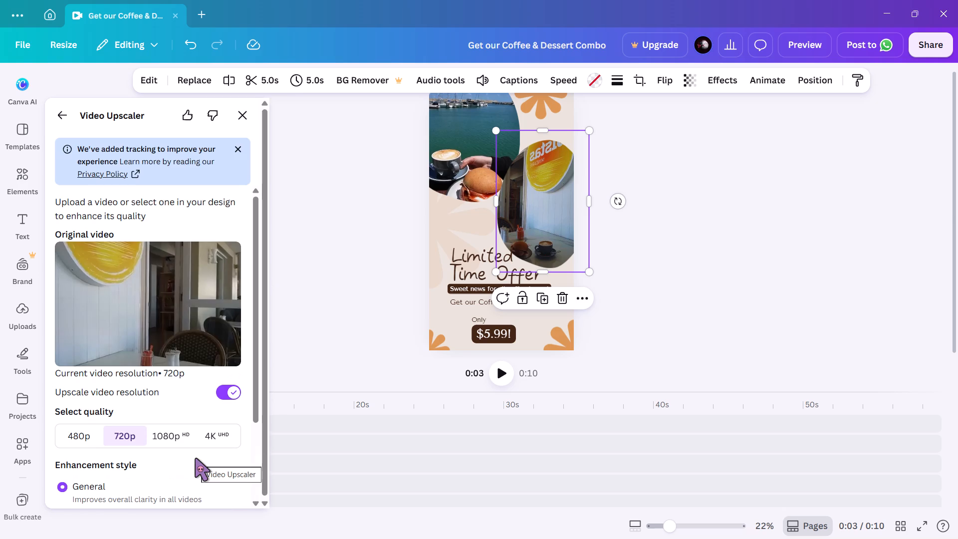
# Set the storefront video's upscale quality to 4K and start signing in to generate the enhanced version.
pyautogui.click(216, 428)
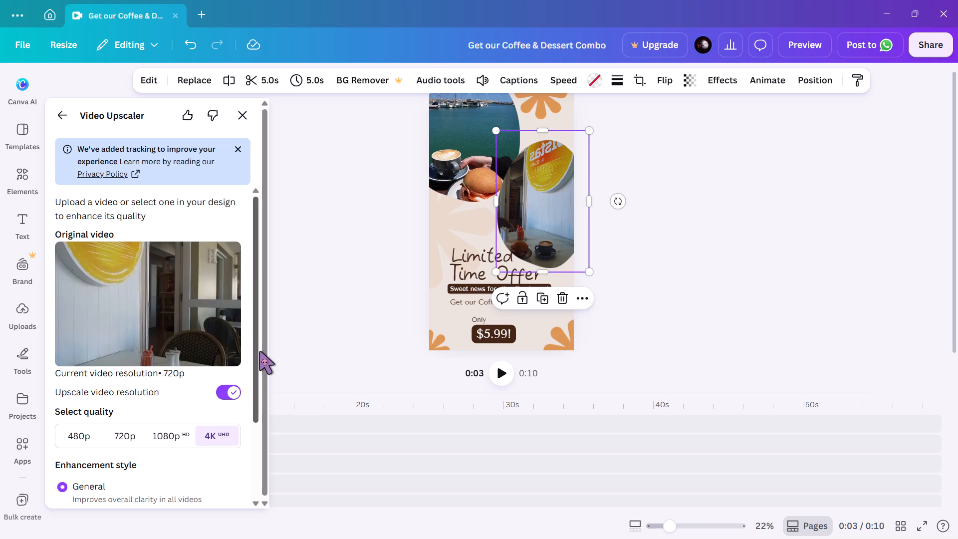
pyautogui.click(259, 351)
pyautogui.moveTo(259, 351); pyautogui.dragTo(259, 442)
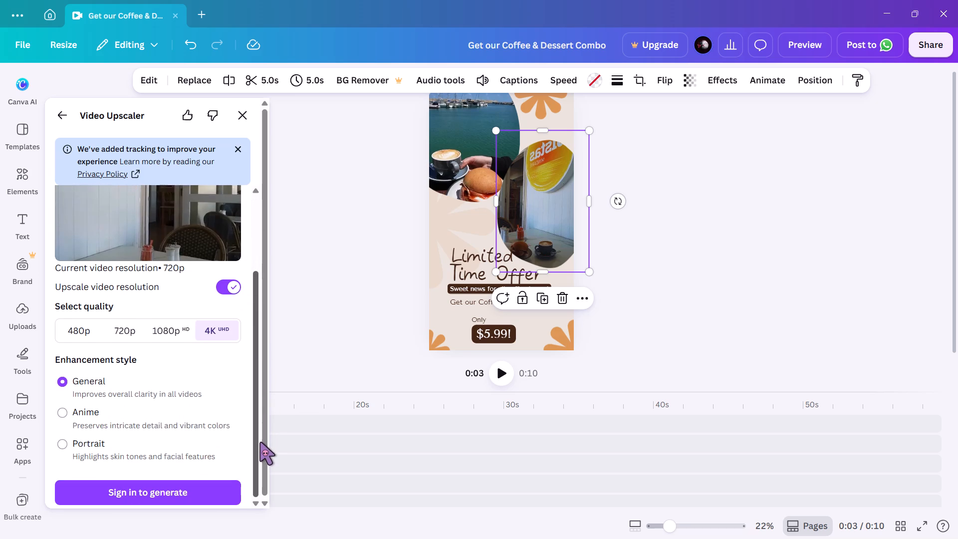
pyautogui.click(204, 484)
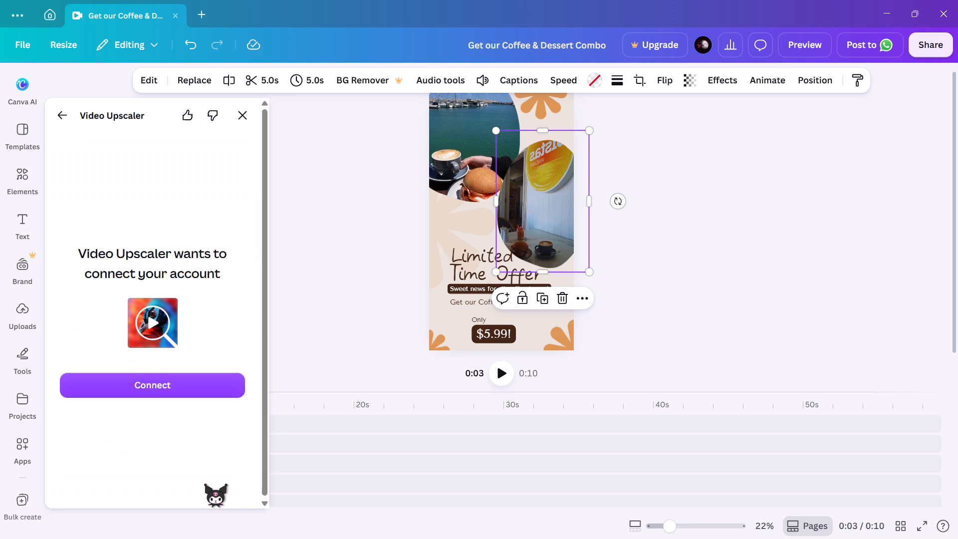
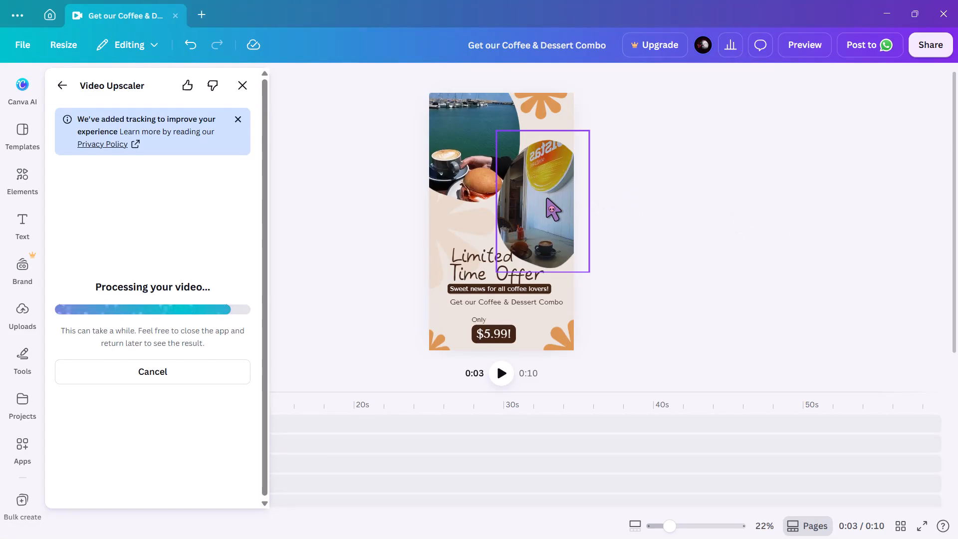
# Select the storefront video on the page again while its upscale is processing.
pyautogui.click(544, 202)
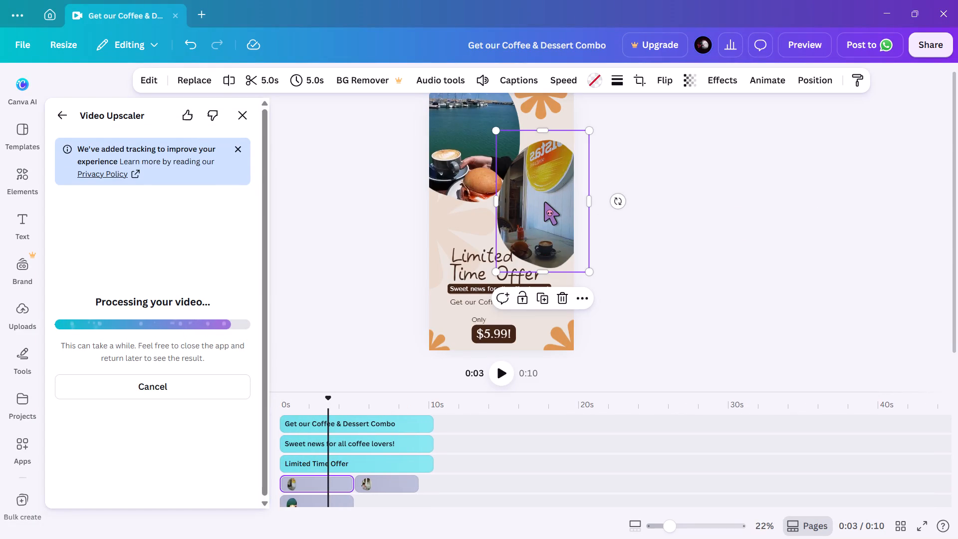
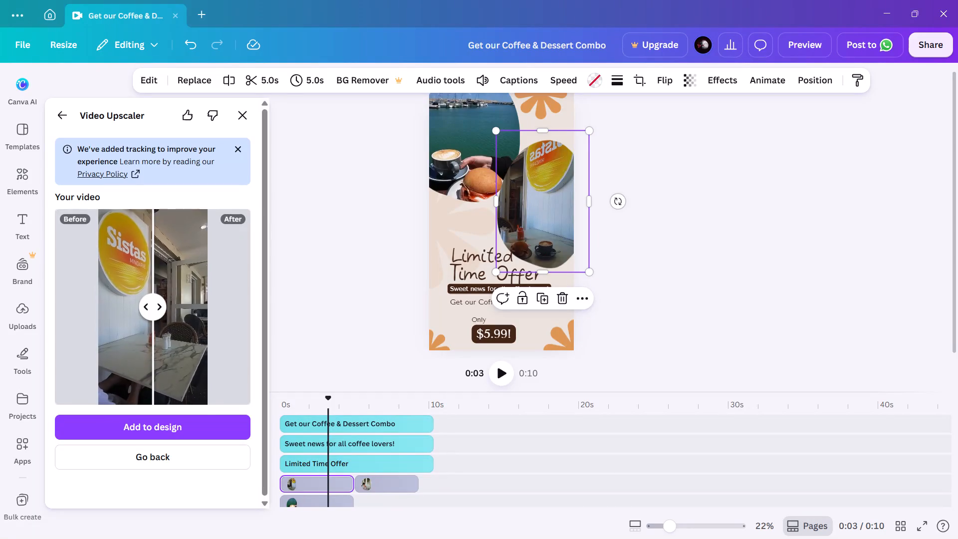
# Compare the before and after versions of the upscaled storefront video in the Video Upscaler preview.
pyautogui.click(153, 306)
pyautogui.moveTo(153, 306); pyautogui.dragTo(71, 312)
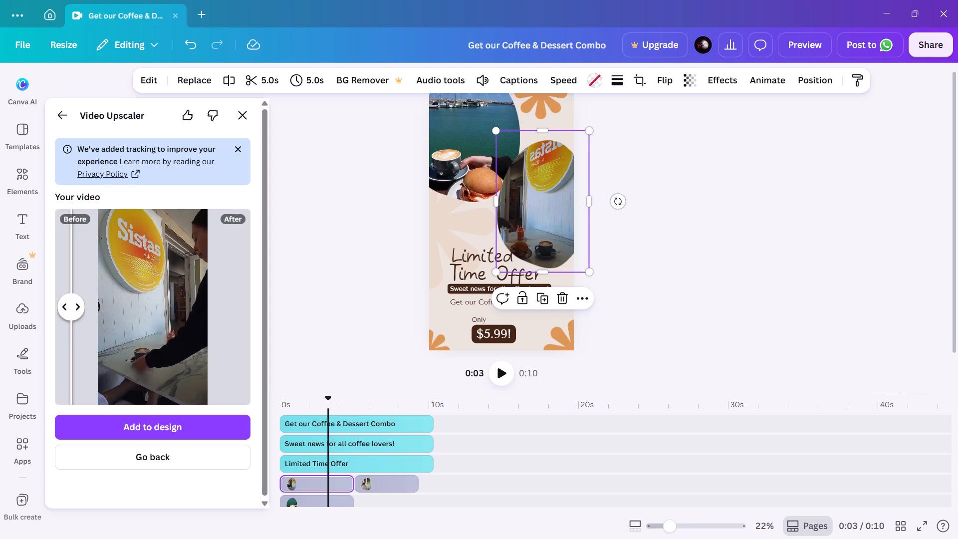
pyautogui.doubleClick(71, 312)
pyautogui.moveTo(71, 312); pyautogui.dragTo(217, 318)
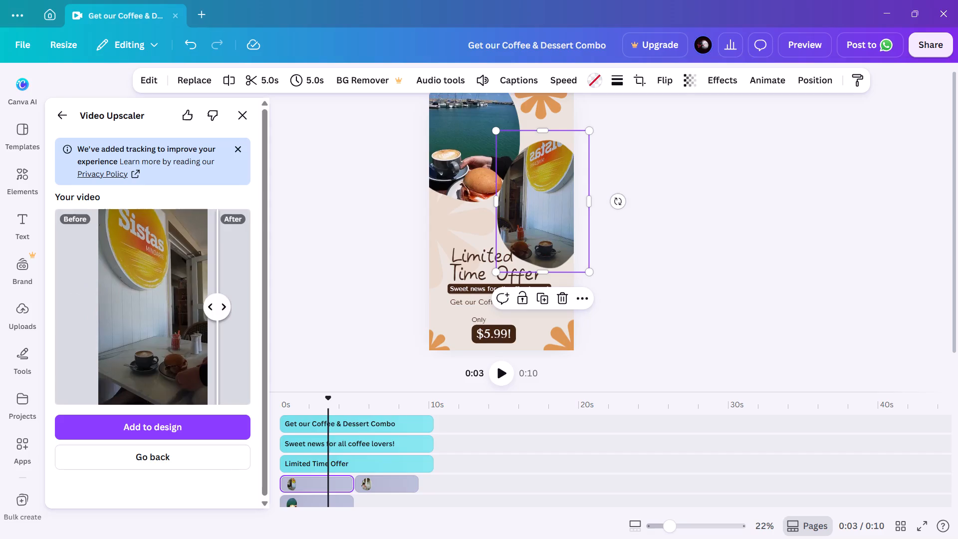
pyautogui.moveTo(217, 318); pyautogui.dragTo(100, 331)
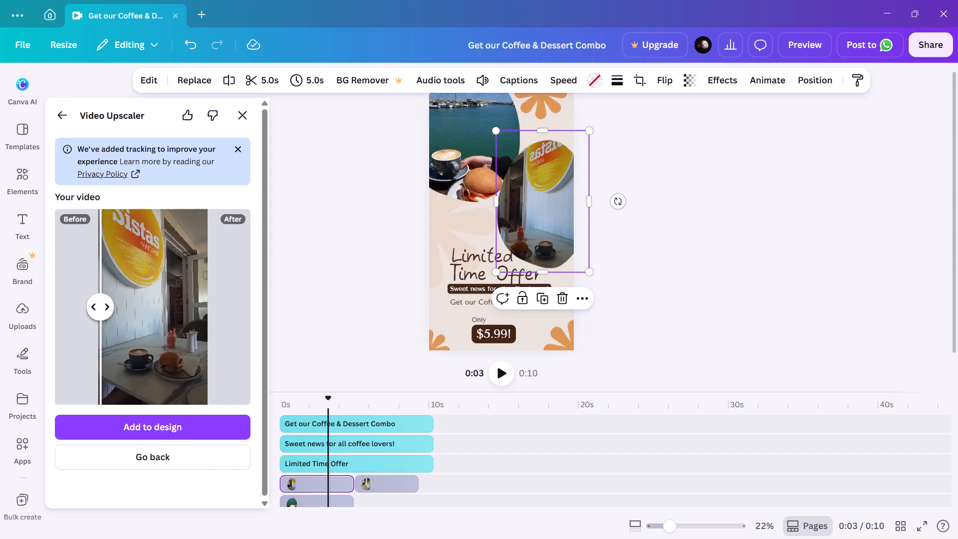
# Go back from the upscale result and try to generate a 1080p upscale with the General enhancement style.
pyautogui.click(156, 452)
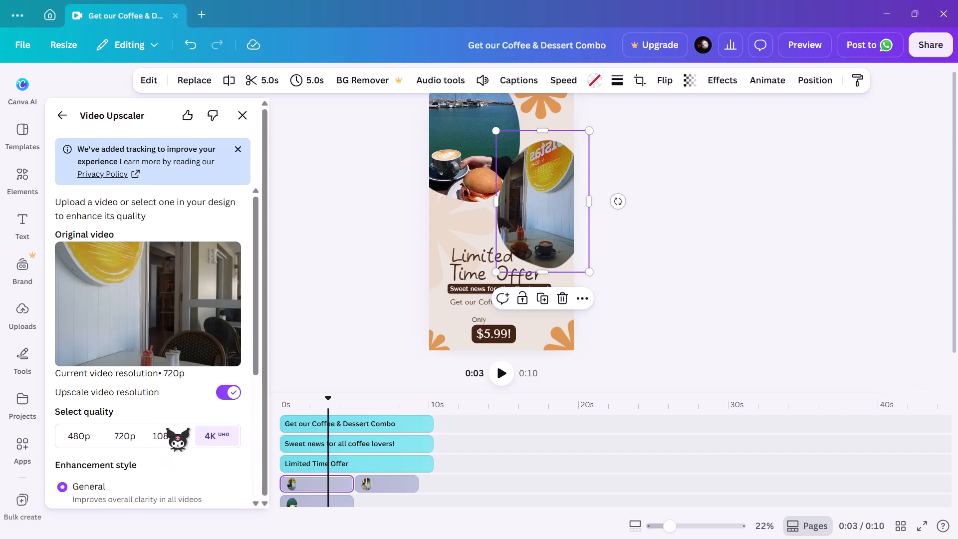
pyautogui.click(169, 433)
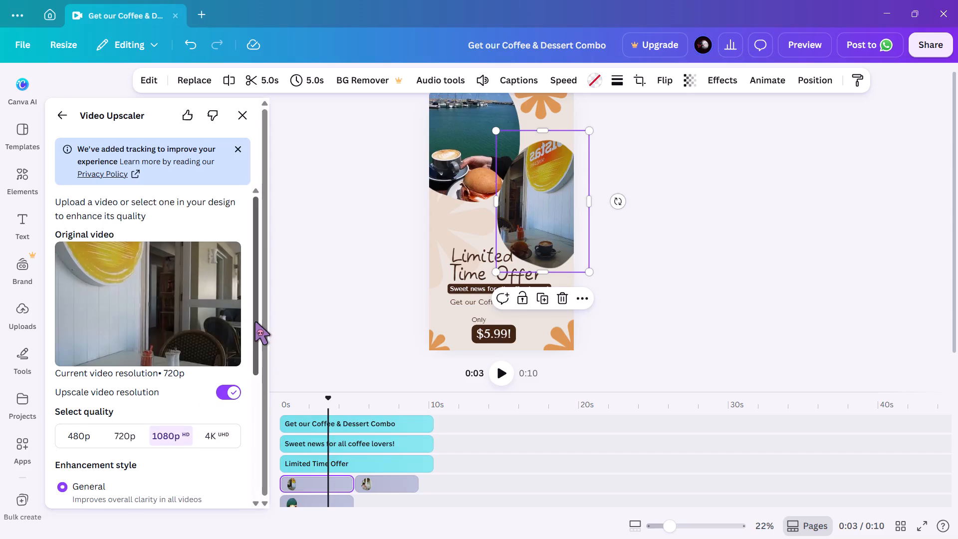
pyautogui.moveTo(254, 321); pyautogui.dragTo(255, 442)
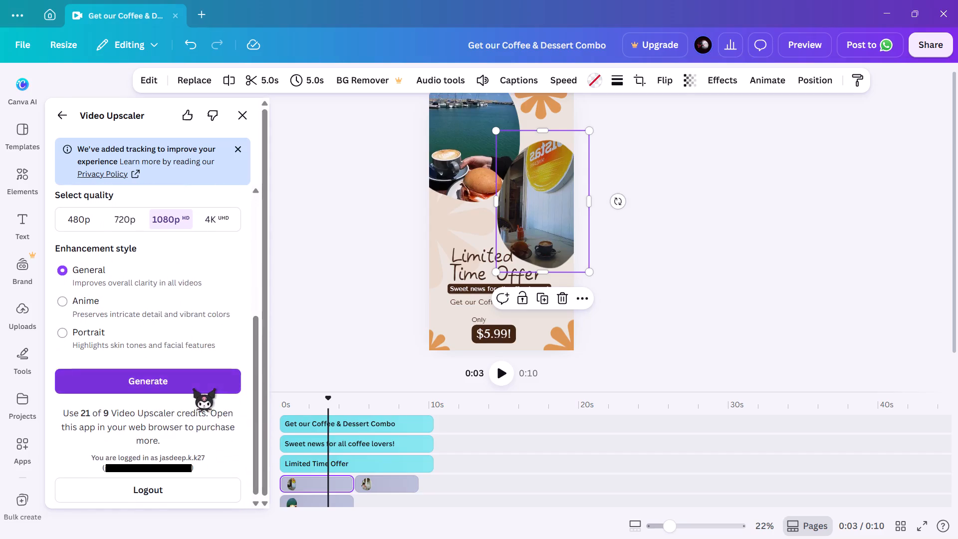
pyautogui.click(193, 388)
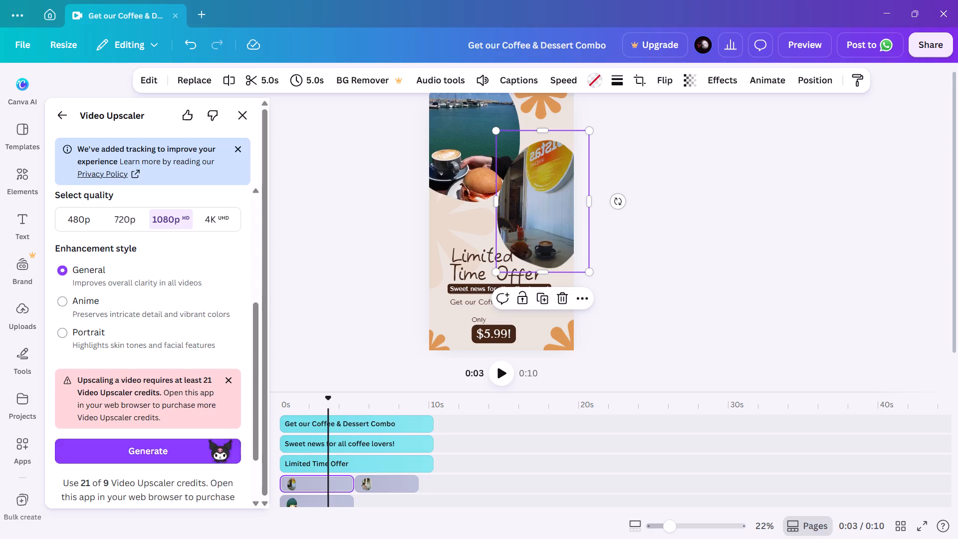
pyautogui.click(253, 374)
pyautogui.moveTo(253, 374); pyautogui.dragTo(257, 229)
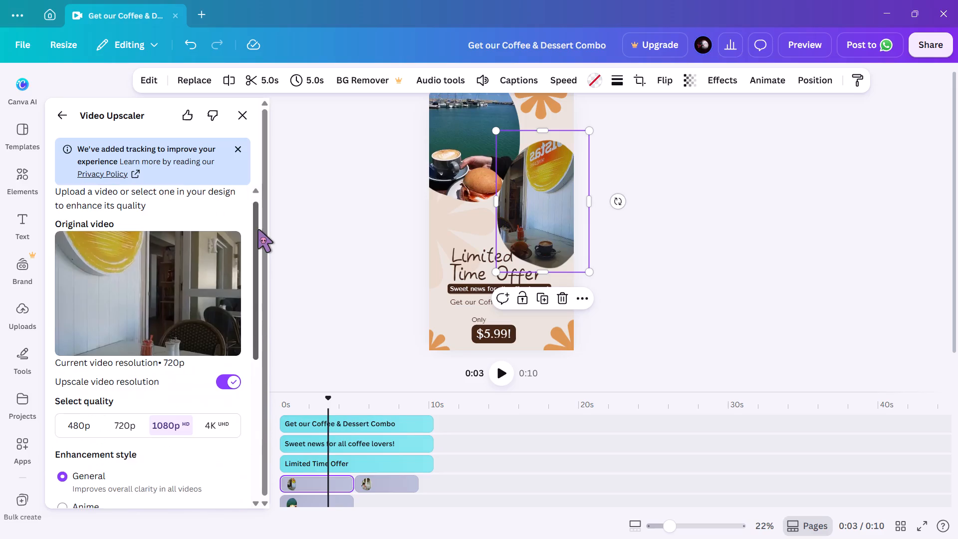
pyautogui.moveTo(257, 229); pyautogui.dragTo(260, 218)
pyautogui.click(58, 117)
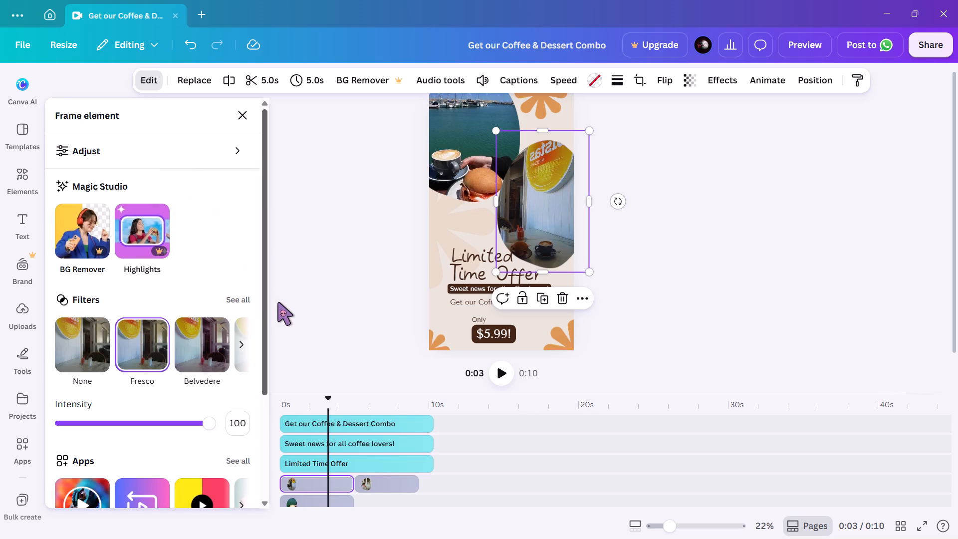
# Look through the storefront video's filters, video apps, effects and additional element options for ways to improve it.
pyautogui.click(261, 285)
pyautogui.moveTo(261, 285); pyautogui.dragTo(271, 416)
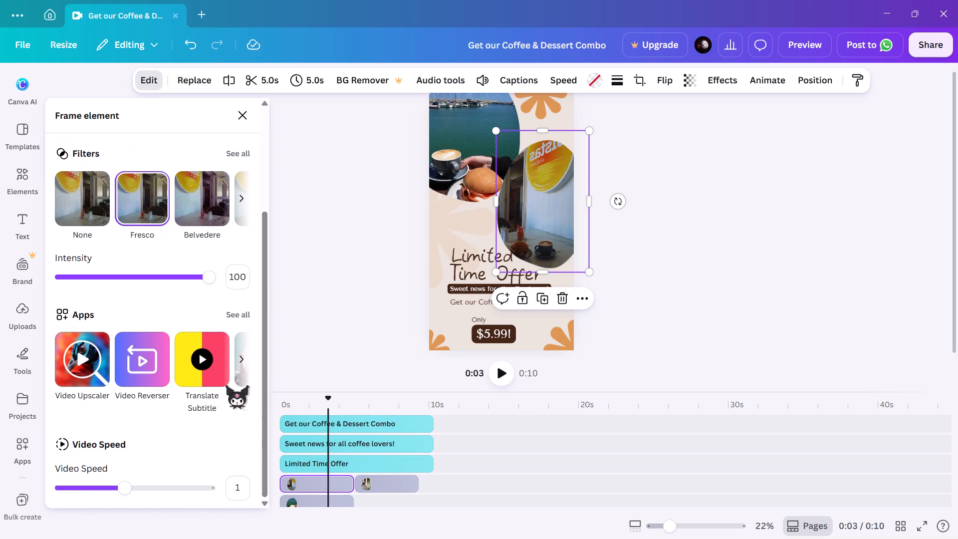
pyautogui.click(239, 365)
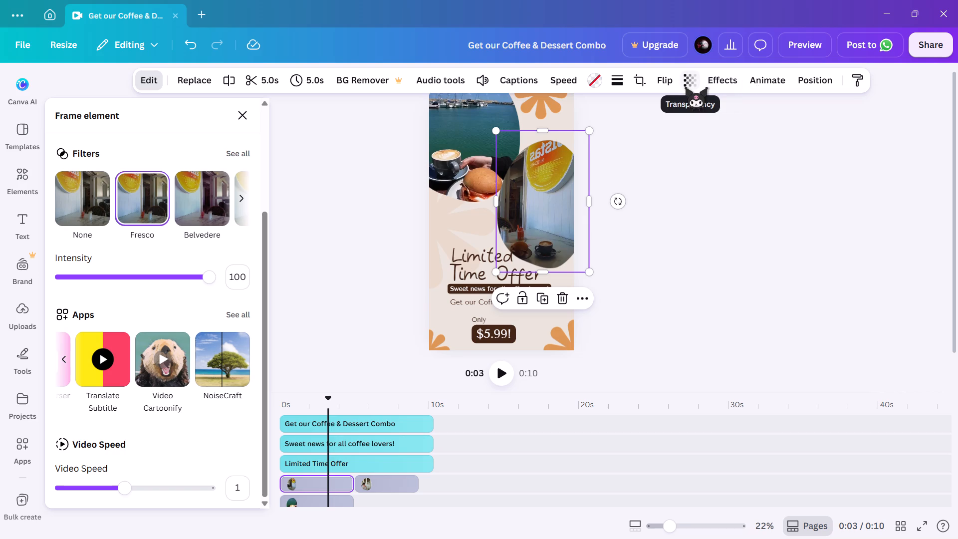
pyautogui.click(715, 83)
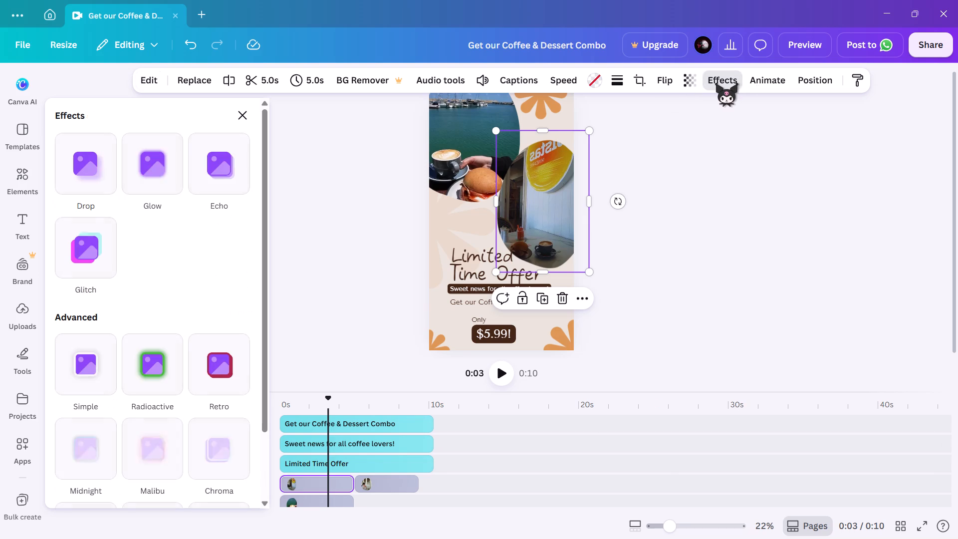
pyautogui.click(266, 274)
pyautogui.moveTo(266, 274); pyautogui.dragTo(264, 332)
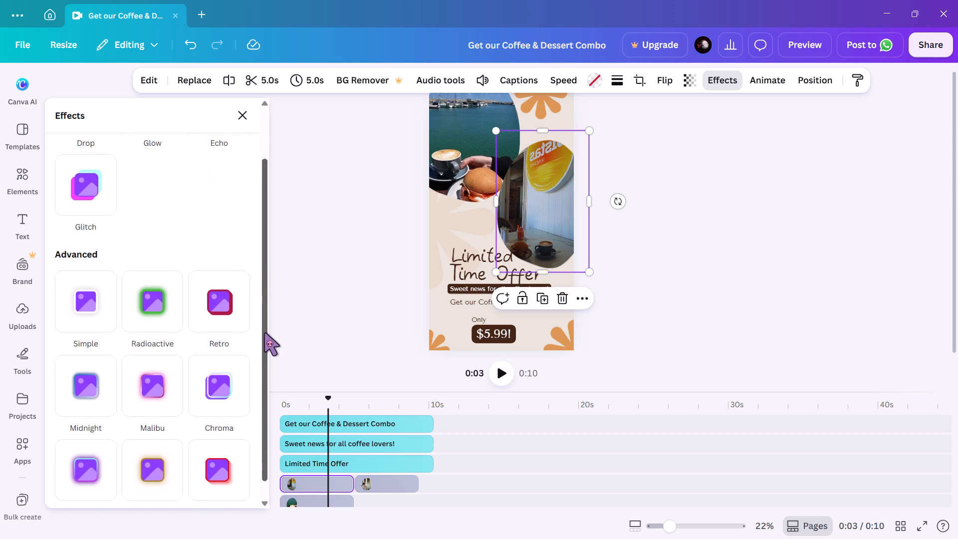
pyautogui.moveTo(264, 332); pyautogui.dragTo(284, 251)
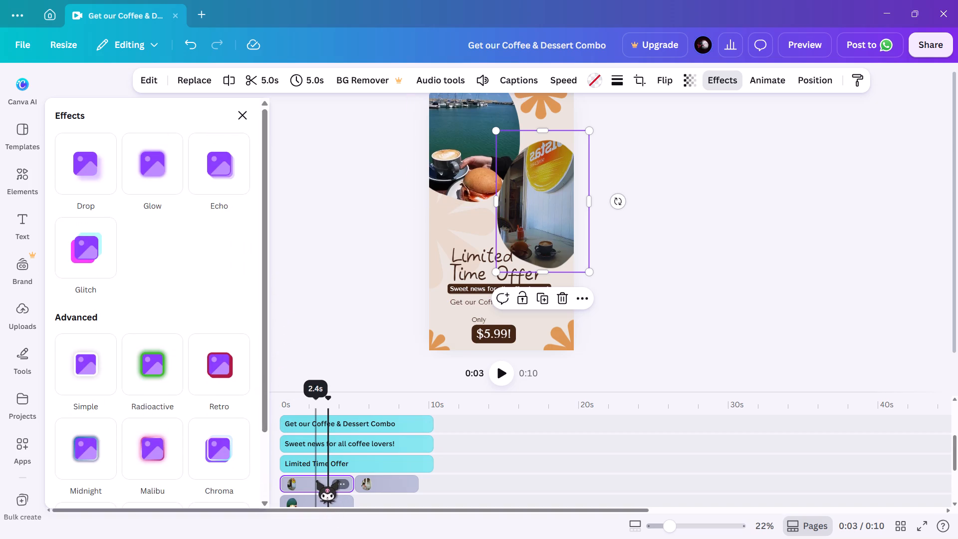
pyautogui.click(586, 296)
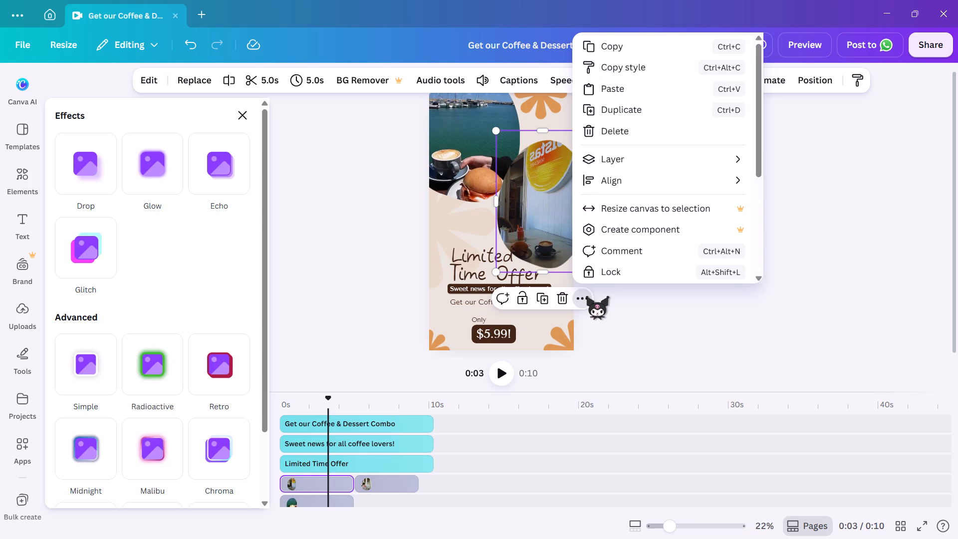
pyautogui.click(758, 92)
pyautogui.moveTo(758, 92); pyautogui.dragTo(758, 180)
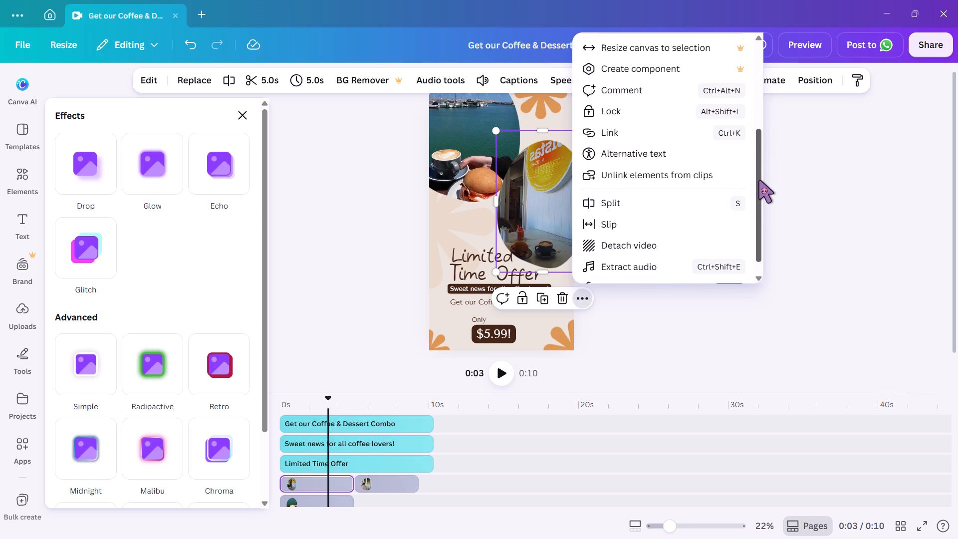
pyautogui.moveTo(758, 180); pyautogui.dragTo(759, 202)
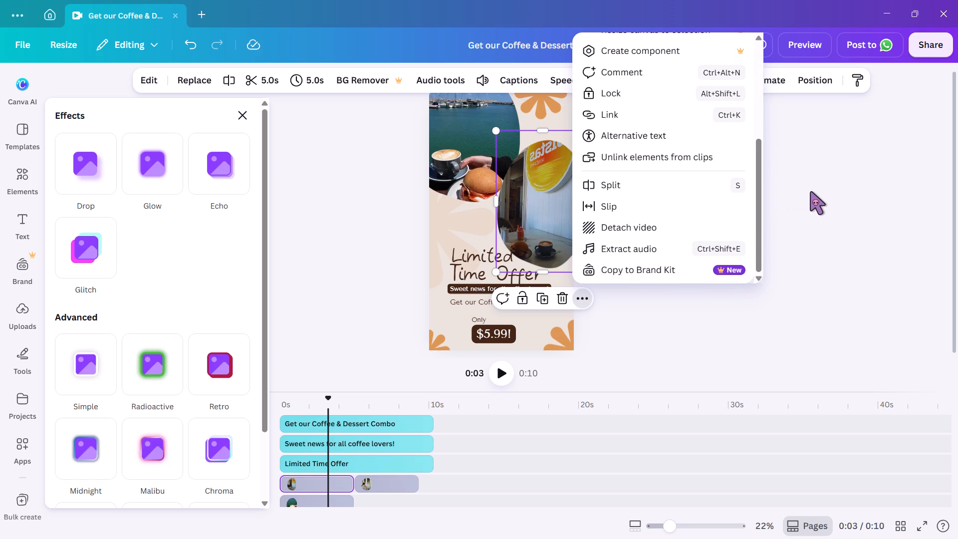
pyautogui.click(810, 191)
# Open the storefront video's image adjustments and raise the brightness to 72.
pyautogui.click(154, 81)
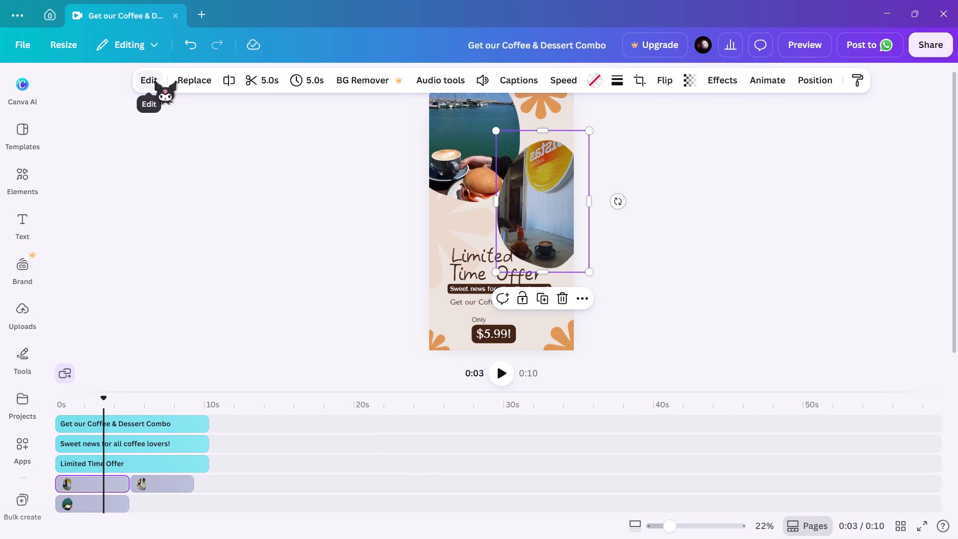
pyautogui.click(243, 148)
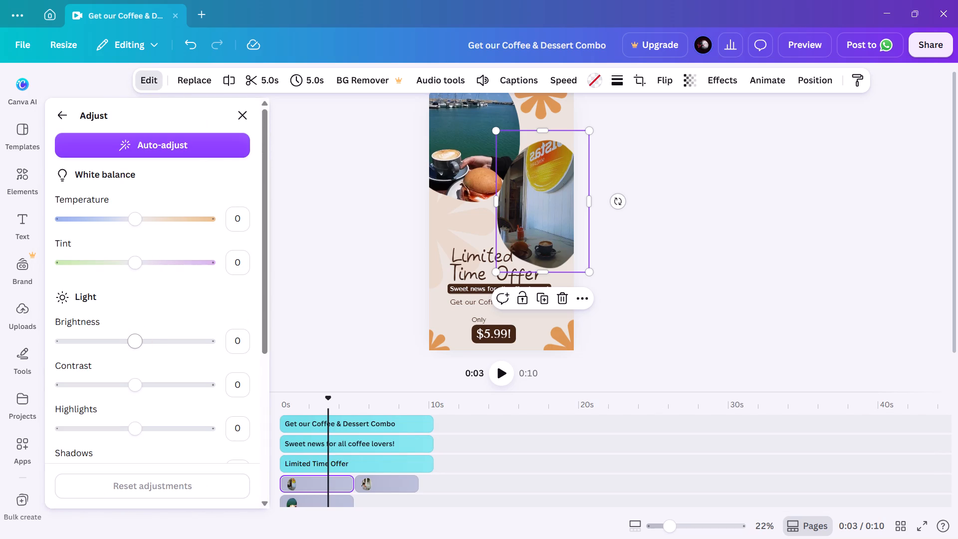
pyautogui.click(138, 347)
pyautogui.moveTo(138, 347); pyautogui.dragTo(158, 346)
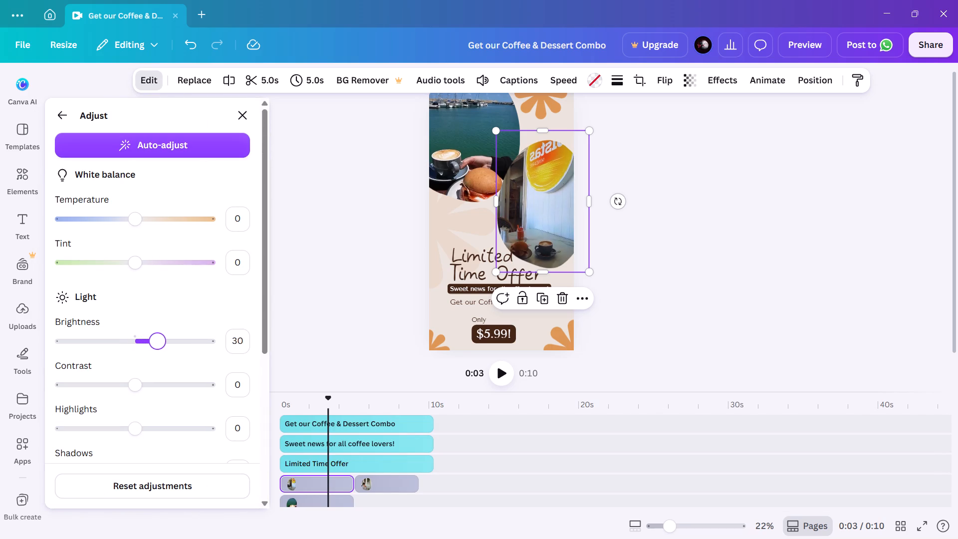
pyautogui.moveTo(158, 346); pyautogui.dragTo(200, 338)
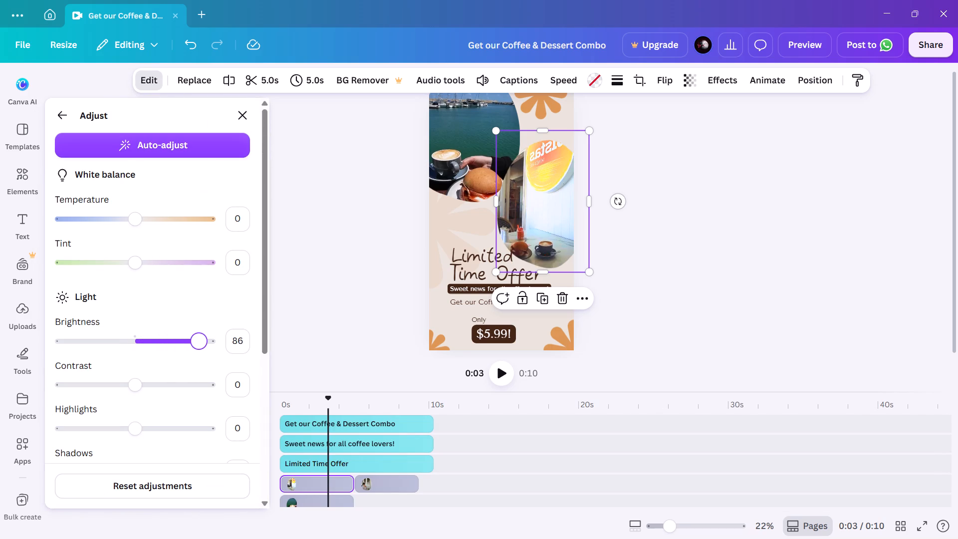
pyautogui.moveTo(200, 338); pyautogui.dragTo(190, 340)
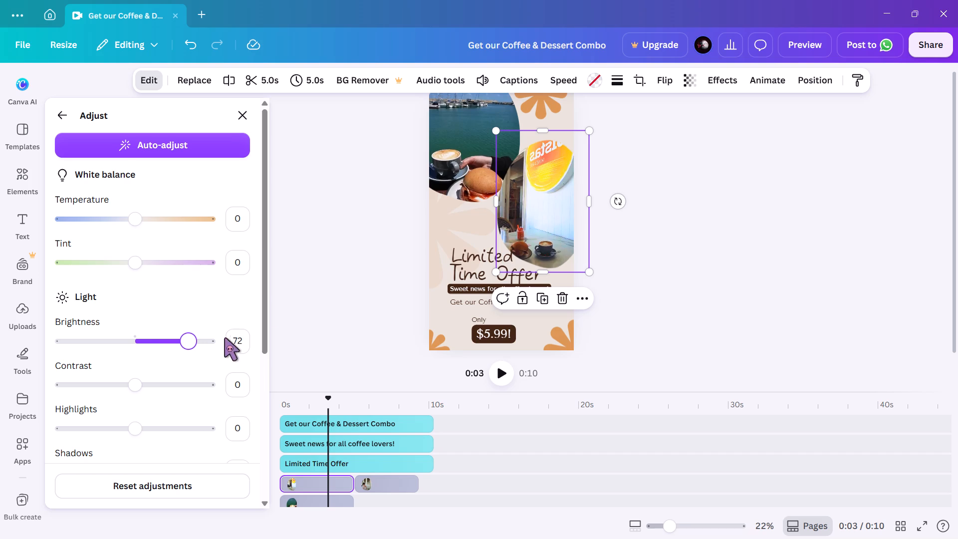
# Set the storefront video's contrast to 17 and highlights to 38.
pyautogui.click(143, 383)
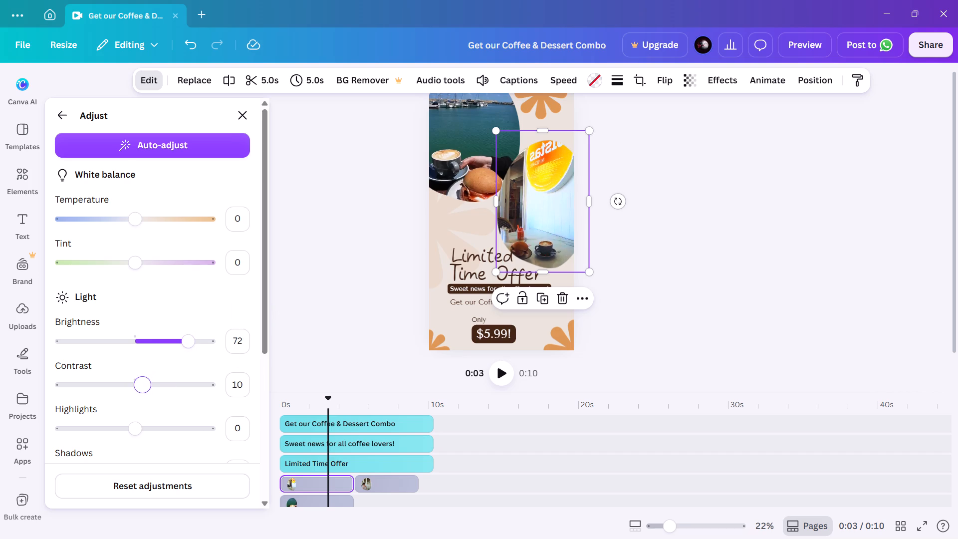
pyautogui.moveTo(143, 383); pyautogui.dragTo(156, 383)
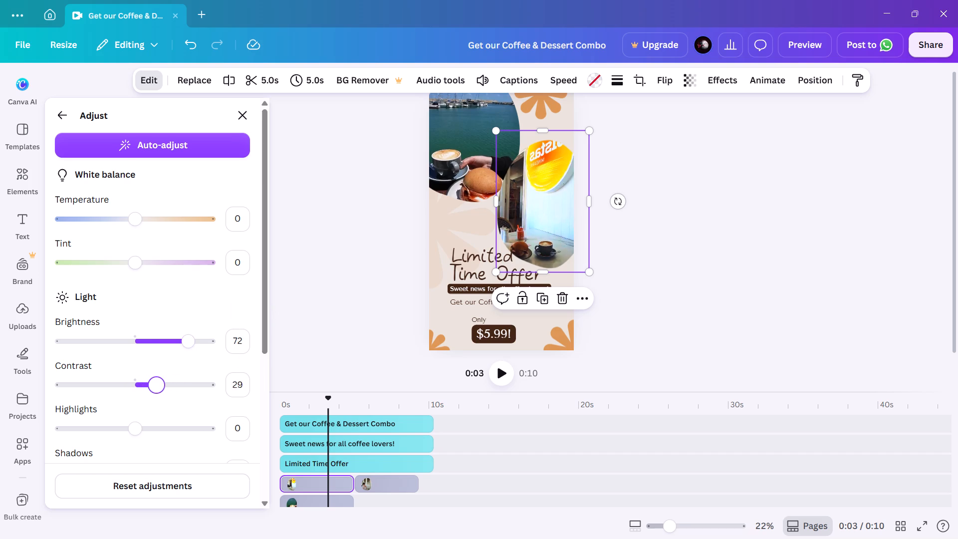
pyautogui.moveTo(156, 383); pyautogui.dragTo(148, 382)
pyautogui.click(141, 433)
pyautogui.moveTo(141, 433); pyautogui.dragTo(164, 434)
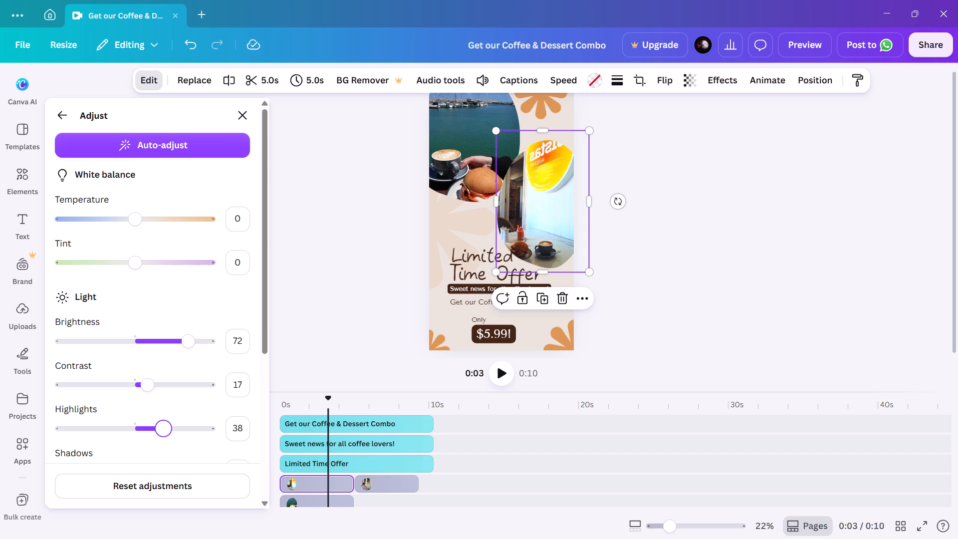
# Look over the remaining light and color adjustments available for the storefront video.
pyautogui.click(263, 306)
pyautogui.moveTo(263, 306); pyautogui.dragTo(268, 325)
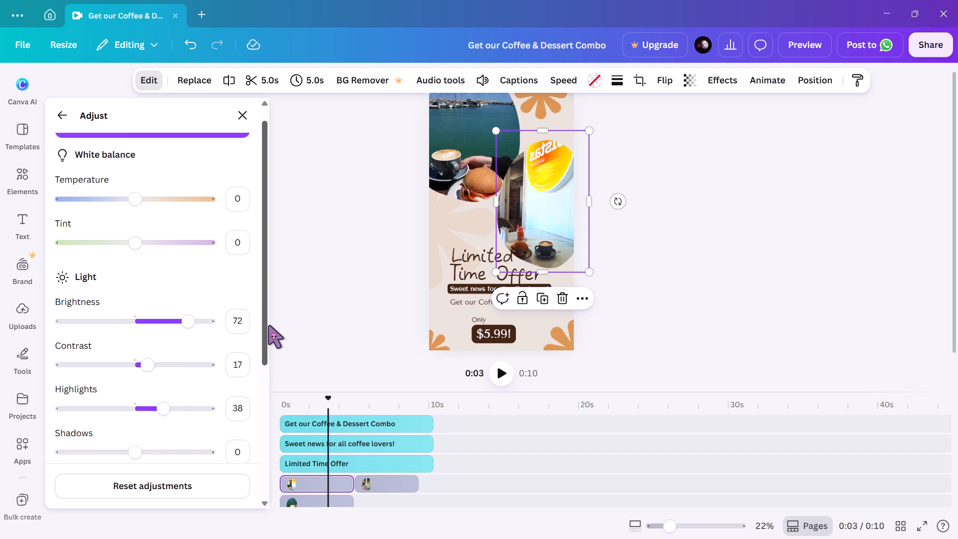
pyautogui.moveTo(268, 325); pyautogui.dragTo(266, 443)
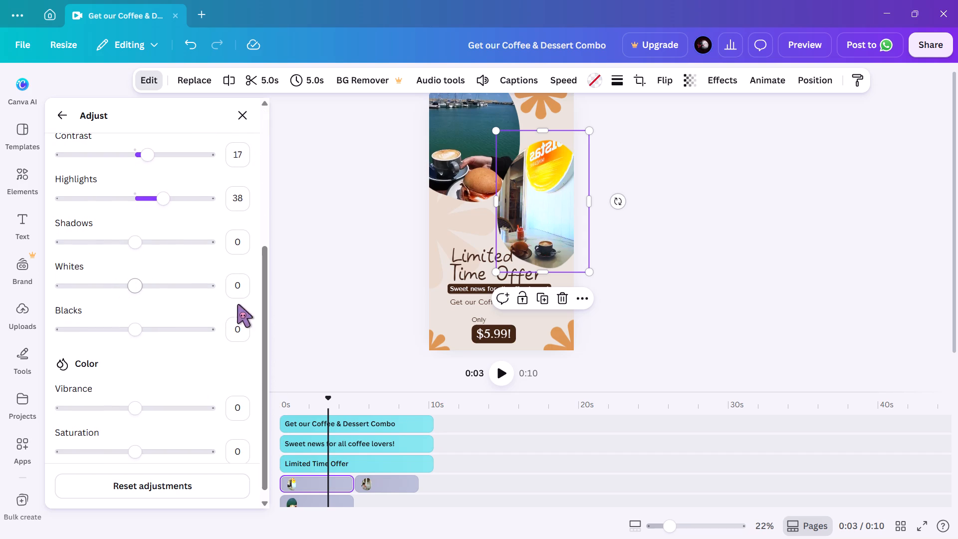
pyautogui.click(265, 299)
pyautogui.moveTo(265, 299); pyautogui.dragTo(268, 368)
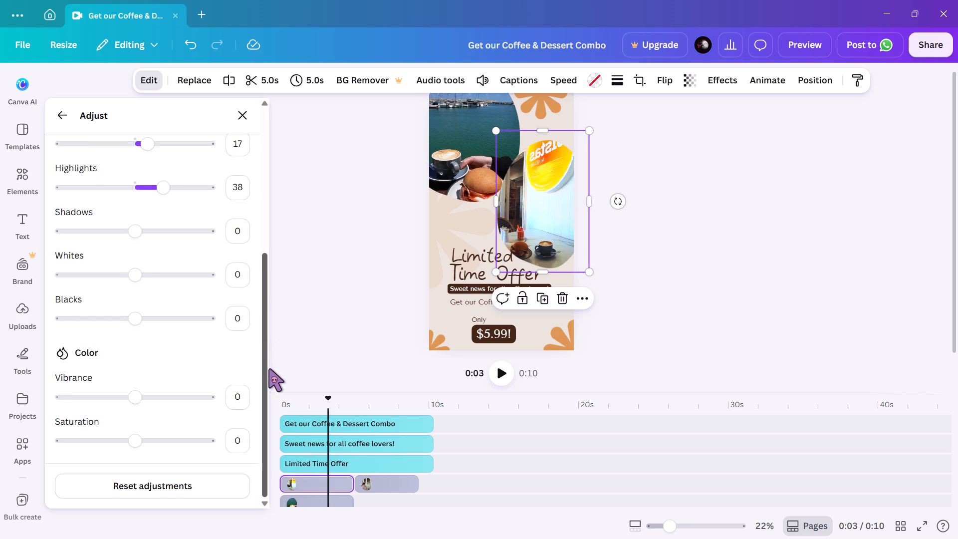
pyautogui.moveTo(268, 368); pyautogui.dragTo(270, 140)
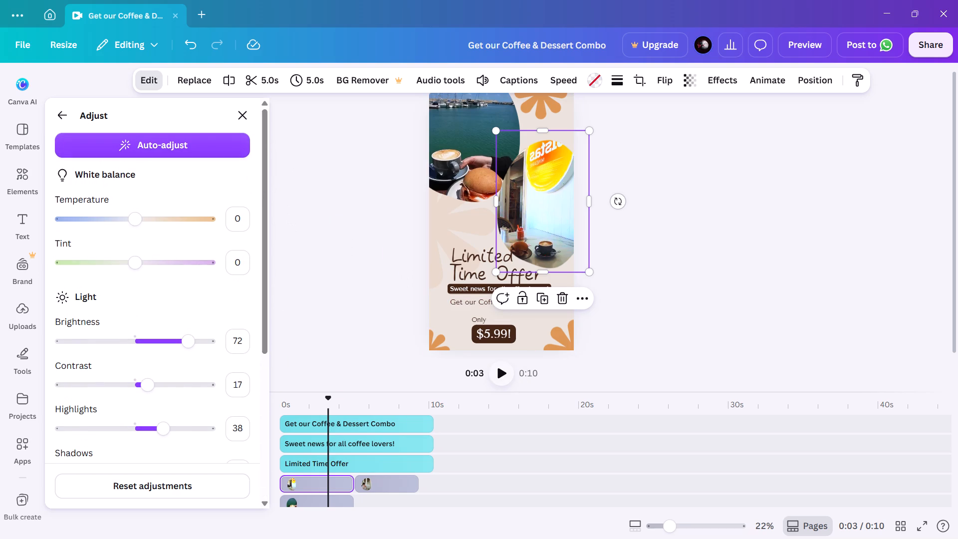
# Play the reel from the beginning to review the adjusted storefront video.
pyautogui.click(329, 403)
pyautogui.moveTo(329, 403); pyautogui.dragTo(286, 402)
pyautogui.click(509, 372)
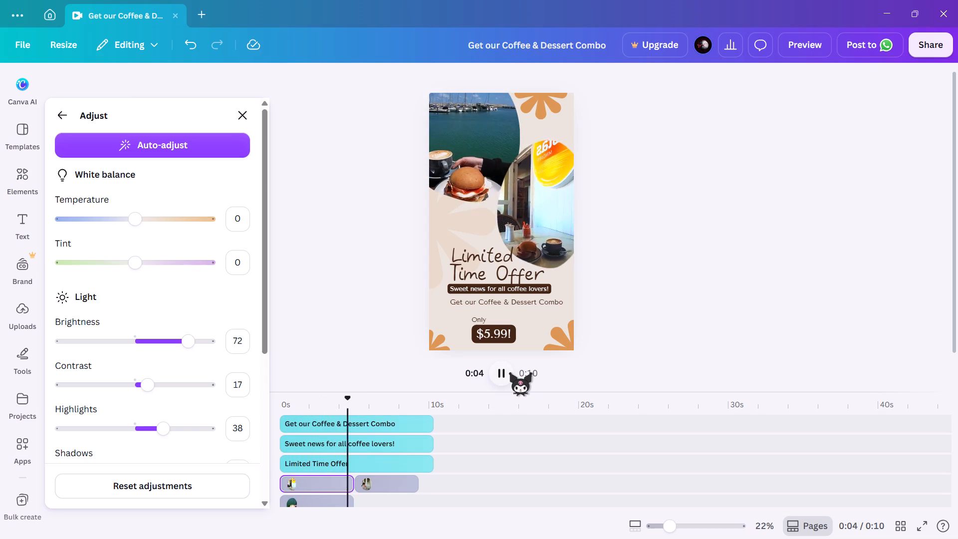
# Select the storefront clip and extend its frame's bottom edge down to just above the "Sweet news for all coffee lovers!" banner.
pyautogui.click(310, 484)
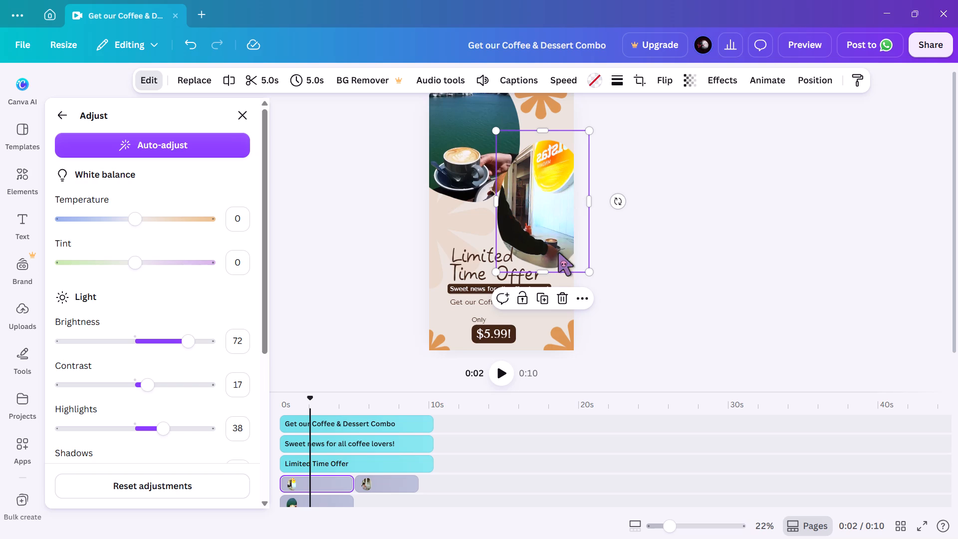
pyautogui.click(543, 273)
pyautogui.moveTo(543, 273); pyautogui.dragTo(543, 281)
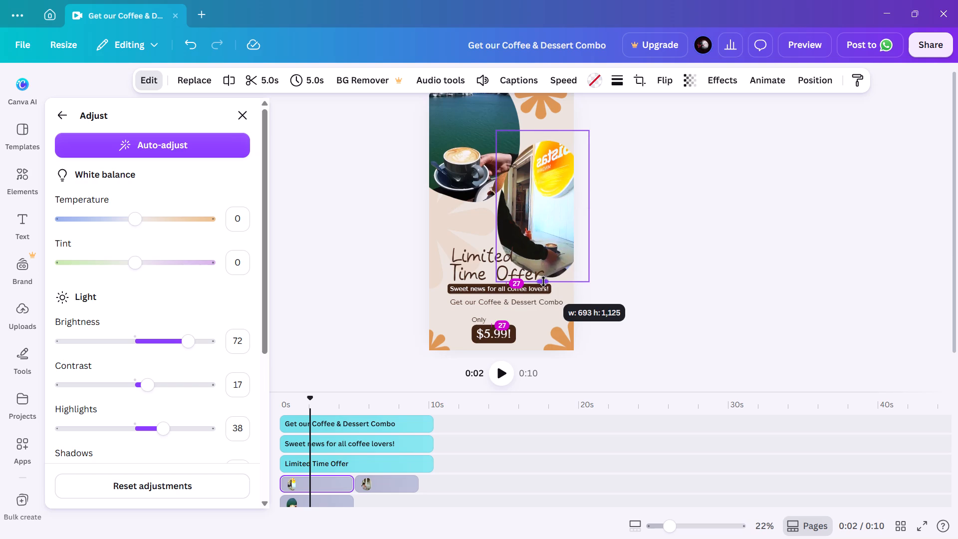
pyautogui.moveTo(543, 281); pyautogui.dragTo(543, 279)
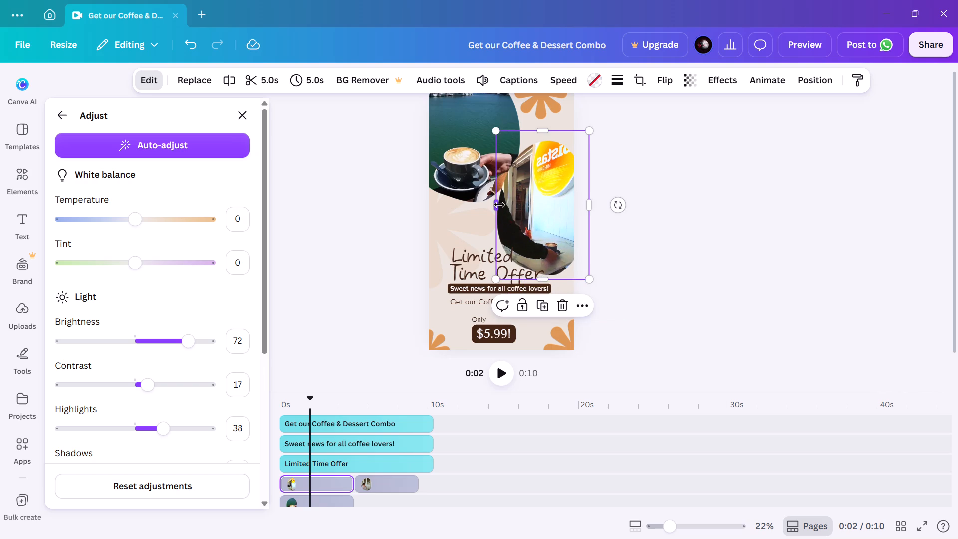
# Make the storefront clip's frame slightly wider on its left side and shorter at its top, and move it up off the "Limited Time Offer" heading.
pyautogui.click(499, 205)
pyautogui.moveTo(499, 205); pyautogui.dragTo(491, 205)
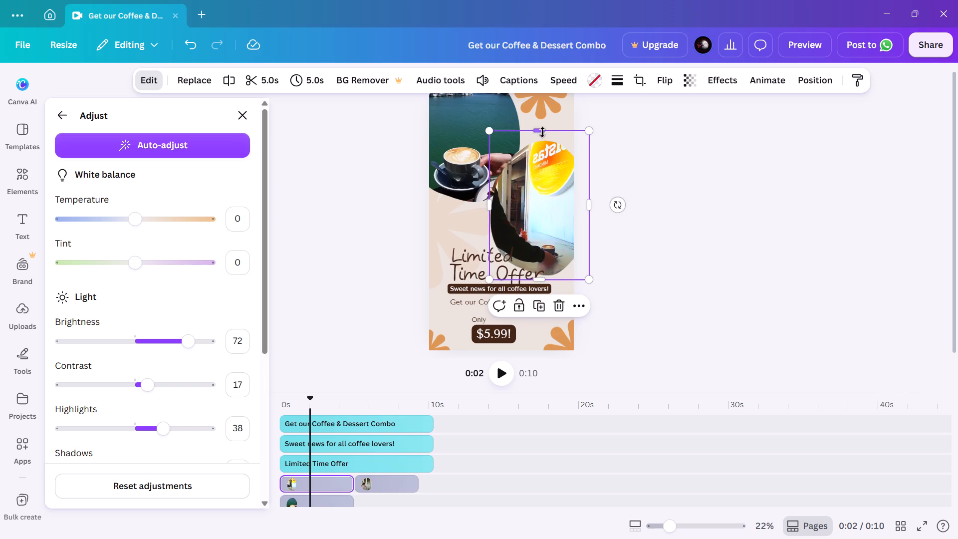
pyautogui.doubleClick(542, 130)
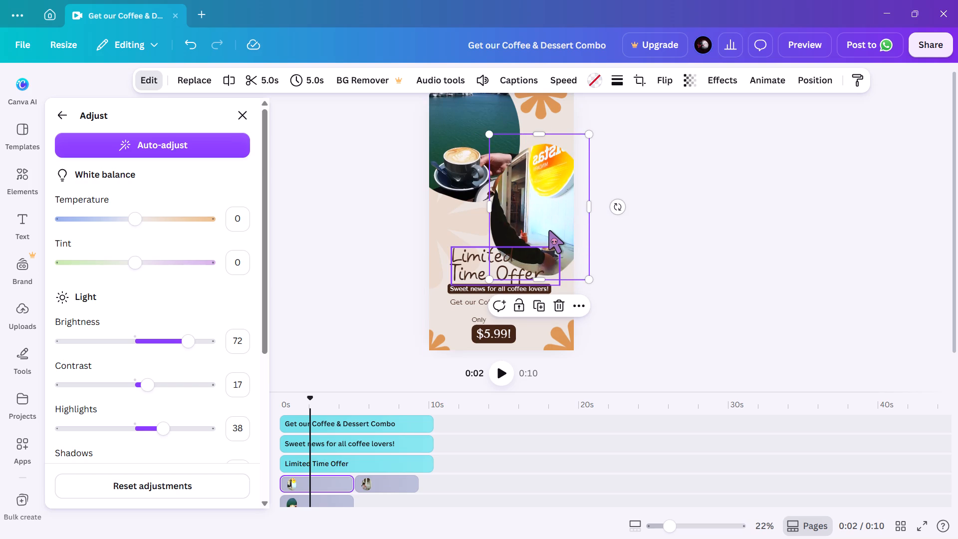
pyautogui.moveTo(548, 230); pyautogui.dragTo(550, 216)
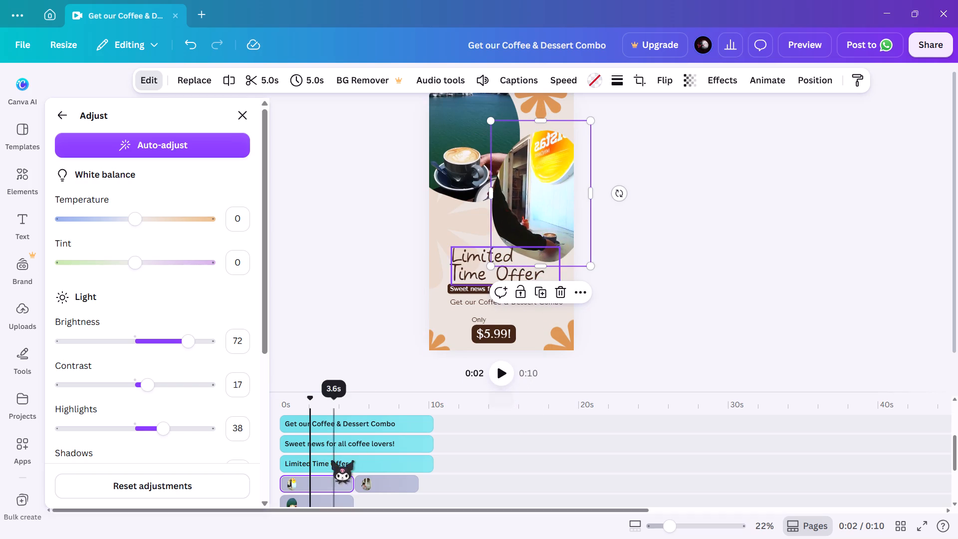
# Play the reel from the beginning to review the resized and repositioned storefront clip.
pyautogui.click(310, 400)
pyautogui.moveTo(310, 400); pyautogui.dragTo(280, 395)
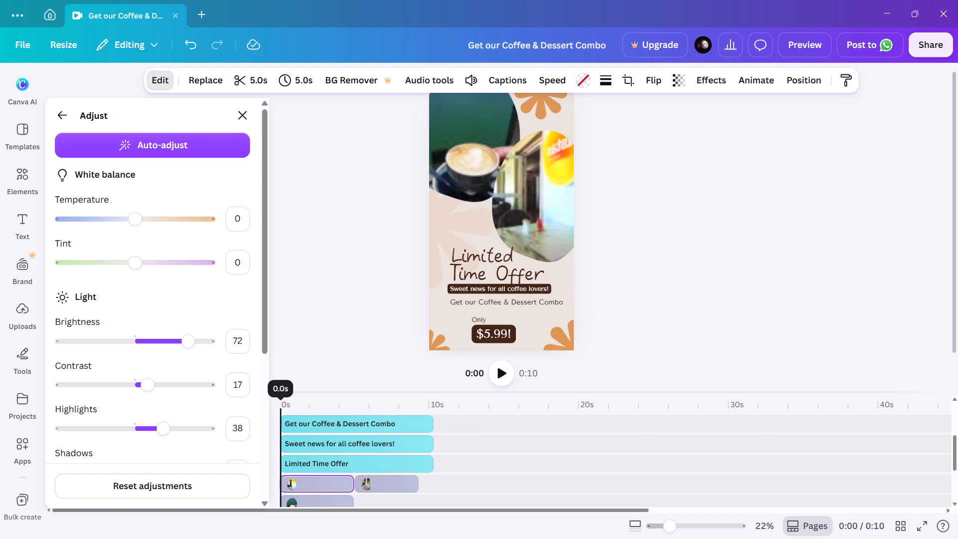
pyautogui.moveTo(280, 395); pyautogui.dragTo(281, 395)
pyautogui.click(505, 366)
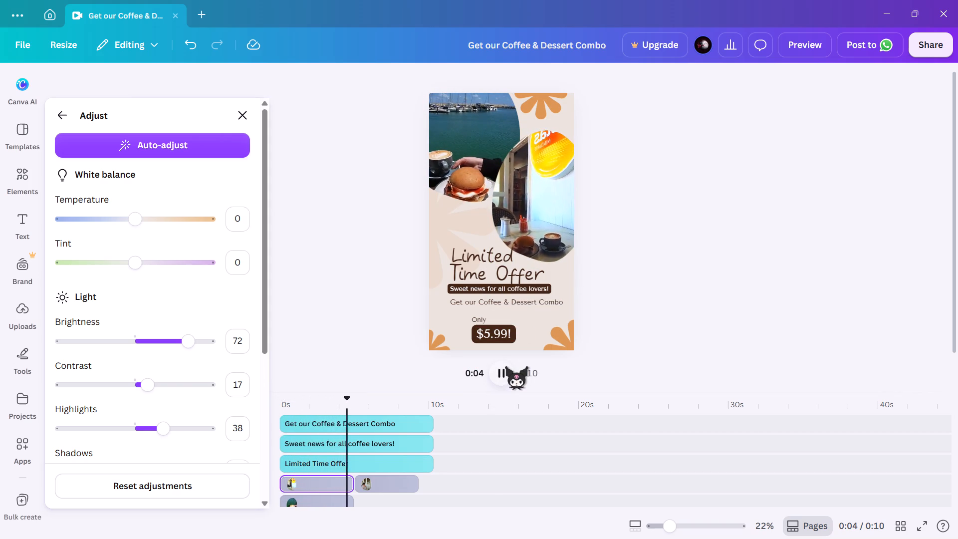
# Select the storefront clip again at about 3 seconds and resize its frame from the bottom-left corner.
pyautogui.click(325, 478)
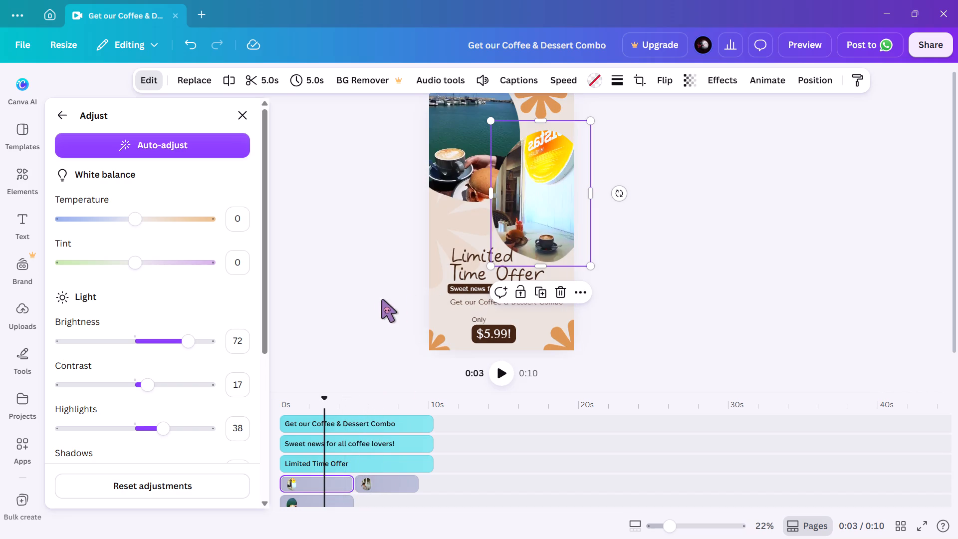
pyautogui.doubleClick(491, 266)
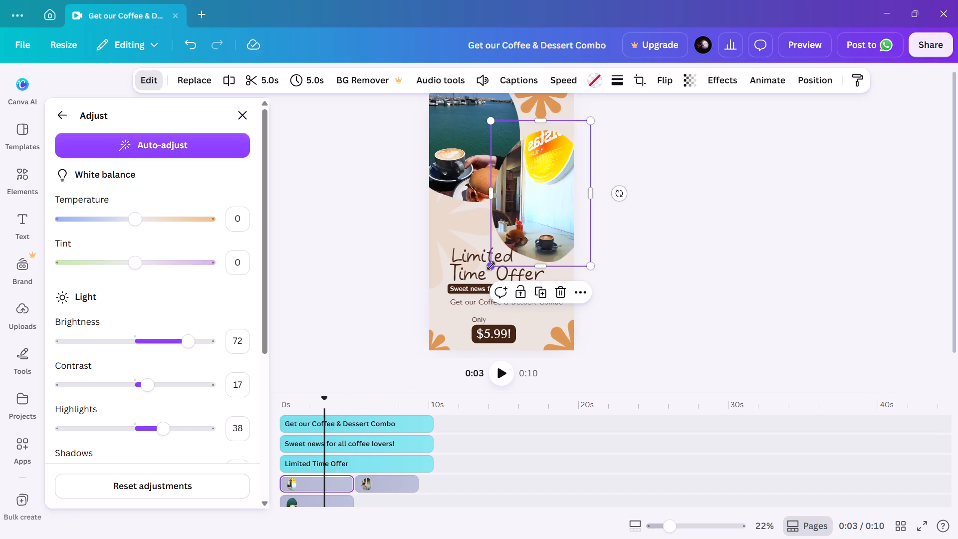
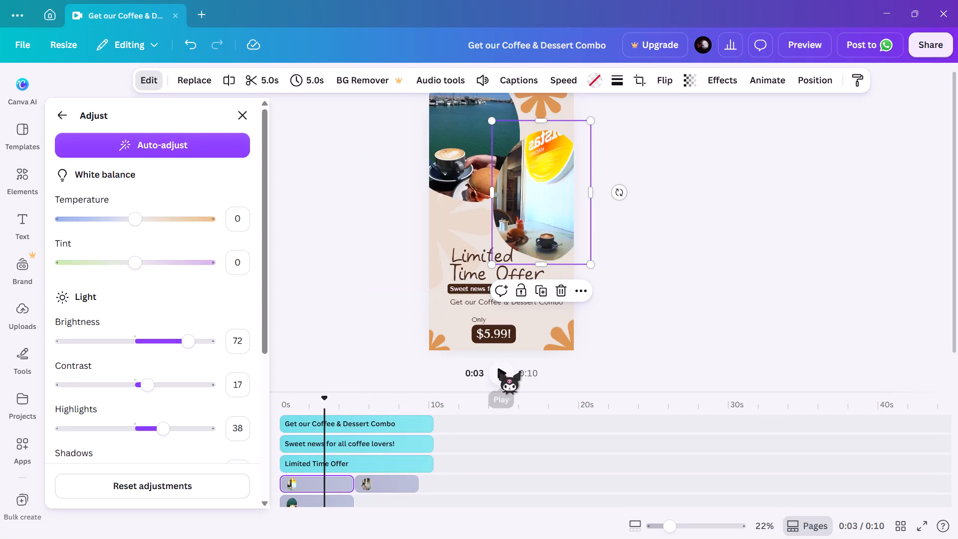
# Play the reel on from about 3 seconds to review the resized storefront clip, and leave its adjustments.
pyautogui.click(498, 371)
pyautogui.click(498, 371)
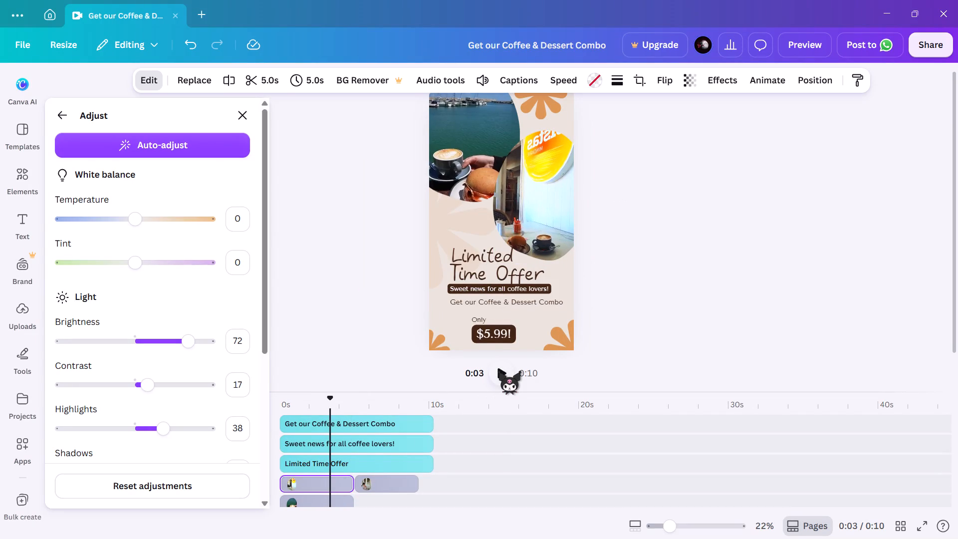
pyautogui.click(498, 371)
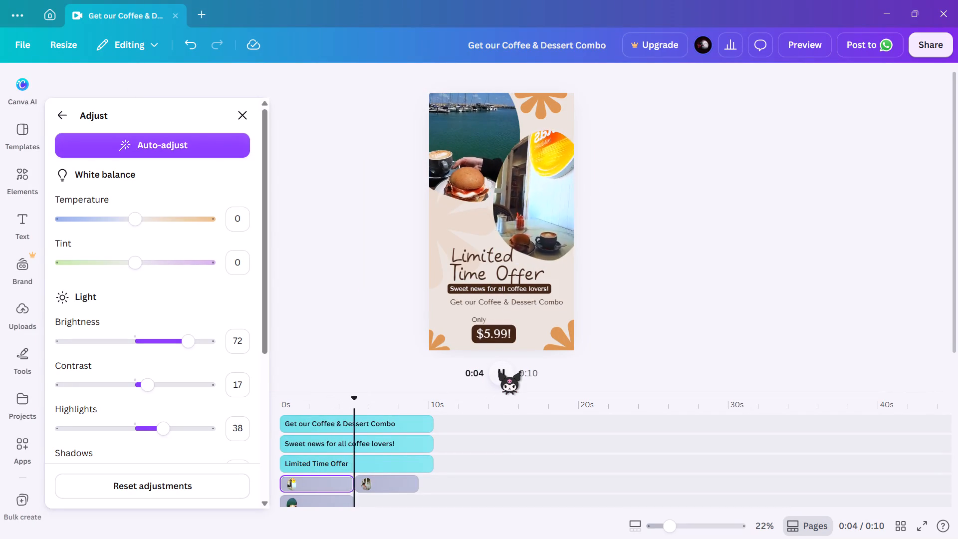
pyautogui.click(325, 254)
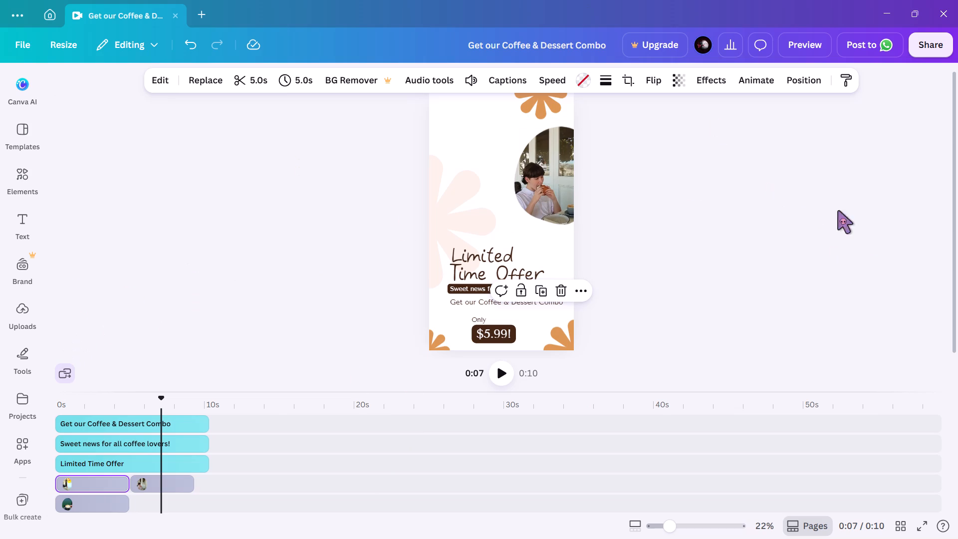
# Duplicate the harbour coffee clip that runs during the first 5 seconds of the reel.
pyautogui.click(957, 223)
pyautogui.moveTo(957, 223); pyautogui.dragTo(949, 216)
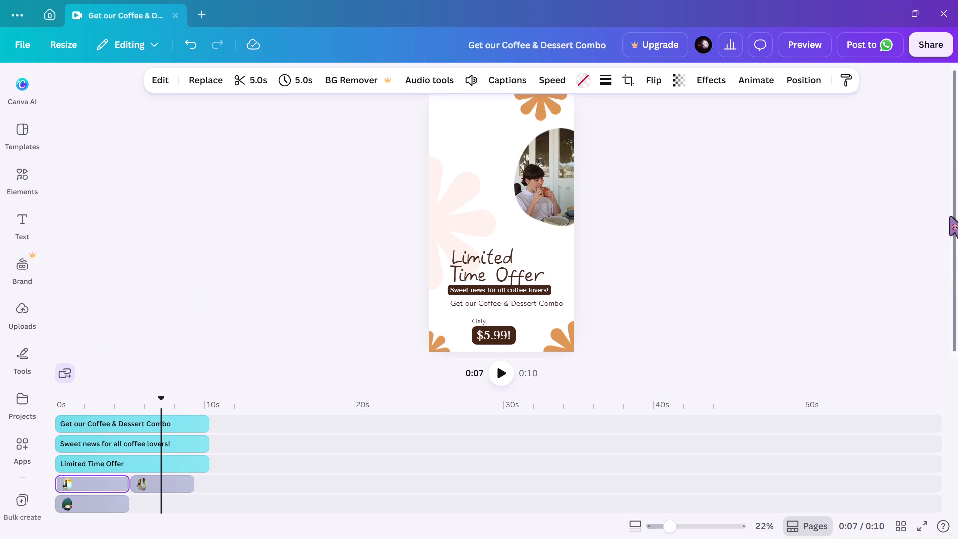
pyautogui.moveTo(949, 216); pyautogui.dragTo(957, 249)
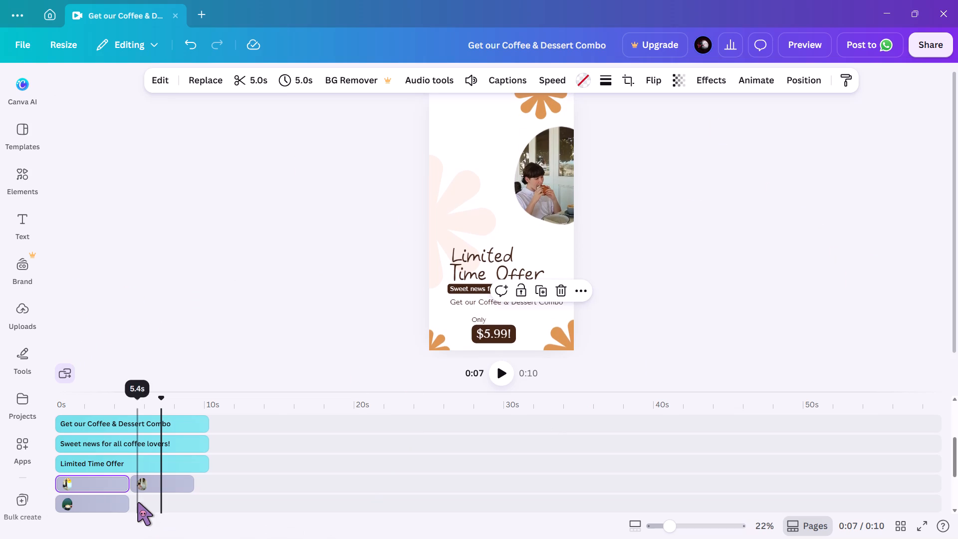
pyautogui.click(103, 503)
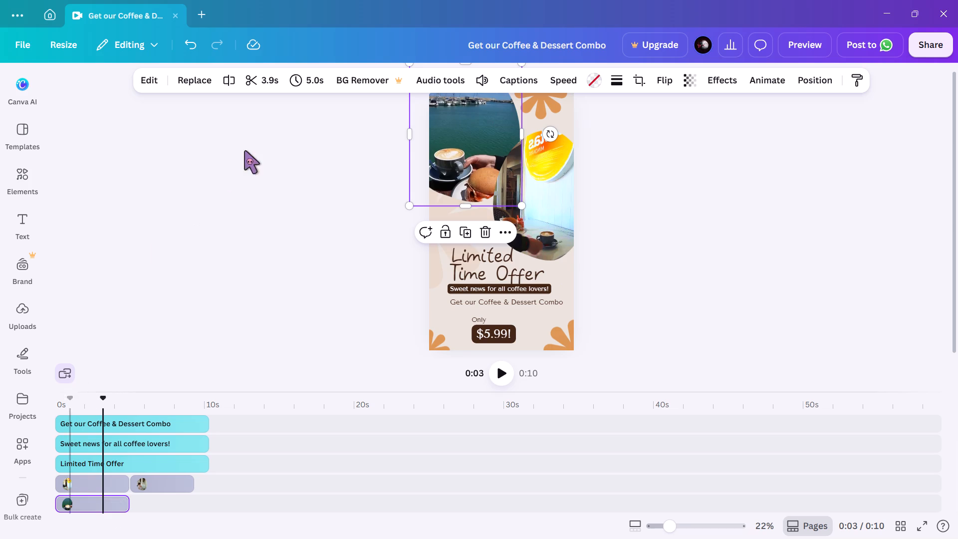
pyautogui.click(466, 237)
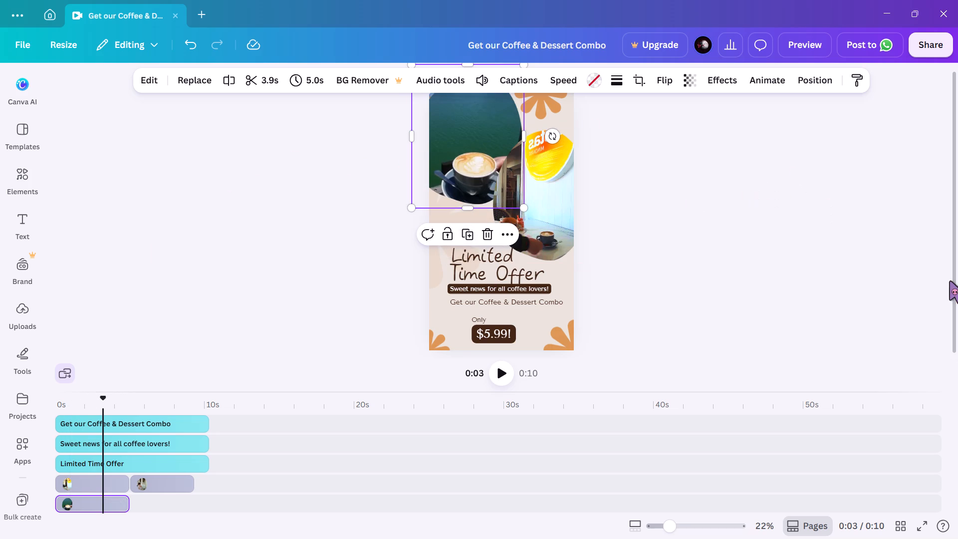
# Move the original harbour coffee clip up one timeline track so it starts at about 4.3 seconds.
pyautogui.click(953, 249)
pyautogui.moveTo(953, 249); pyautogui.dragTo(957, 277)
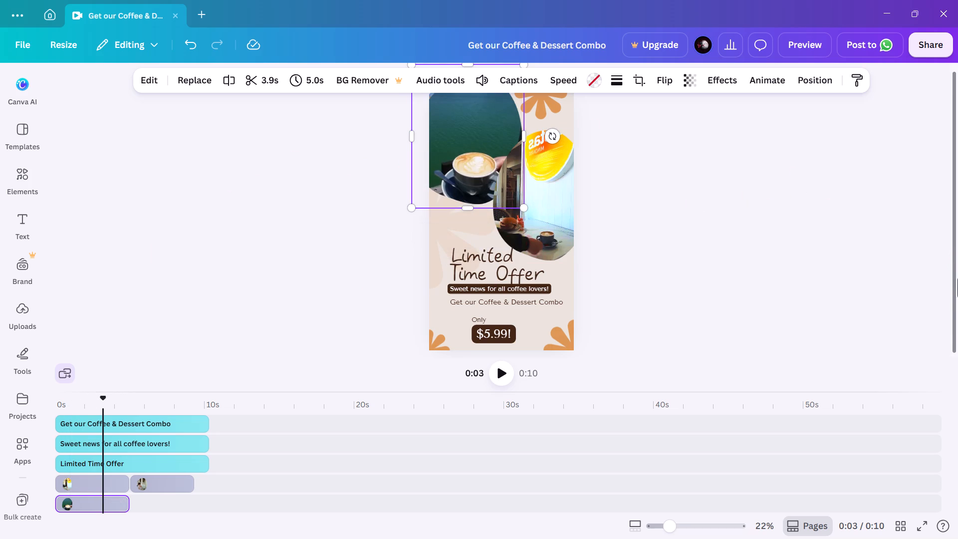
pyautogui.moveTo(957, 277); pyautogui.dragTo(957, 318)
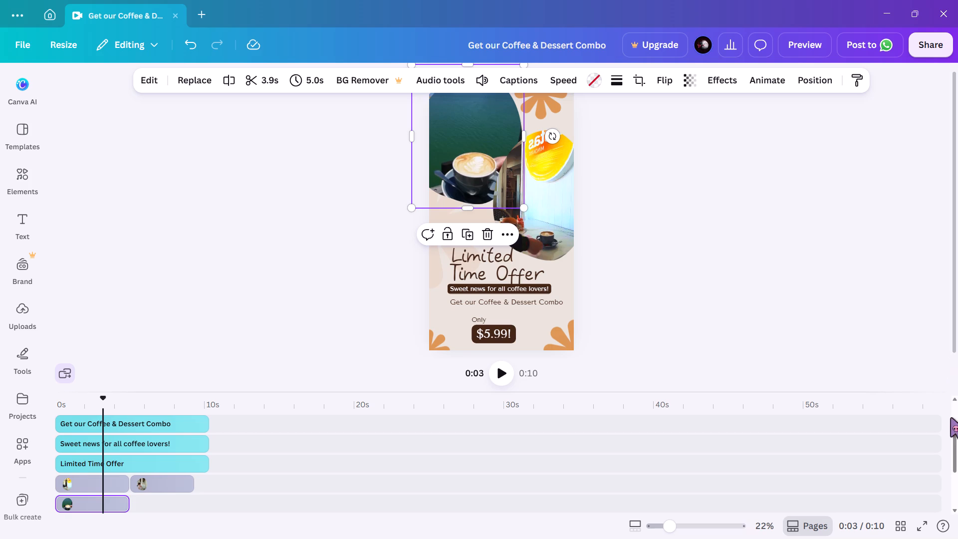
pyautogui.click(953, 439)
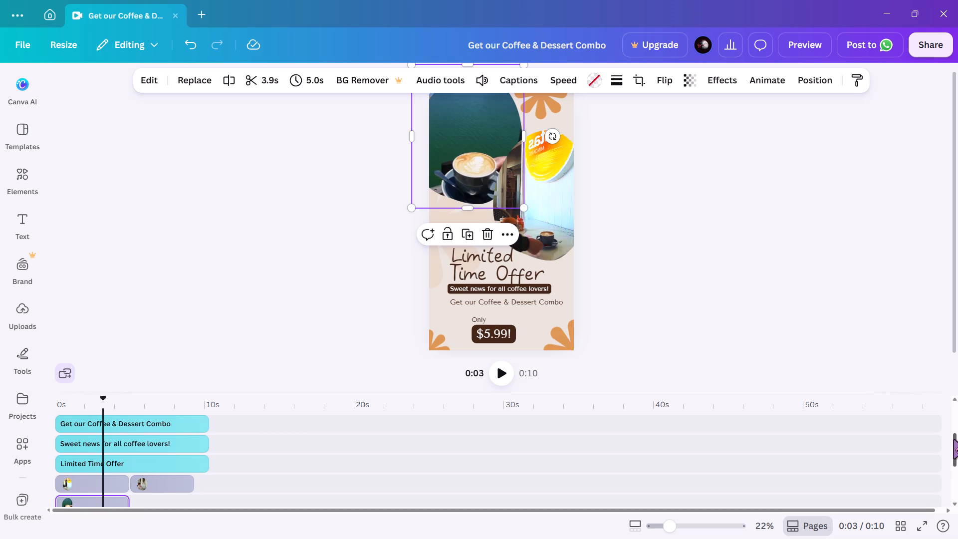
pyautogui.moveTo(953, 439); pyautogui.dragTo(954, 451)
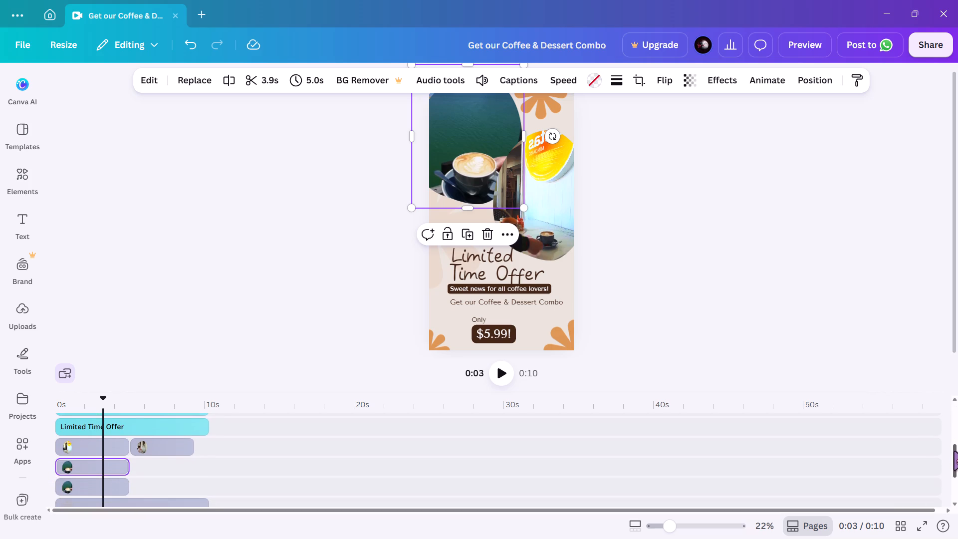
pyautogui.moveTo(954, 451); pyautogui.dragTo(956, 459)
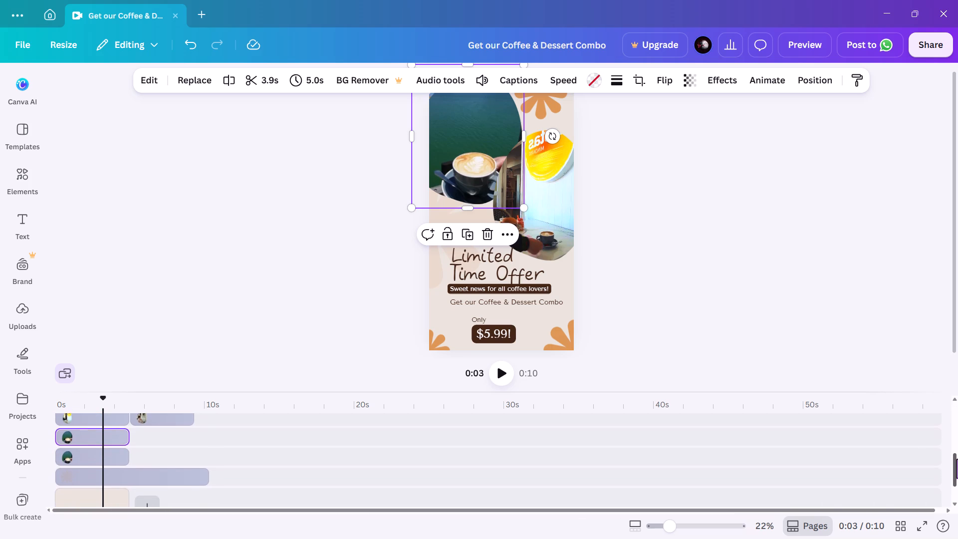
pyautogui.moveTo(956, 459); pyautogui.dragTo(956, 457)
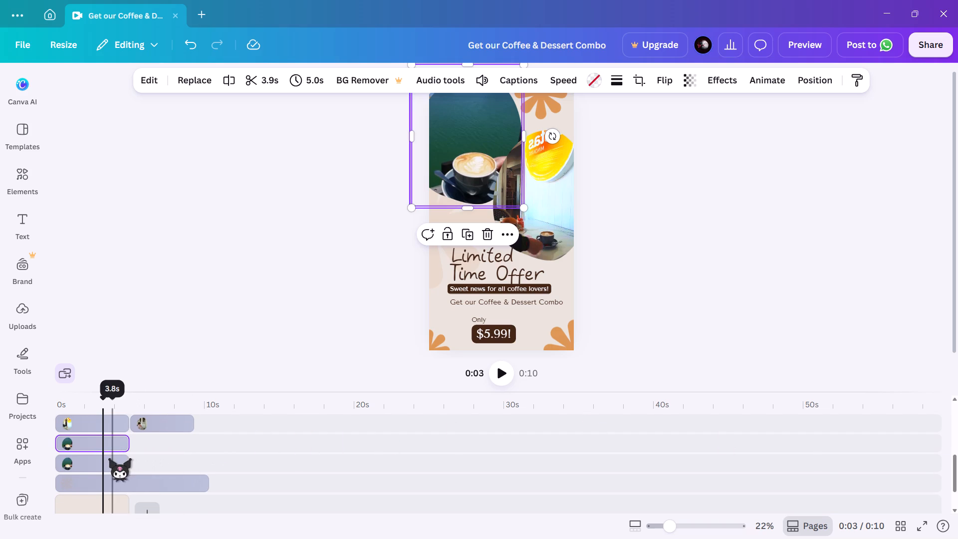
pyautogui.click(108, 458)
pyautogui.moveTo(108, 458); pyautogui.dragTo(155, 436)
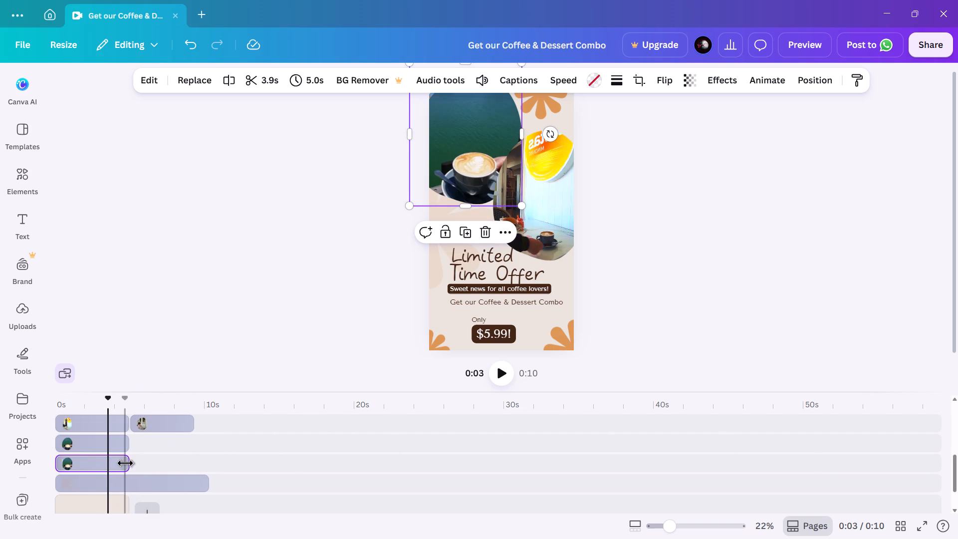
pyautogui.click(105, 462)
pyautogui.moveTo(105, 462); pyautogui.dragTo(129, 456)
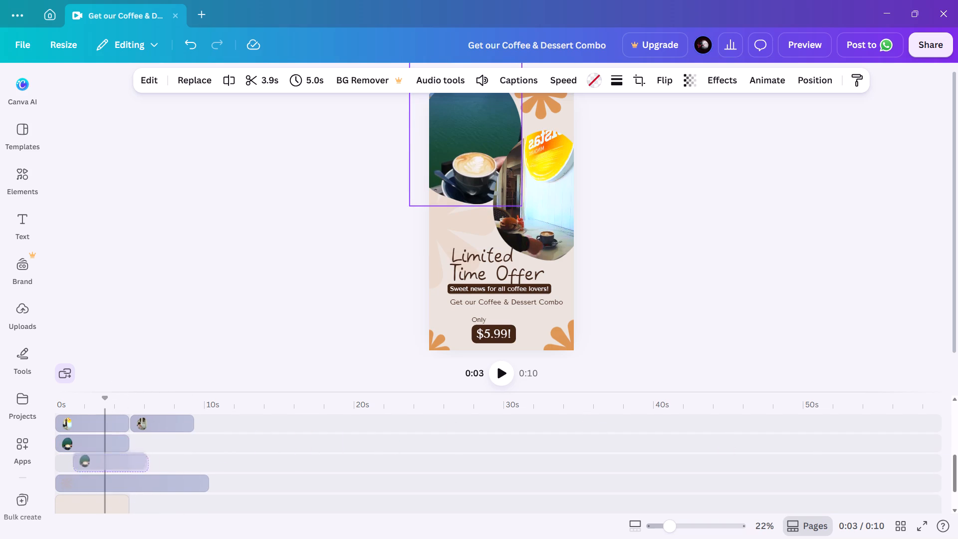
pyautogui.moveTo(129, 456); pyautogui.dragTo(170, 438)
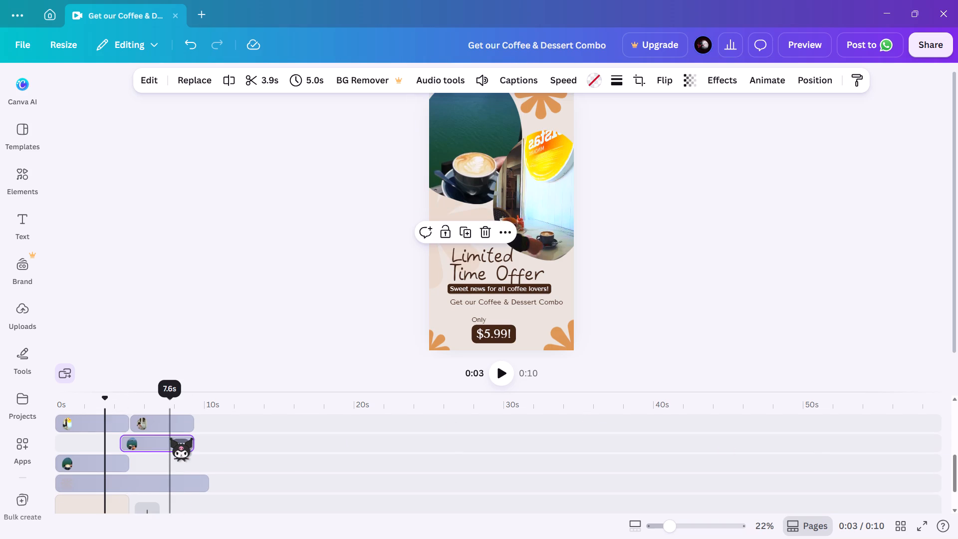
# Place the duplicate coffee clip at 0 seconds on the same track, with the original directly after it at about 5 seconds.
pyautogui.click(107, 468)
pyautogui.moveTo(107, 468); pyautogui.dragTo(92, 442)
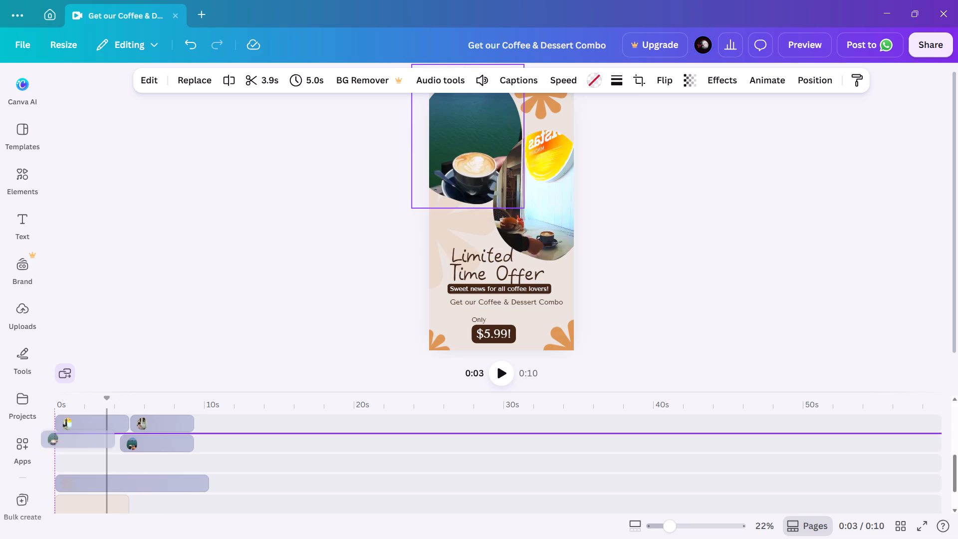
pyautogui.moveTo(92, 442); pyautogui.dragTo(98, 445)
pyautogui.click(96, 467)
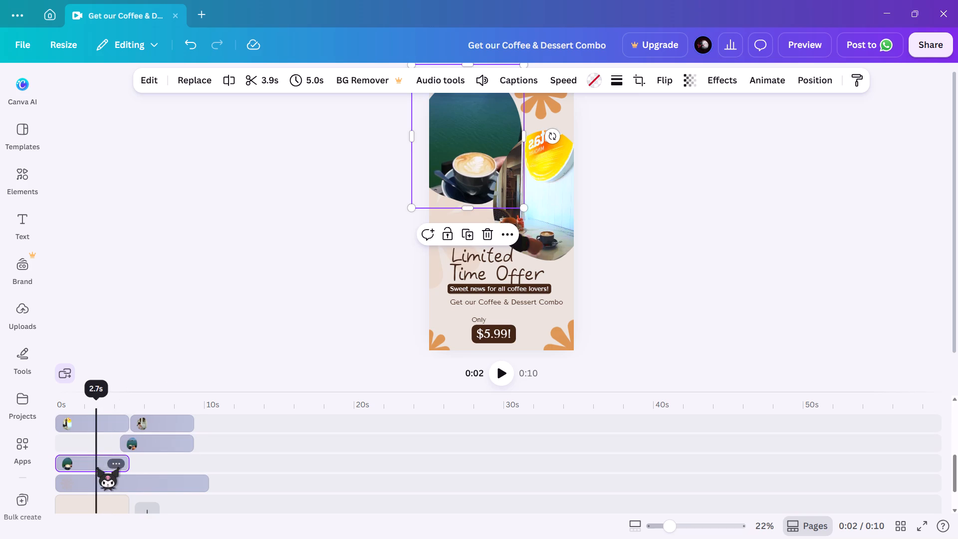
pyautogui.moveTo(96, 467); pyautogui.dragTo(100, 446)
pyautogui.click(140, 440)
pyautogui.moveTo(140, 440); pyautogui.dragTo(153, 439)
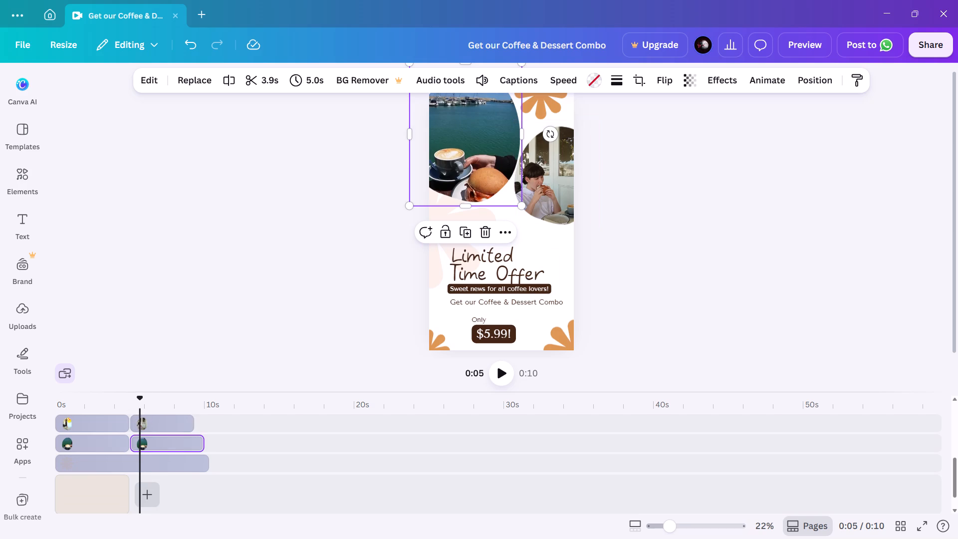
# Swap the two coffee clips so the original starts at 0 seconds and the duplicate directly follows it at about 5 seconds.
pyautogui.click(140, 404)
pyautogui.moveTo(140, 404); pyautogui.dragTo(71, 415)
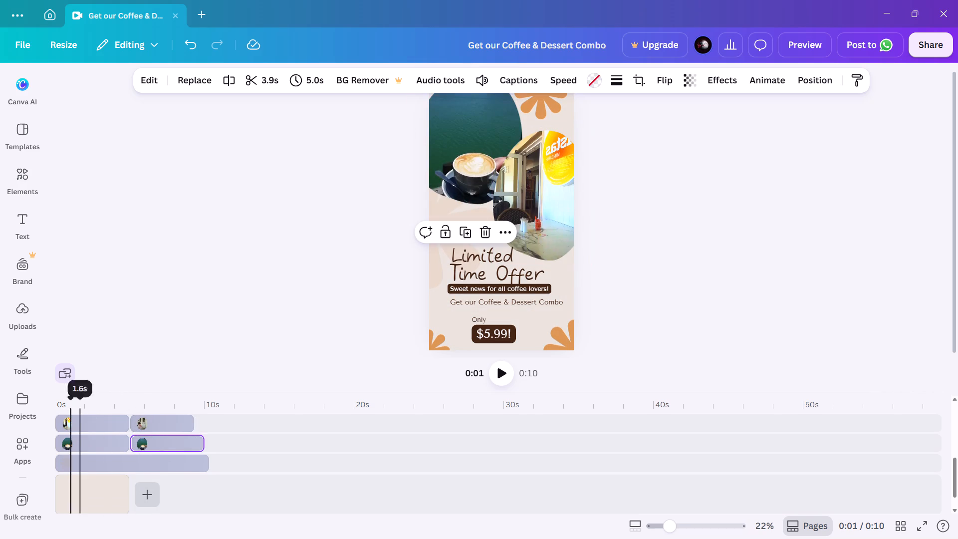
pyautogui.click(169, 434)
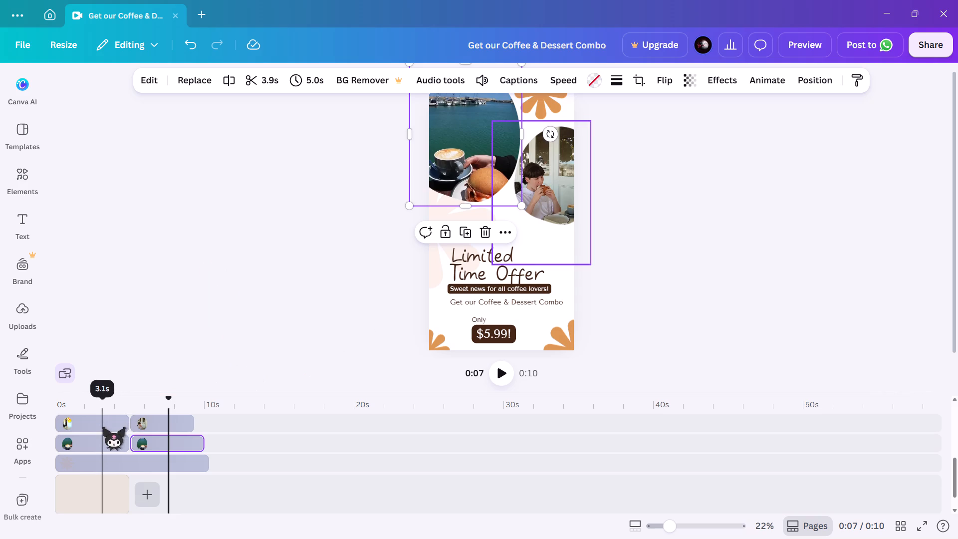
pyautogui.click(103, 441)
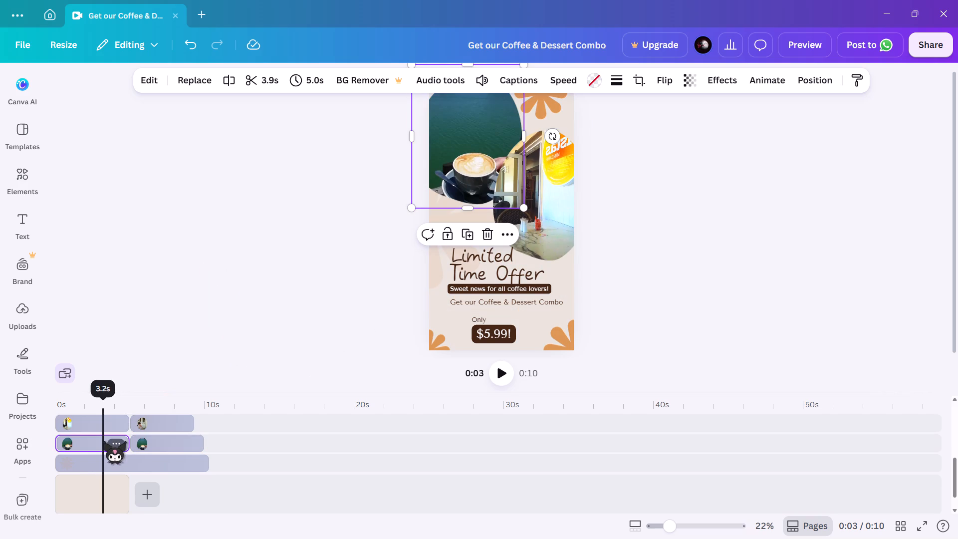
pyautogui.click(97, 441)
pyautogui.moveTo(97, 441); pyautogui.dragTo(195, 442)
pyautogui.click(164, 462)
pyautogui.moveTo(164, 462); pyautogui.dragTo(68, 435)
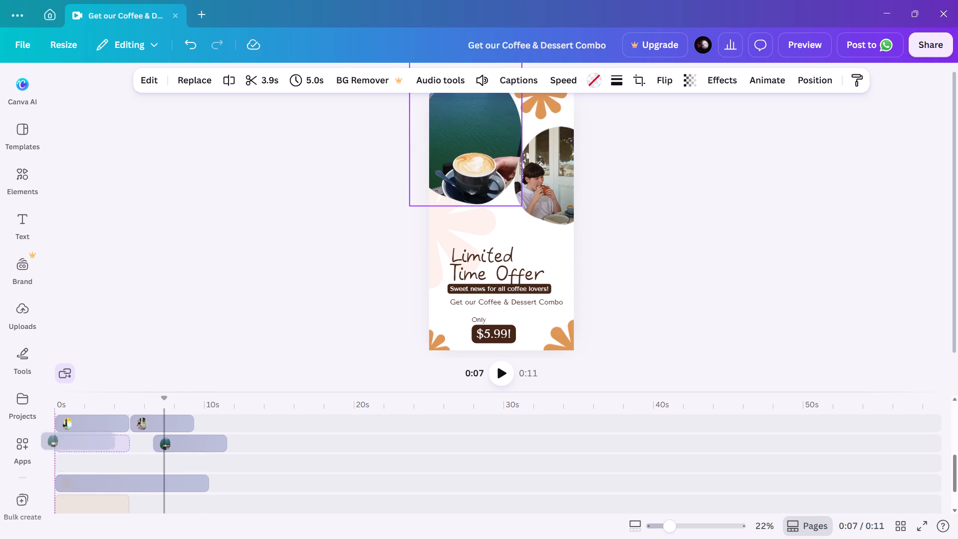
pyautogui.moveTo(68, 435); pyautogui.dragTo(81, 444)
pyautogui.click(183, 439)
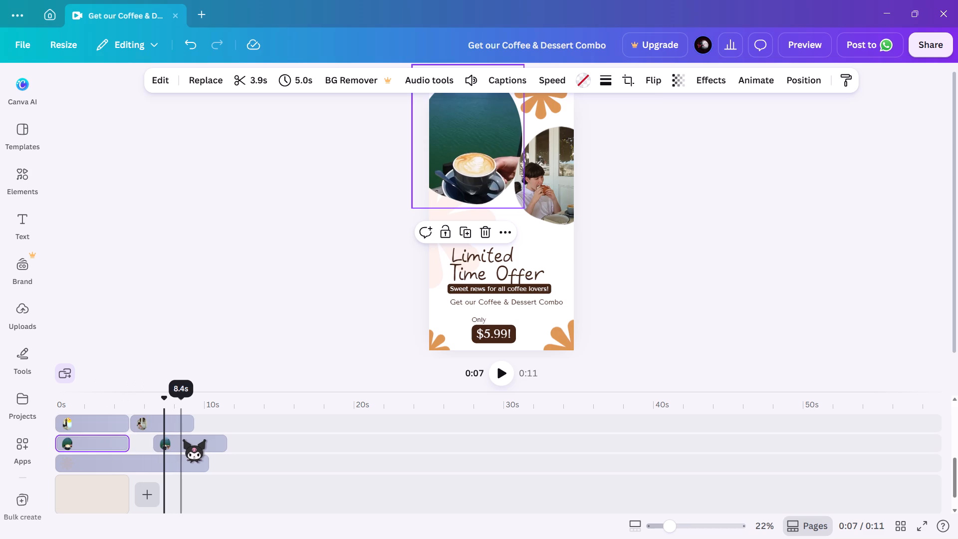
pyautogui.moveTo(183, 439); pyautogui.dragTo(156, 436)
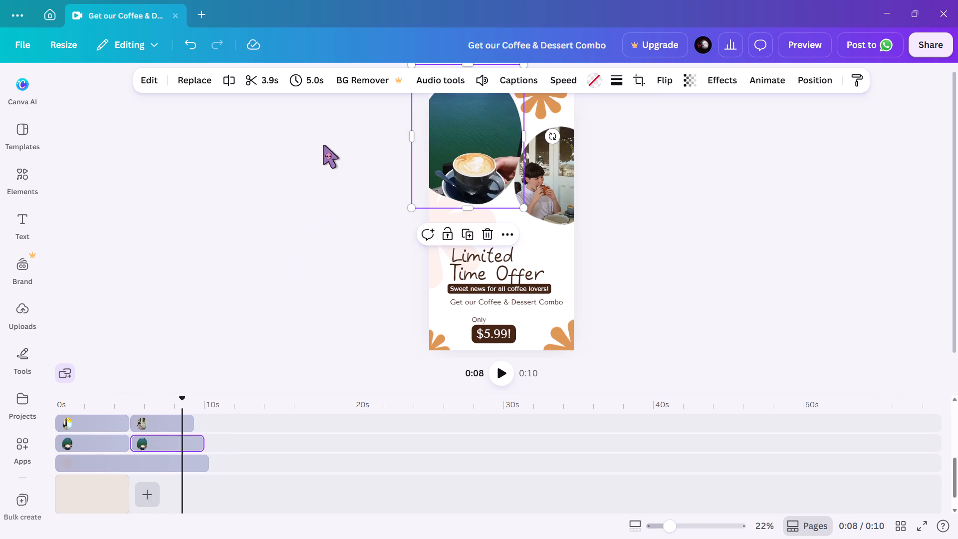
# Replace the second coffee clip with the uploaded 9.6-second café video.
pyautogui.click(206, 74)
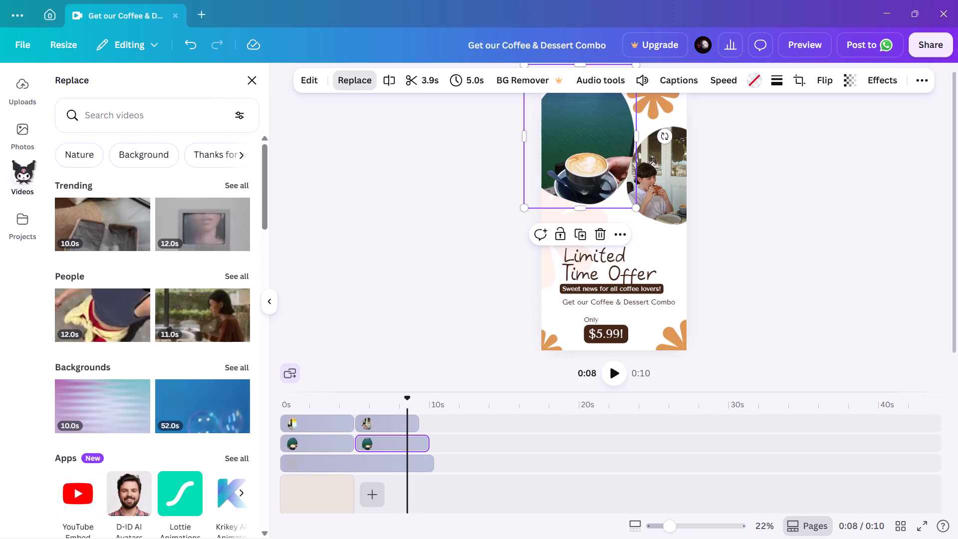
pyautogui.click(34, 96)
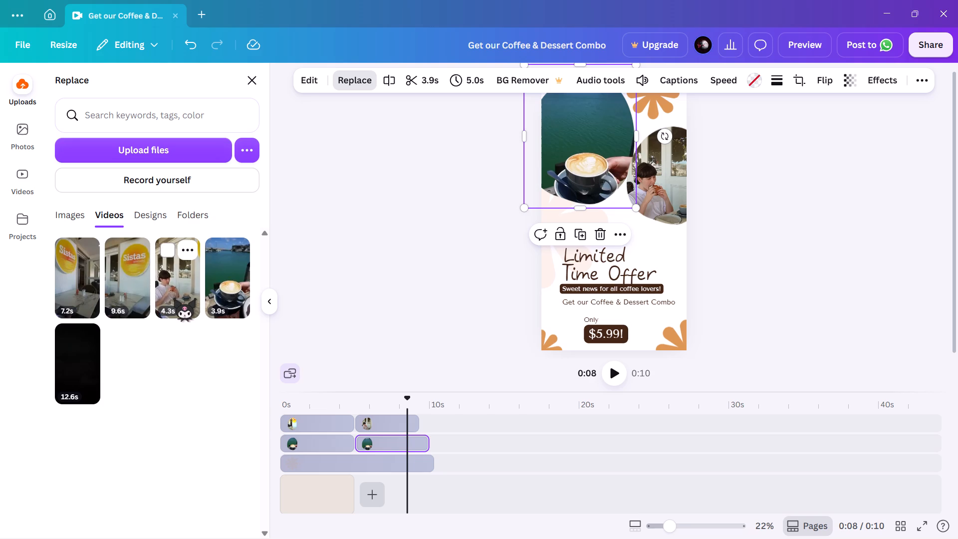
pyautogui.click(131, 296)
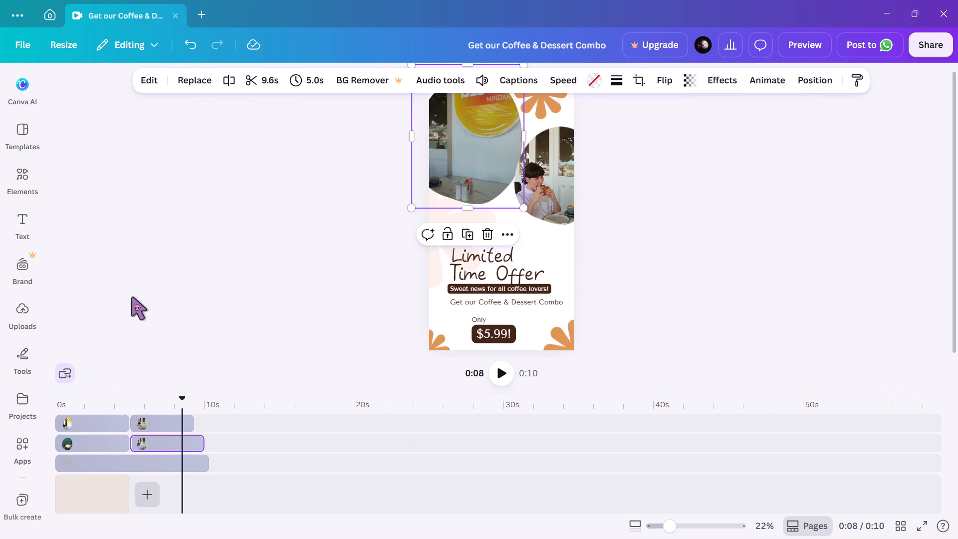
# Trim the start of the new café clip to a 4.3-second length and move it directly after the coffee clip.
pyautogui.click(140, 445)
pyautogui.moveTo(140, 445); pyautogui.dragTo(154, 446)
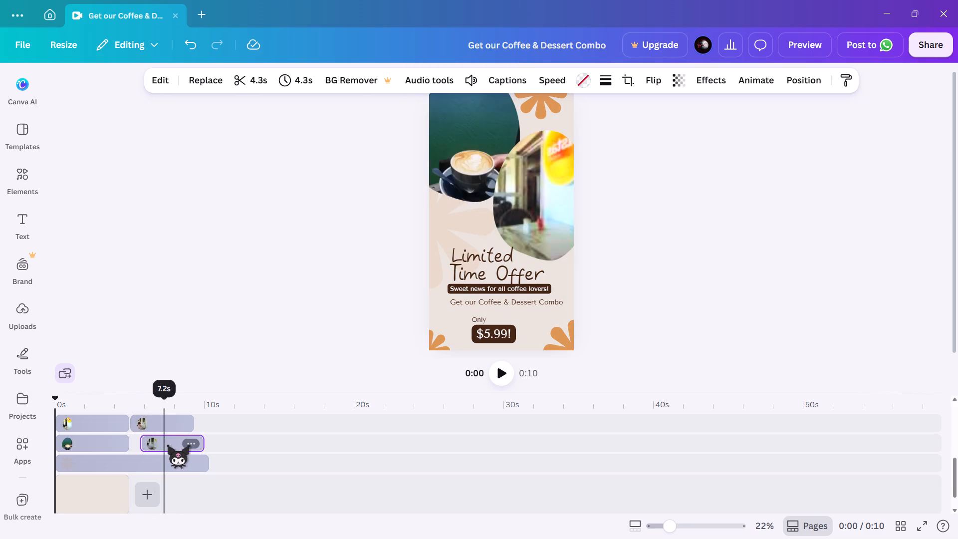
pyautogui.click(169, 444)
pyautogui.moveTo(169, 444); pyautogui.dragTo(159, 444)
pyautogui.click(281, 319)
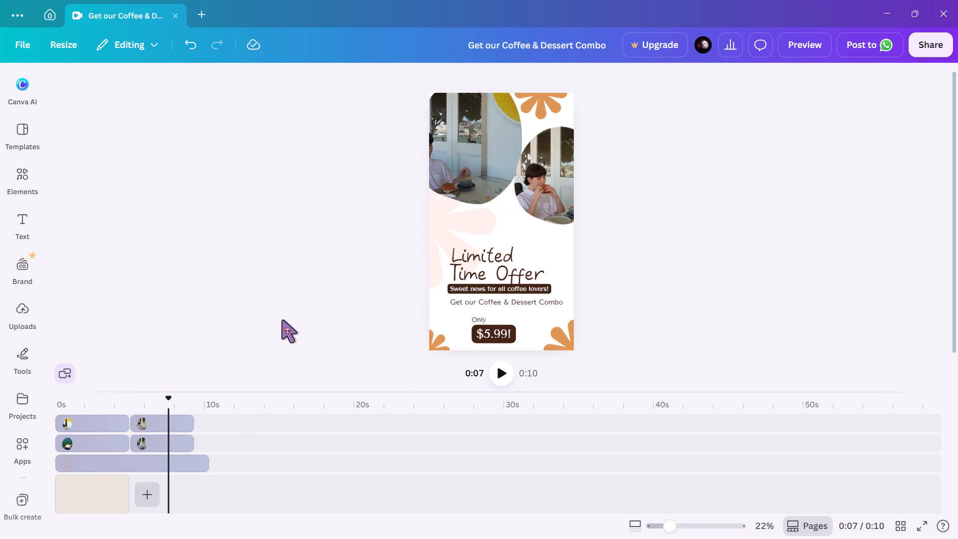
# Play the reel from the beginning to review the rearranged clips.
pyautogui.click(172, 405)
pyautogui.moveTo(172, 405); pyautogui.dragTo(125, 406)
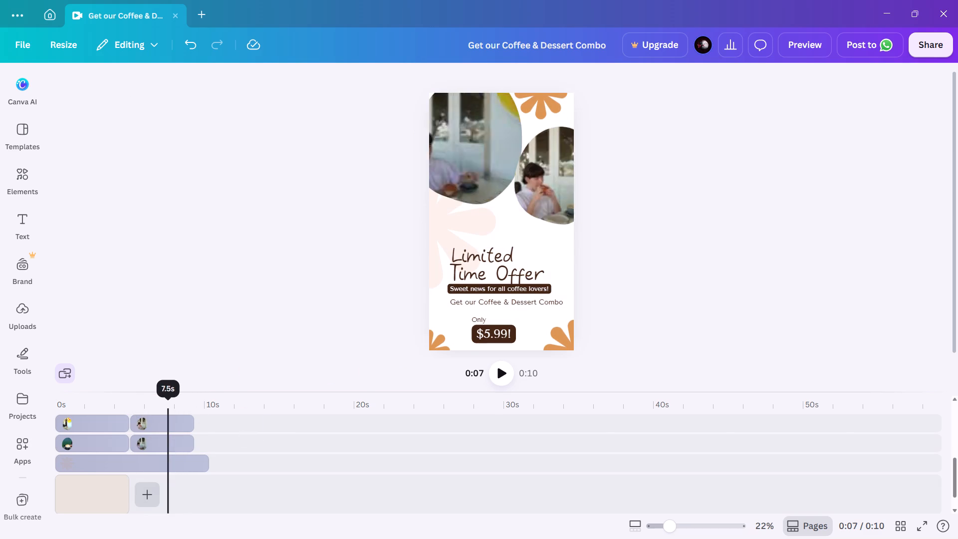
pyautogui.moveTo(125, 406); pyautogui.dragTo(79, 412)
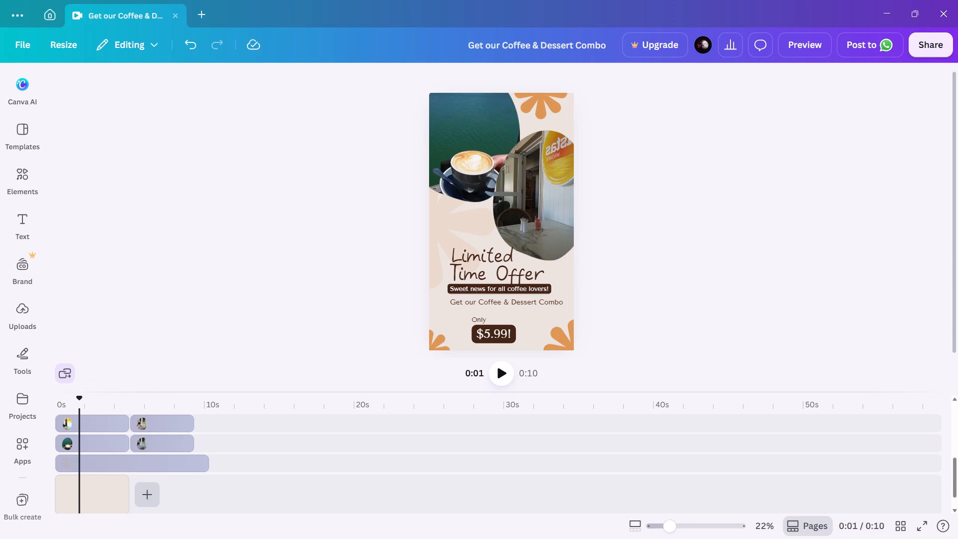
pyautogui.click(79, 407)
pyautogui.moveTo(79, 407); pyautogui.dragTo(17, 408)
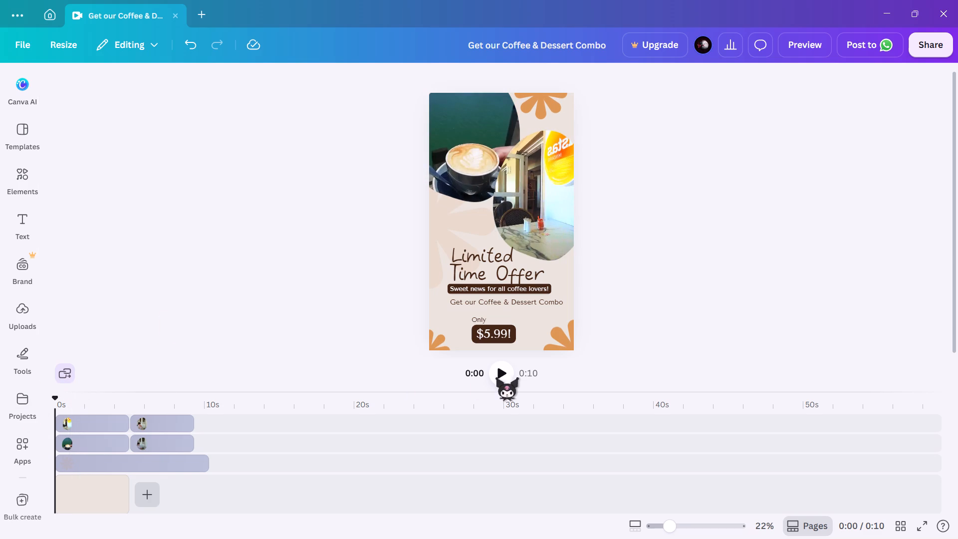
pyautogui.click(495, 366)
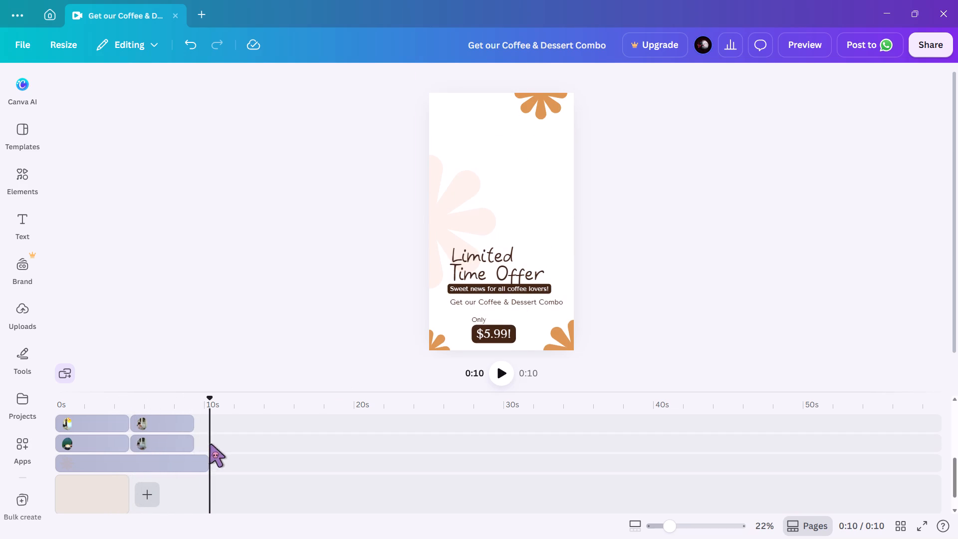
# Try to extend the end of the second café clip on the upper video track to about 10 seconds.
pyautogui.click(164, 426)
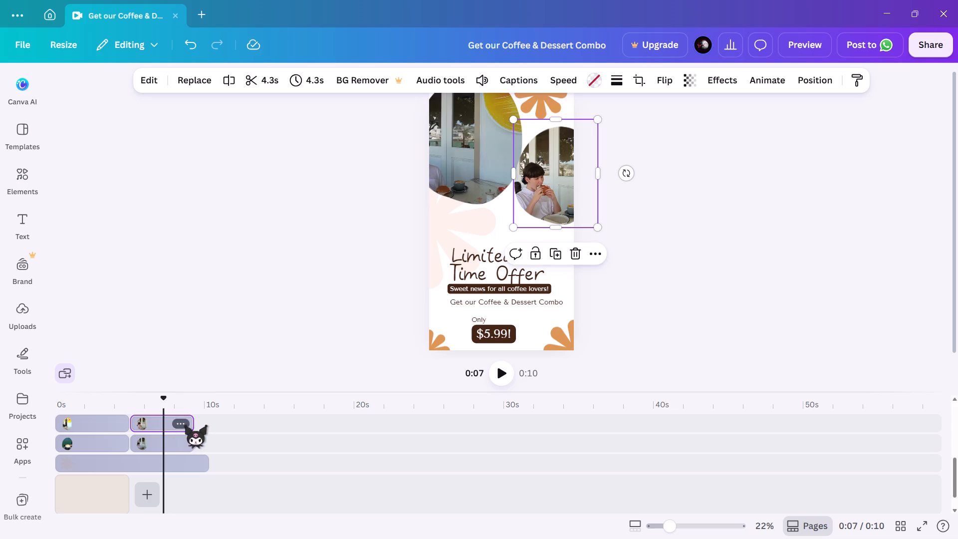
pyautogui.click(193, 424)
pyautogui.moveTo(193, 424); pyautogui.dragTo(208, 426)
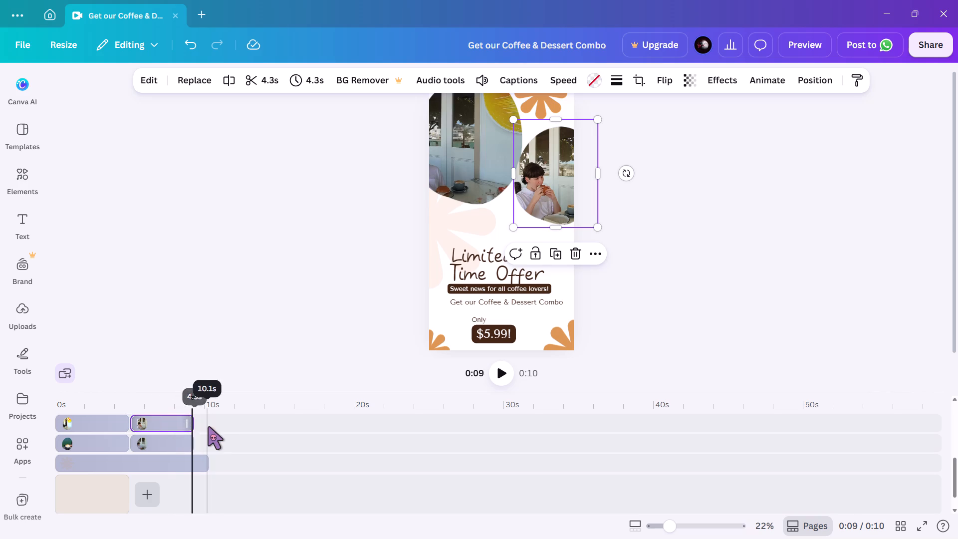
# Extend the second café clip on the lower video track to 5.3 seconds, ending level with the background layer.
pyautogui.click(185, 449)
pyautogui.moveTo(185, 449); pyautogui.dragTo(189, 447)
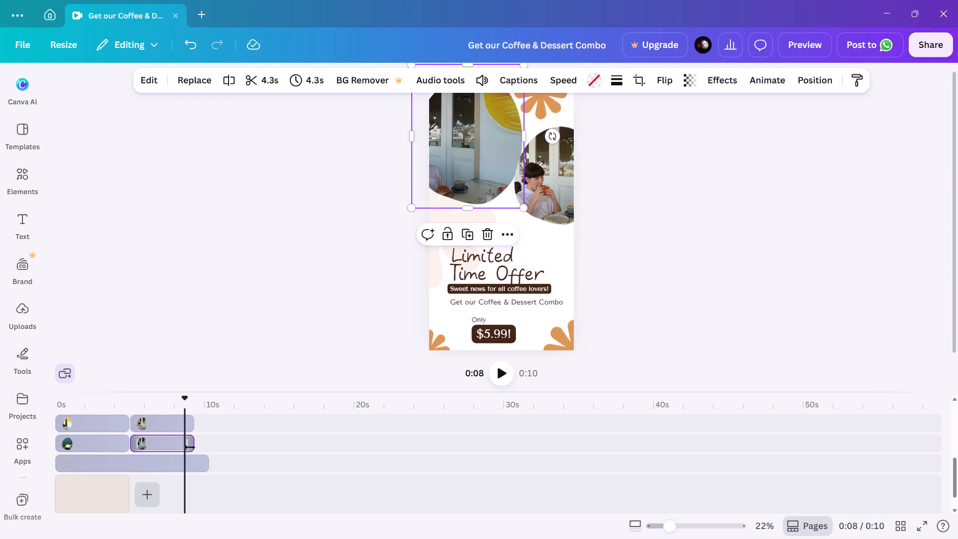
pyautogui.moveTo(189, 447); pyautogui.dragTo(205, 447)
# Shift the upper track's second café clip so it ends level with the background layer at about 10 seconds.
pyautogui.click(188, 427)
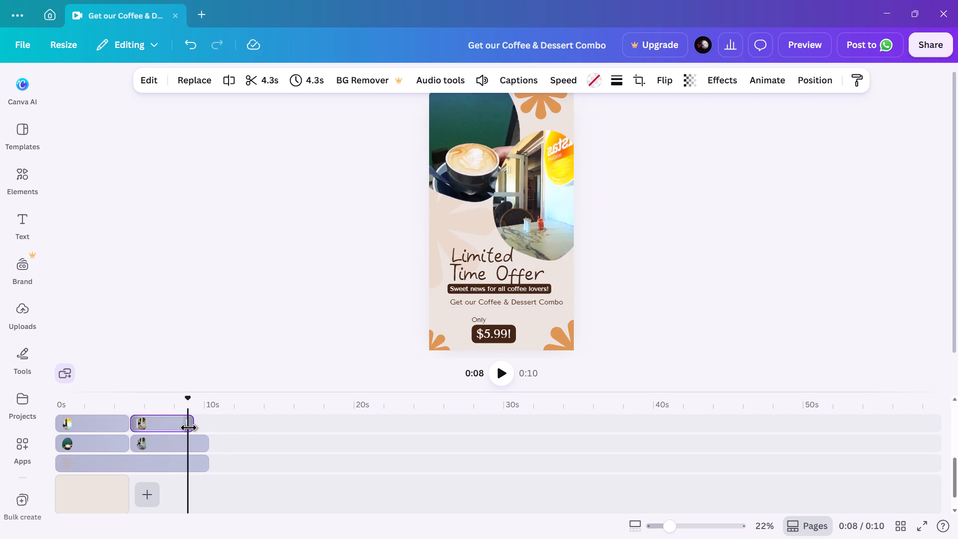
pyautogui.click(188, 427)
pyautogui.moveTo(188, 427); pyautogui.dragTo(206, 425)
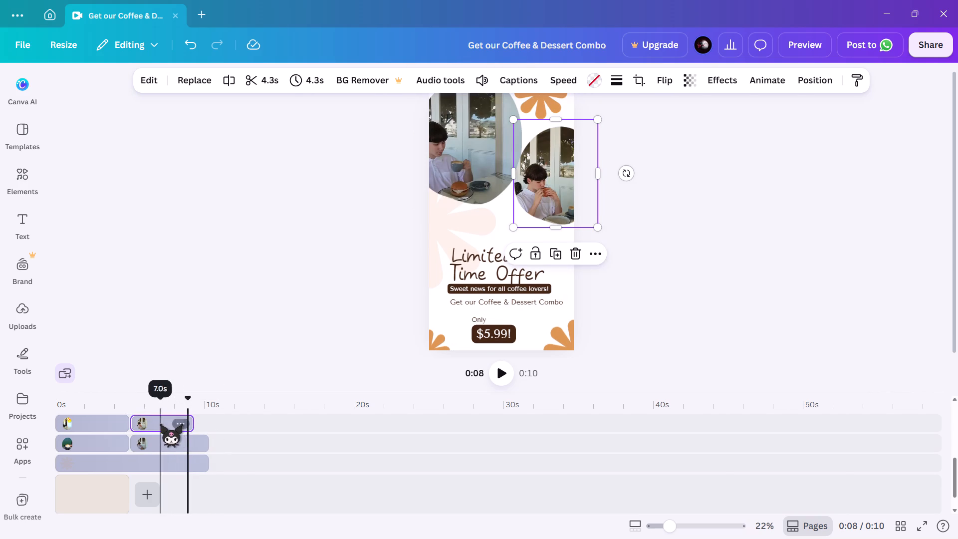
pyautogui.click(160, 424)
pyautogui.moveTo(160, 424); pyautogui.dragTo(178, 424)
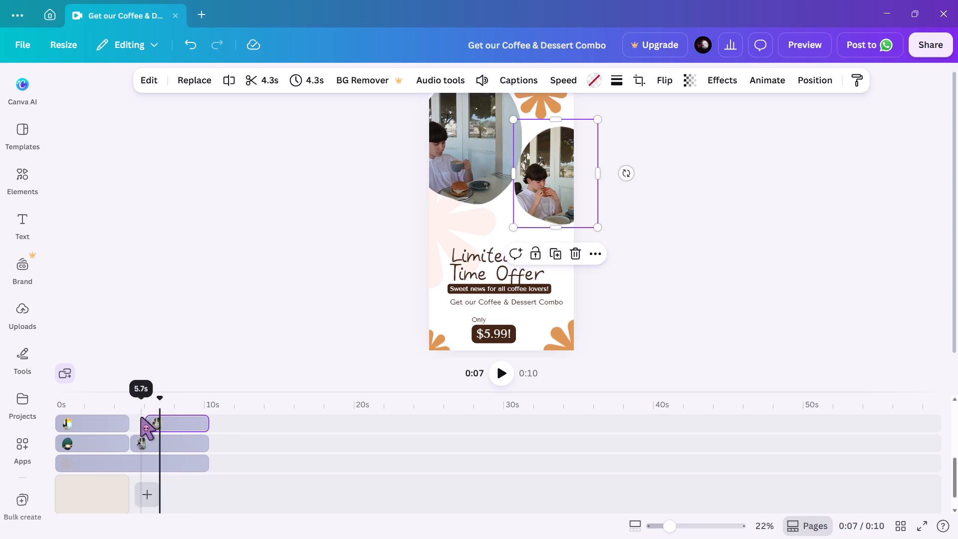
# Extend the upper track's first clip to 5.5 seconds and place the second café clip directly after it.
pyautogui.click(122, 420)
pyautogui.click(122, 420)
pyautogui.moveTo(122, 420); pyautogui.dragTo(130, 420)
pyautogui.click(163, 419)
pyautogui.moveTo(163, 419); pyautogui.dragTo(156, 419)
# Trim the end of the lower track's second café clip to a length of 4.8 seconds.
pyautogui.click(192, 440)
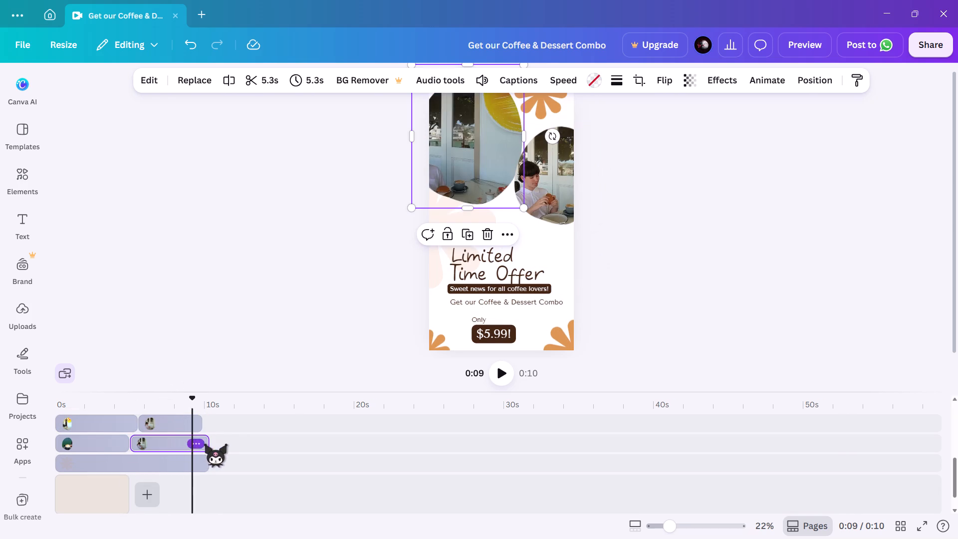
pyautogui.doubleClick(208, 444)
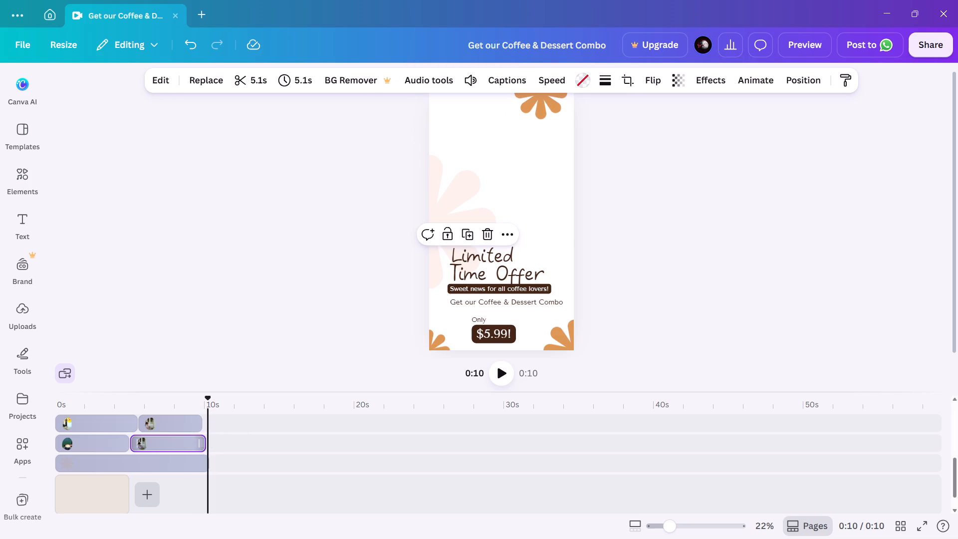
pyautogui.doubleClick(203, 441)
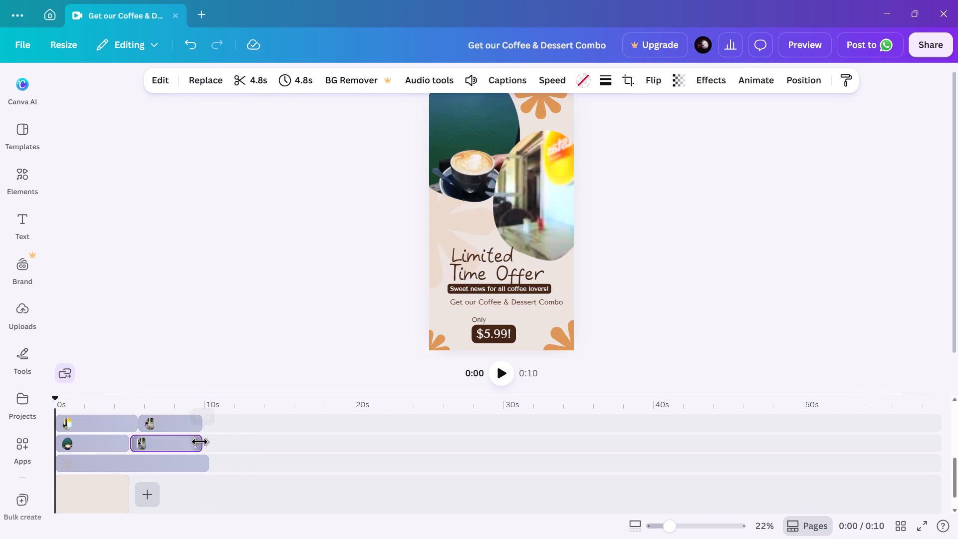
# Play the reel from the beginning twice to review the clip timing and the transition at about 5 seconds.
pyautogui.click(493, 381)
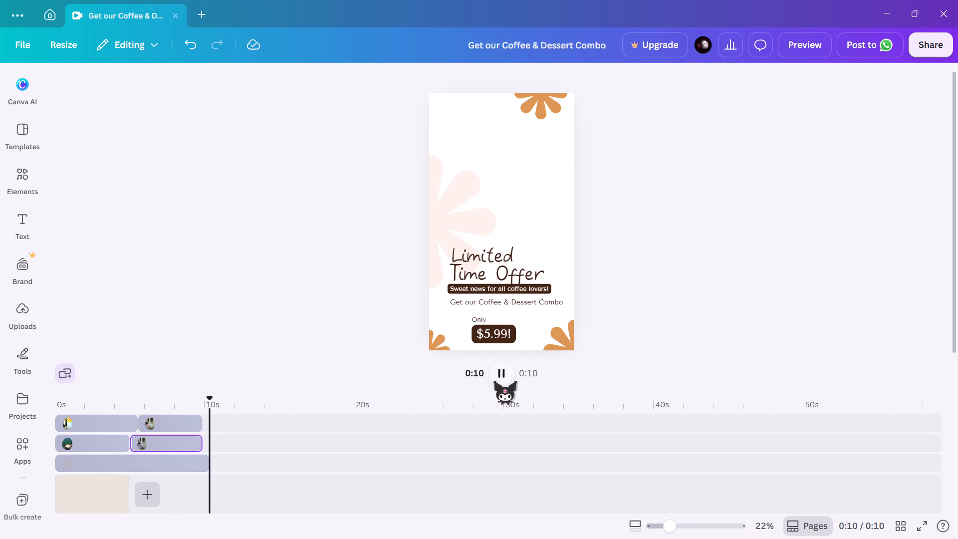
pyautogui.click(138, 427)
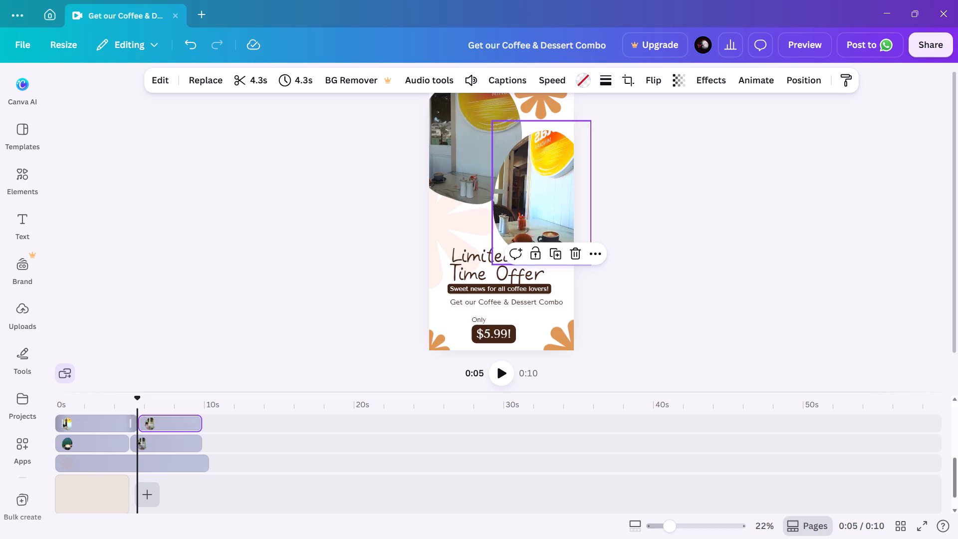
pyautogui.click(135, 405)
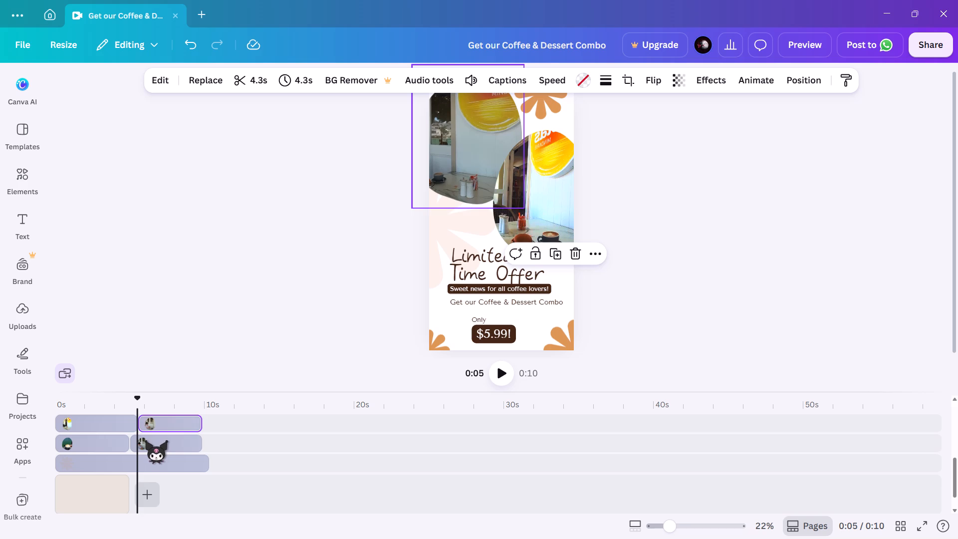
pyautogui.click(141, 410)
pyautogui.moveTo(141, 410); pyautogui.dragTo(55, 416)
pyautogui.click(499, 379)
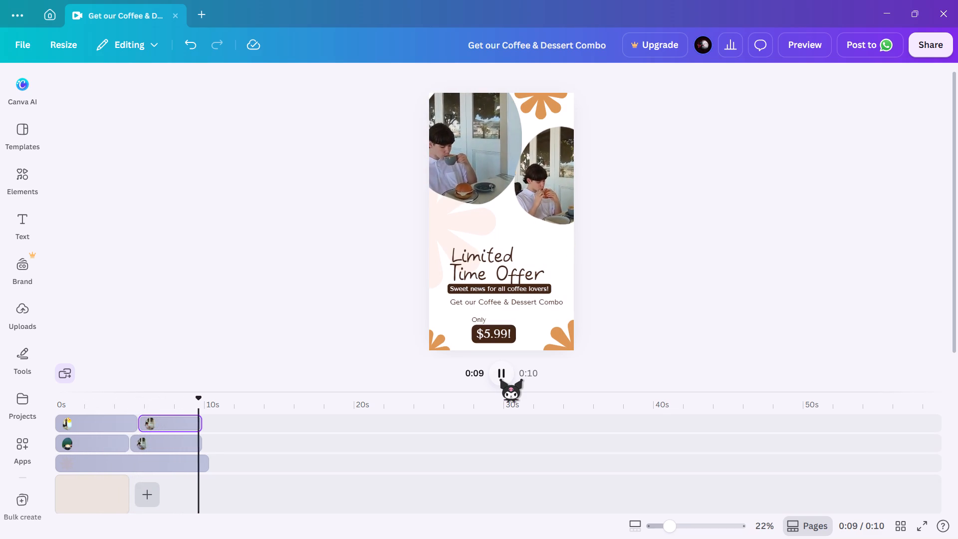
pyautogui.click(499, 379)
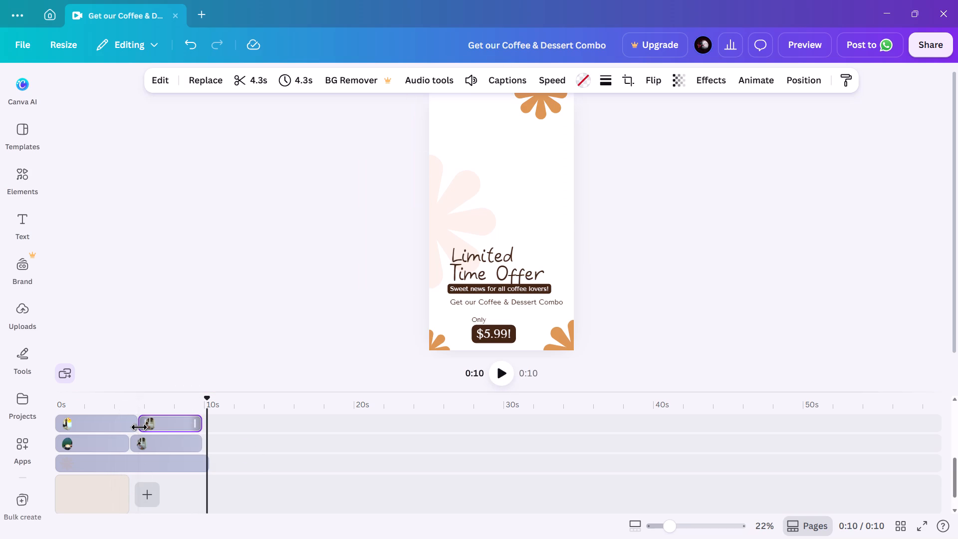
# Trim the upper track's first clip to 5.0 seconds and move the second café clip directly after it.
pyautogui.click(139, 427)
pyautogui.click(123, 425)
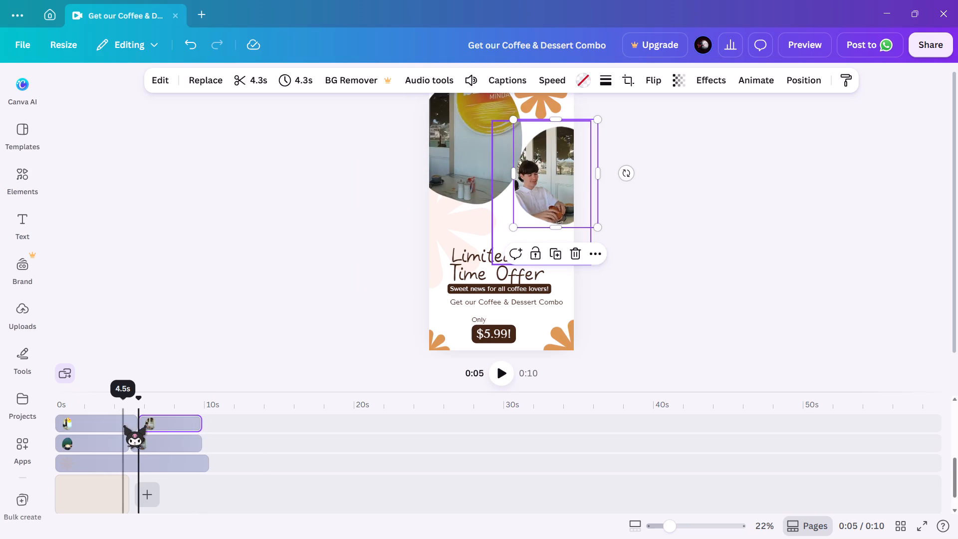
pyautogui.click(139, 424)
pyautogui.moveTo(139, 424); pyautogui.dragTo(125, 429)
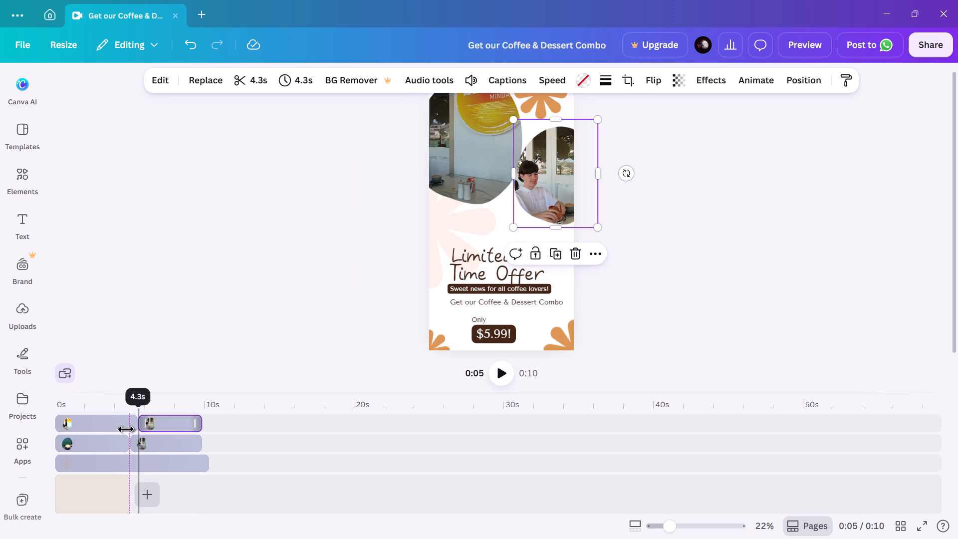
pyautogui.moveTo(125, 429); pyautogui.dragTo(117, 428)
pyautogui.click(122, 427)
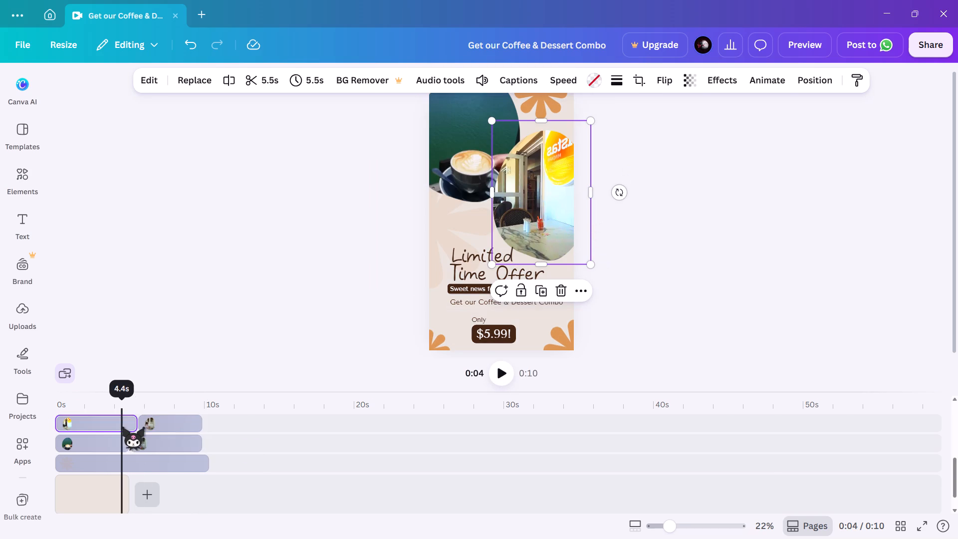
pyautogui.click(136, 423)
pyautogui.moveTo(136, 423); pyautogui.dragTo(127, 423)
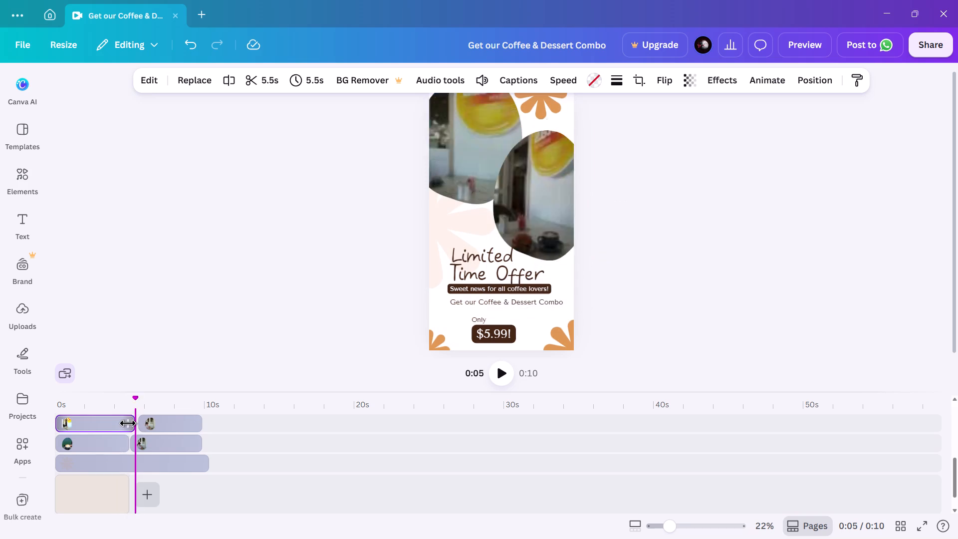
pyautogui.moveTo(127, 423); pyautogui.dragTo(126, 423)
pyautogui.click(157, 423)
pyautogui.moveTo(157, 423); pyautogui.dragTo(136, 425)
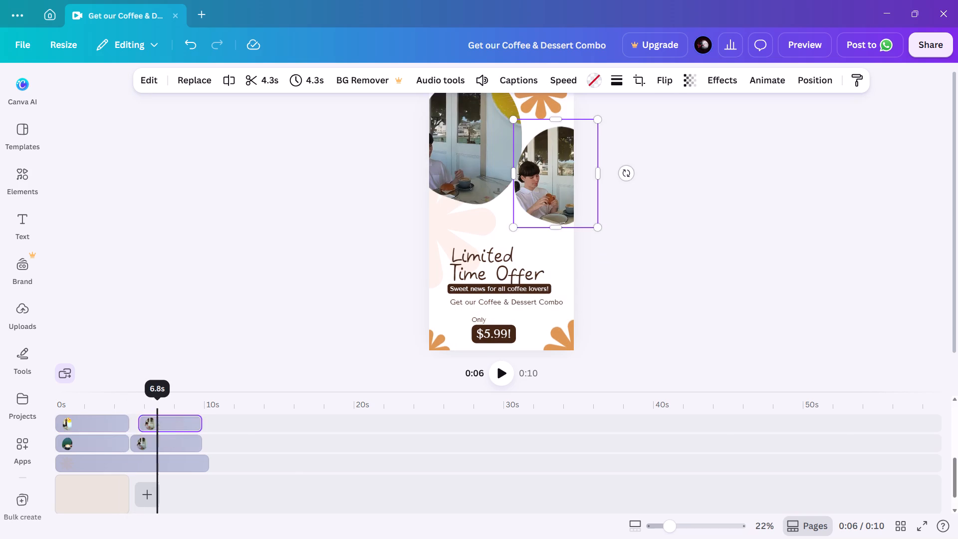
pyautogui.moveTo(136, 425); pyautogui.dragTo(150, 422)
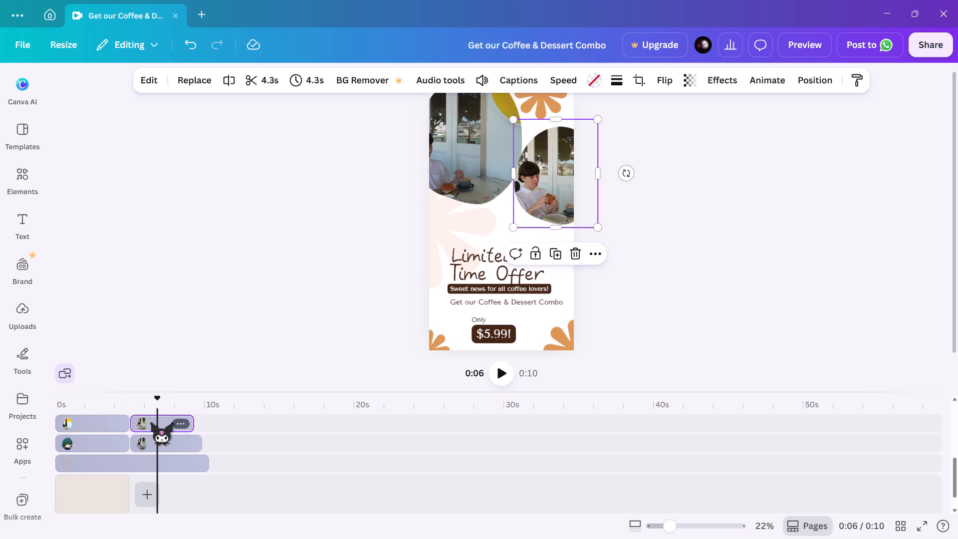
# Enlarge the second oval café clip's frame to a width of 718 and stretch it downward to approximate the first oval clip's size.
pyautogui.click(556, 226)
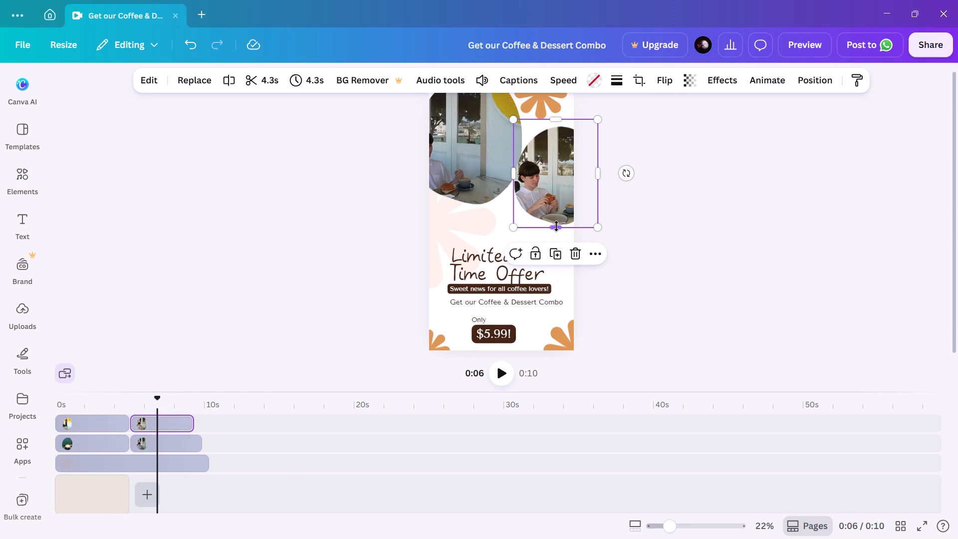
pyautogui.moveTo(556, 226); pyautogui.dragTo(560, 243)
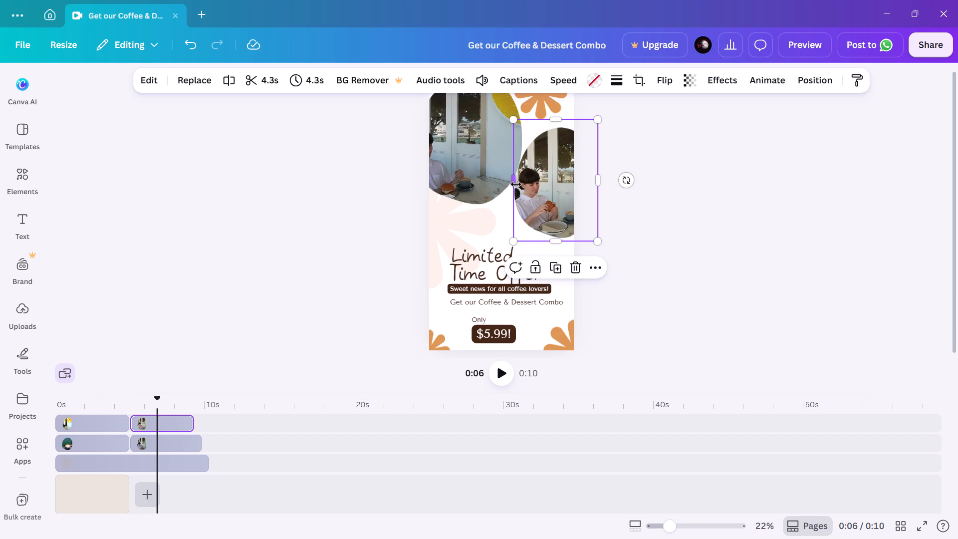
pyautogui.click(516, 184)
pyautogui.moveTo(516, 184); pyautogui.dragTo(504, 186)
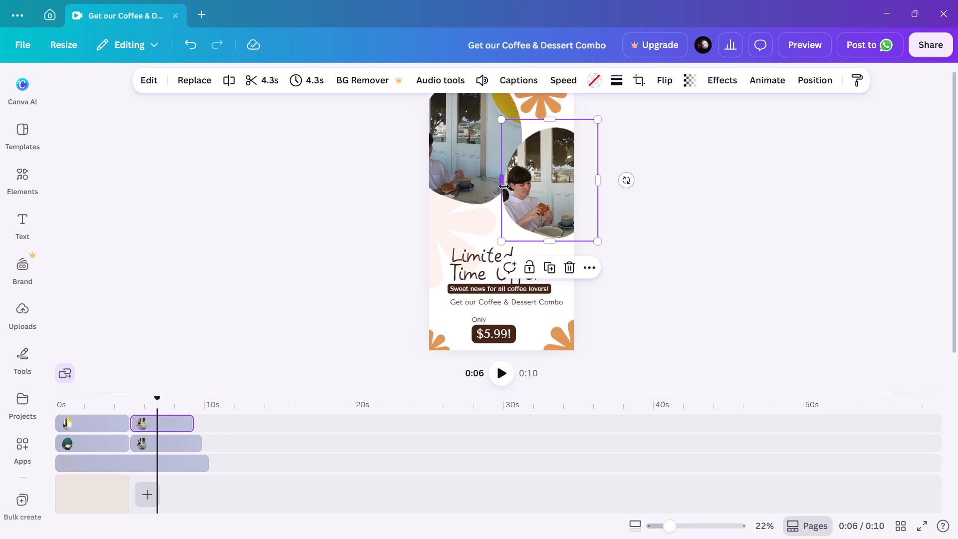
pyautogui.click(176, 445)
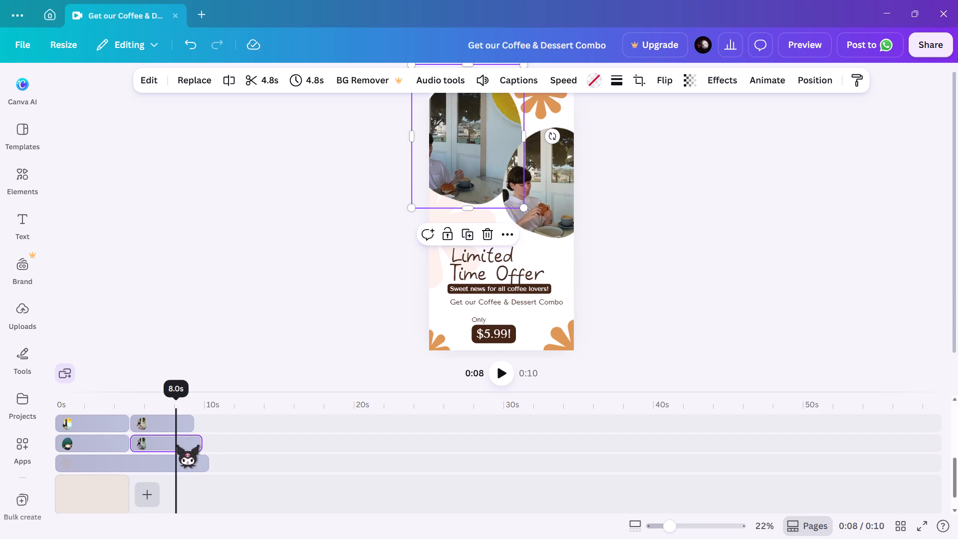
pyautogui.click(169, 426)
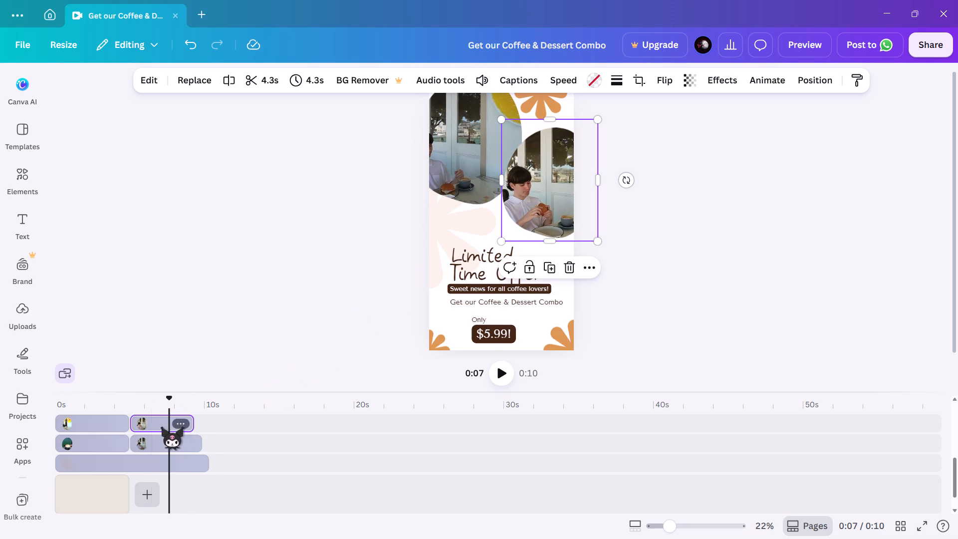
pyautogui.click(101, 428)
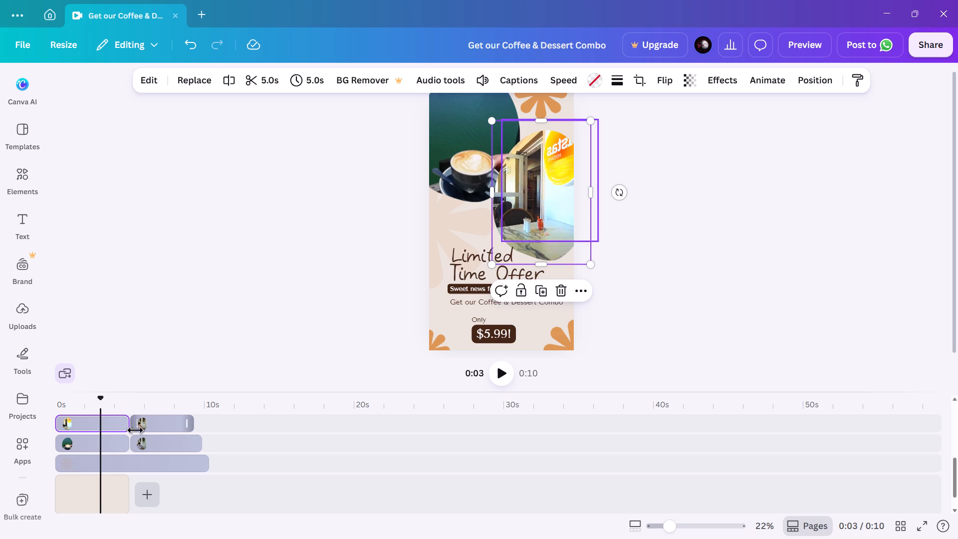
pyautogui.click(159, 421)
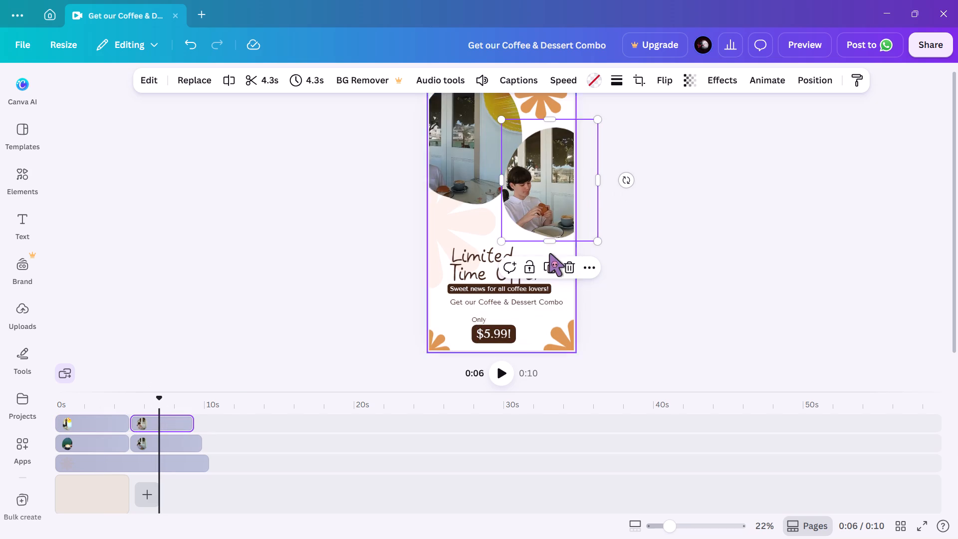
pyautogui.click(551, 241)
pyautogui.moveTo(551, 241); pyautogui.dragTo(553, 254)
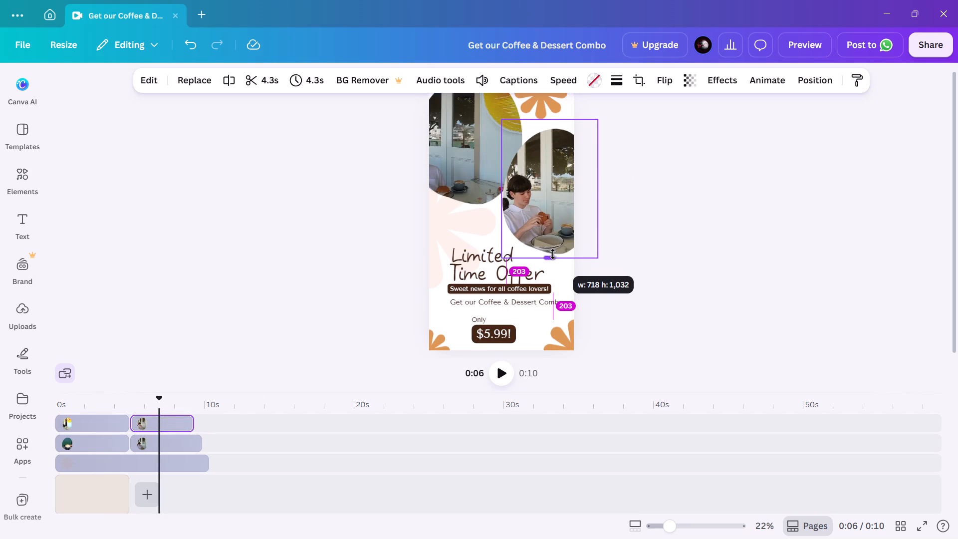
pyautogui.moveTo(553, 254); pyautogui.dragTo(553, 261)
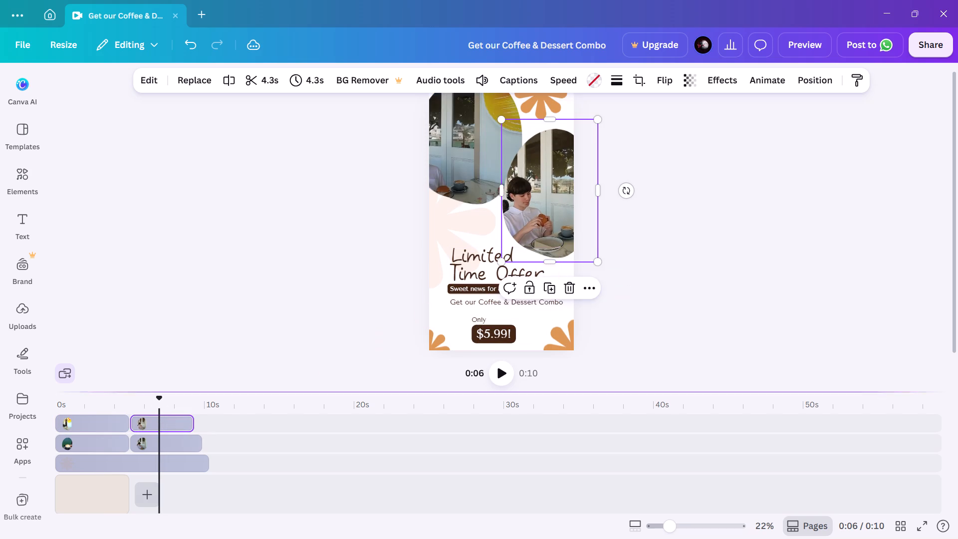
# Move the second oval café clip inward and slightly down to line up with the first oval clip's position.
pyautogui.click(110, 424)
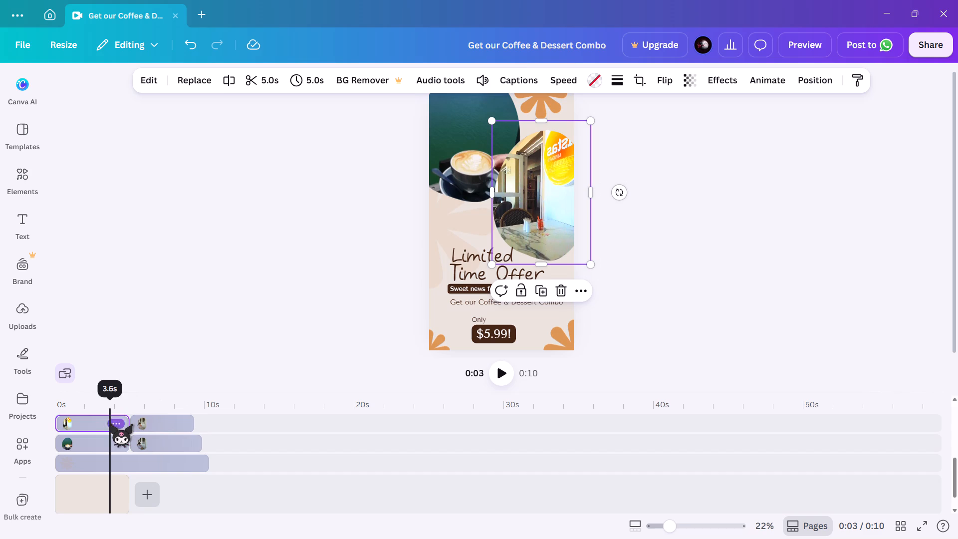
pyautogui.click(145, 425)
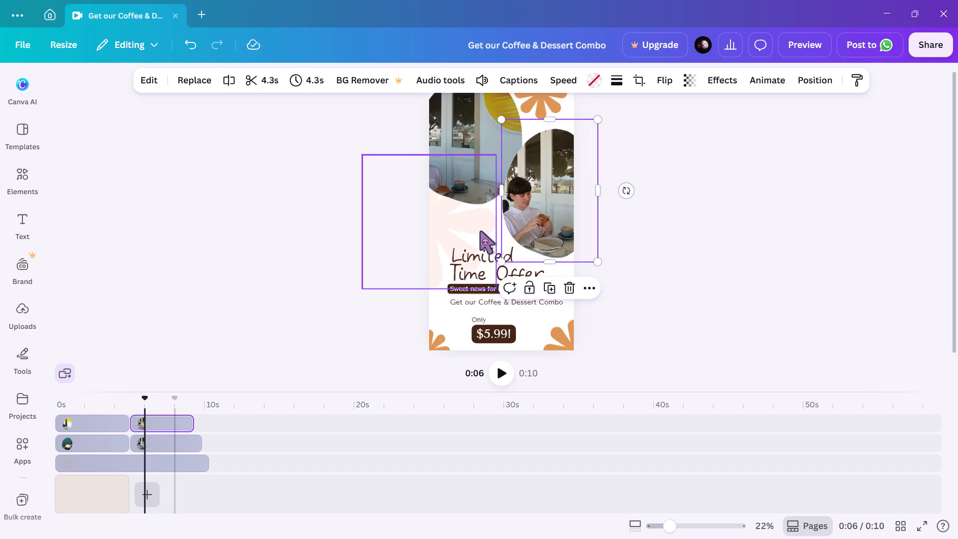
pyautogui.click(546, 201)
pyautogui.moveTo(546, 201); pyautogui.dragTo(534, 201)
pyautogui.click(534, 201)
pyautogui.moveTo(534, 201); pyautogui.dragTo(526, 202)
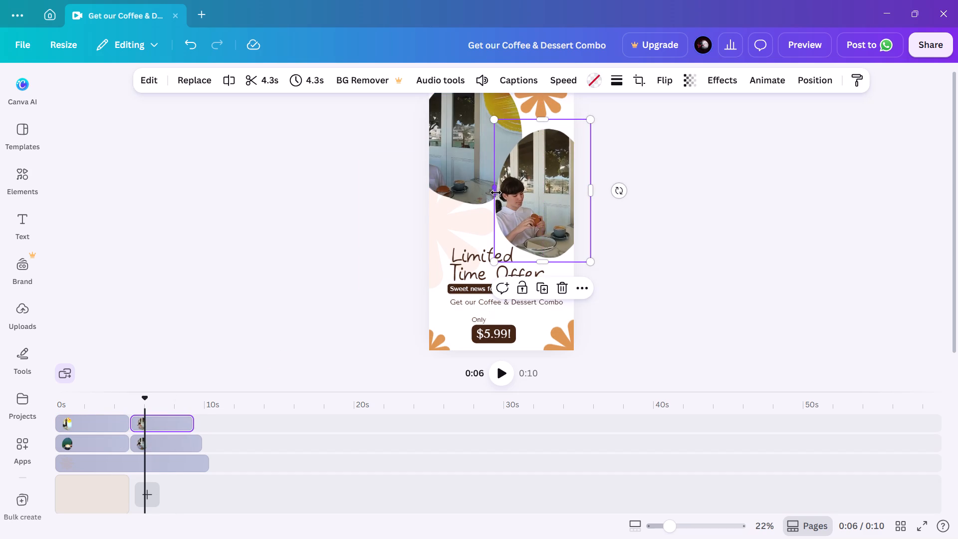
pyautogui.click(562, 187)
pyautogui.moveTo(562, 187); pyautogui.dragTo(562, 188)
pyautogui.moveTo(562, 188); pyautogui.dragTo(562, 192)
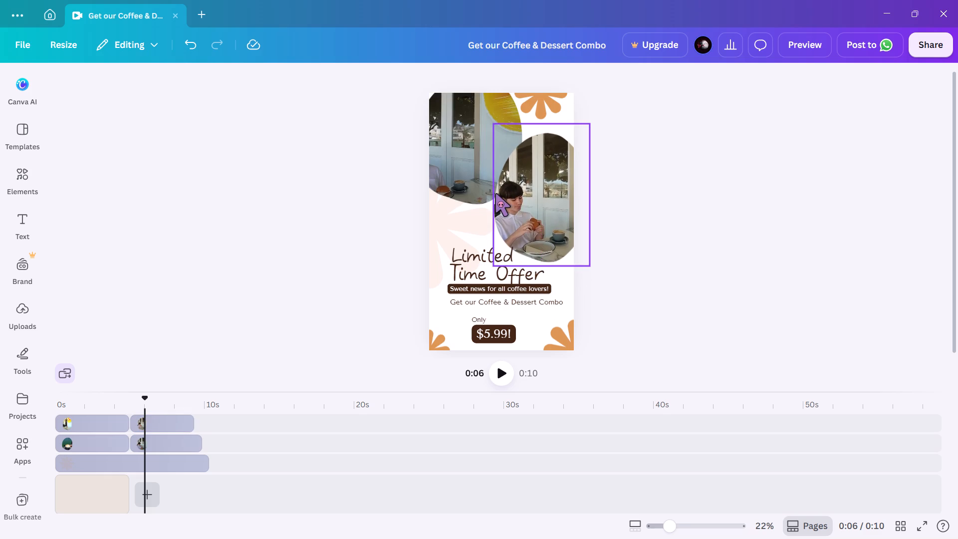
# Widen the second oval café clip's frame farther inward over the large café clip.
pyautogui.click(507, 198)
pyautogui.click(491, 198)
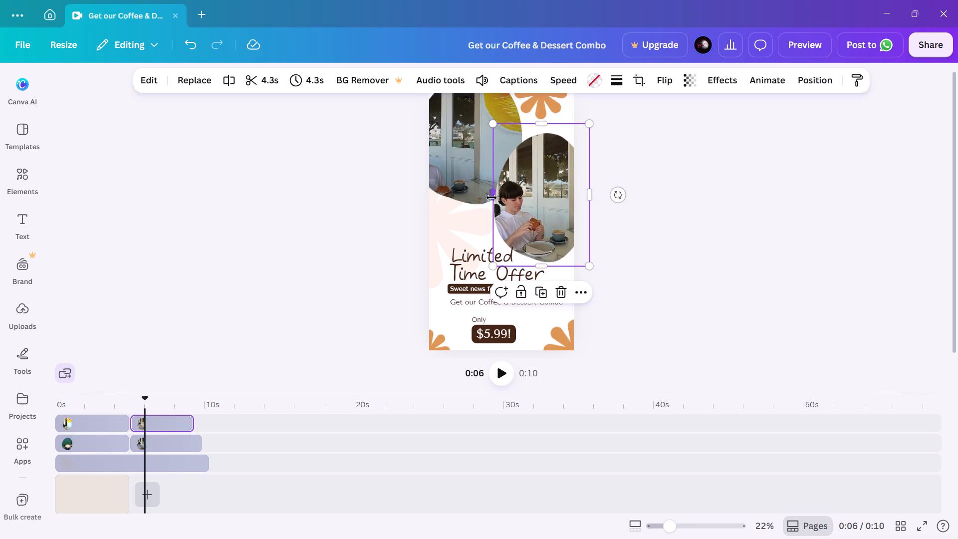
pyautogui.moveTo(491, 198); pyautogui.dragTo(484, 198)
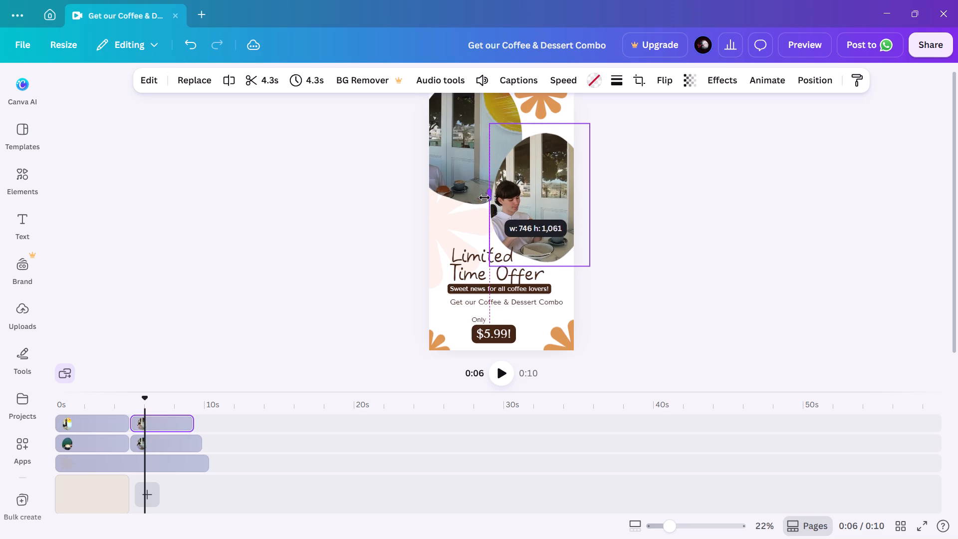
pyautogui.moveTo(484, 198); pyautogui.dragTo(484, 198)
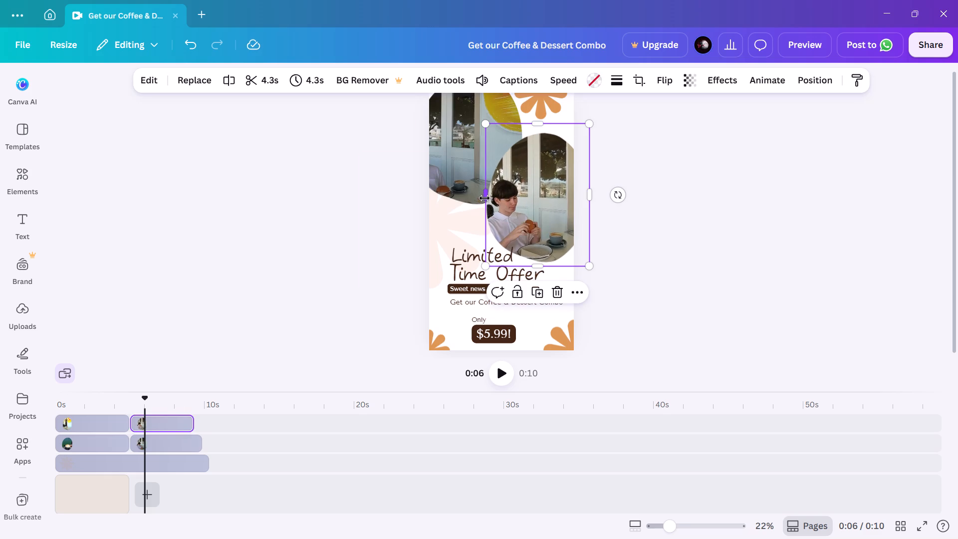
# Compare the first and second oval clips, play the reel from the beginning, and review the transition at about 5 seconds.
pyautogui.click(107, 425)
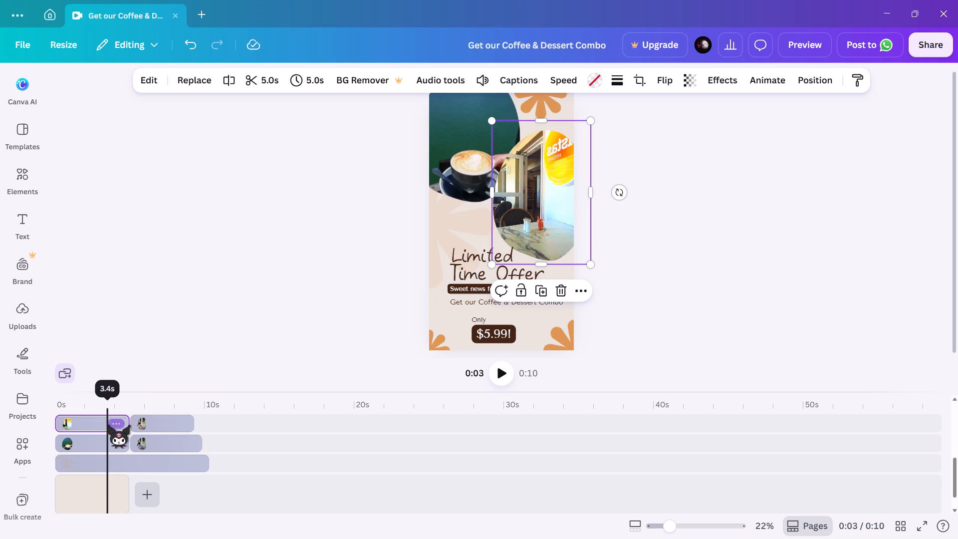
pyautogui.click(144, 426)
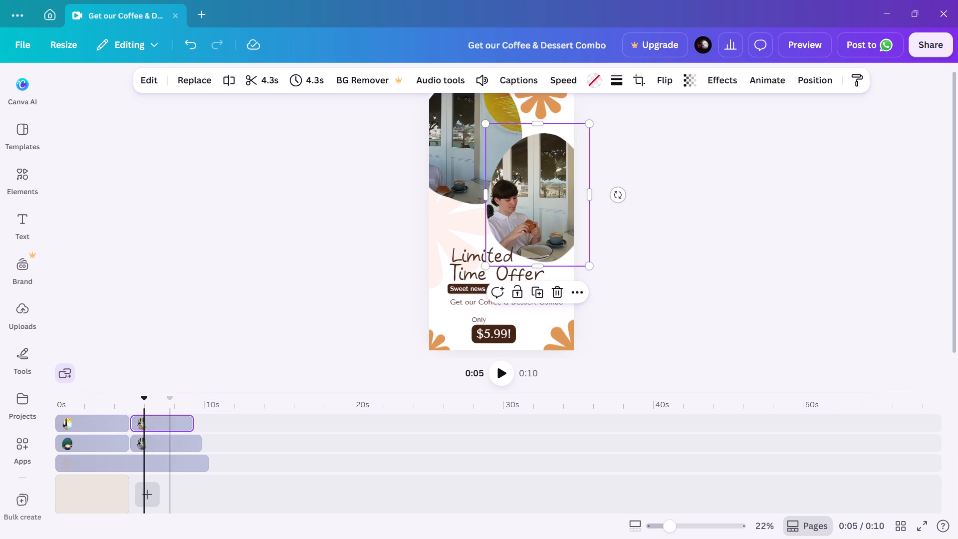
pyautogui.click(142, 403)
pyautogui.moveTo(142, 403); pyautogui.dragTo(56, 415)
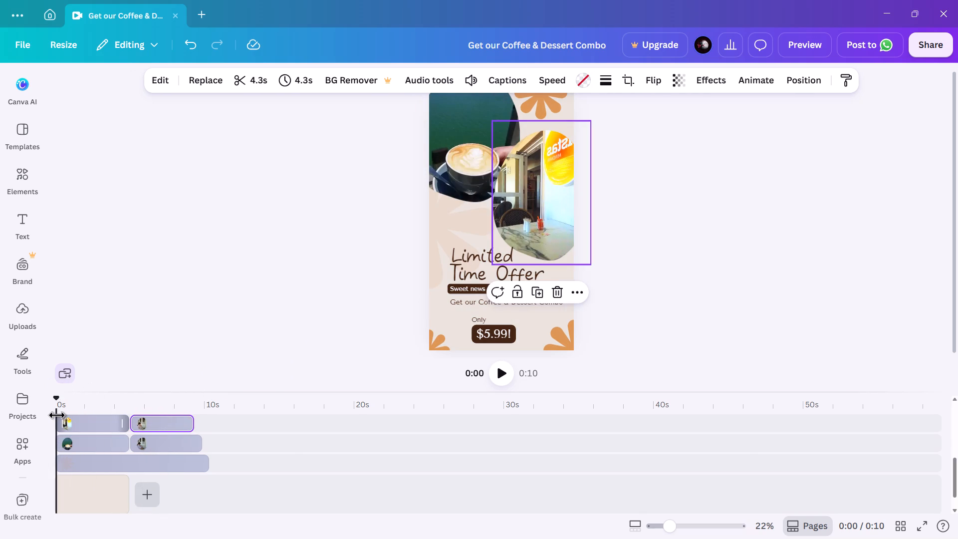
pyautogui.click(502, 369)
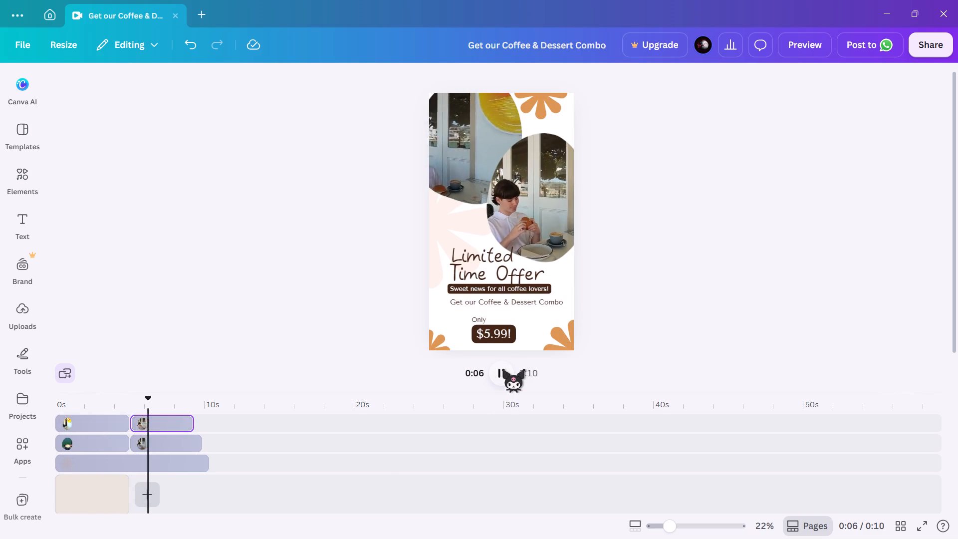
pyautogui.click(505, 376)
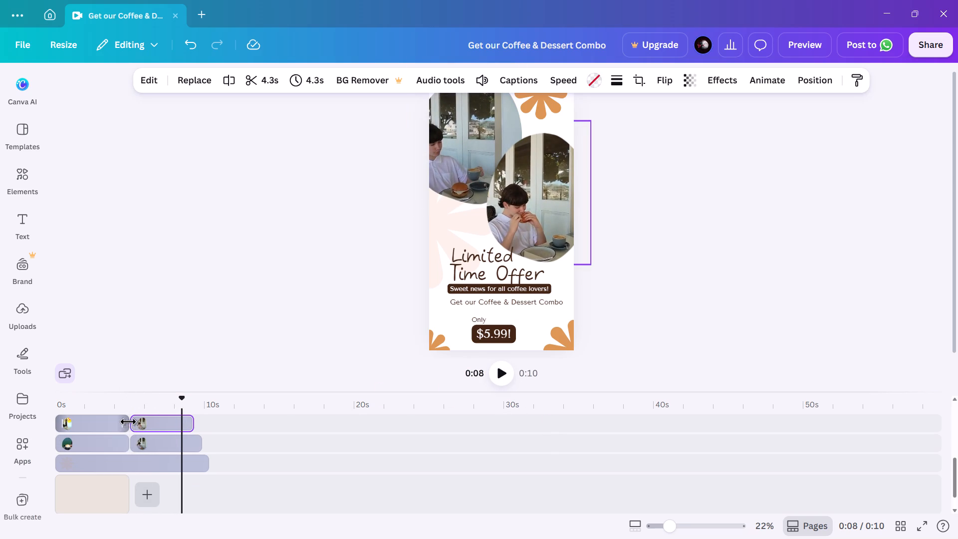
pyautogui.click(180, 400)
pyautogui.moveTo(180, 400); pyautogui.dragTo(138, 399)
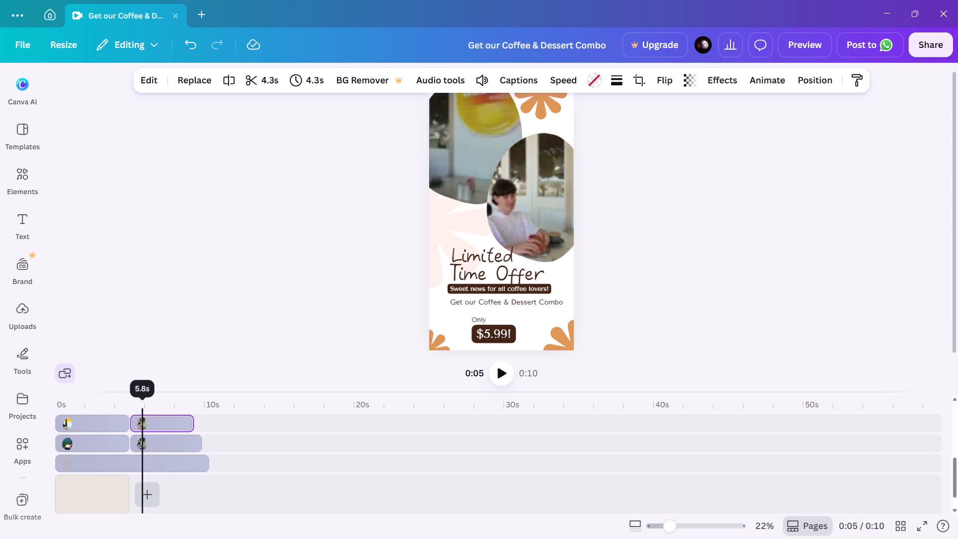
pyautogui.moveTo(138, 399); pyautogui.dragTo(128, 400)
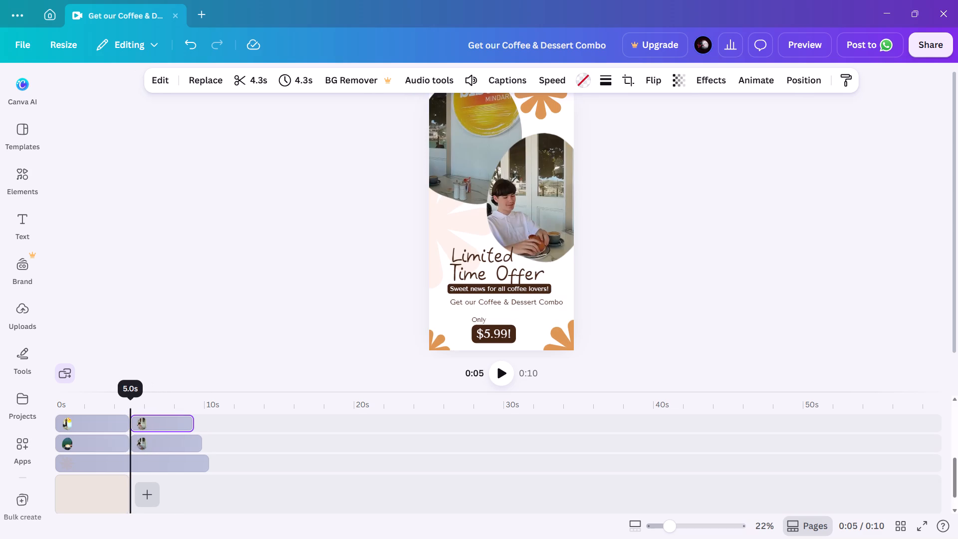
pyautogui.moveTo(128, 400); pyautogui.dragTo(128, 400)
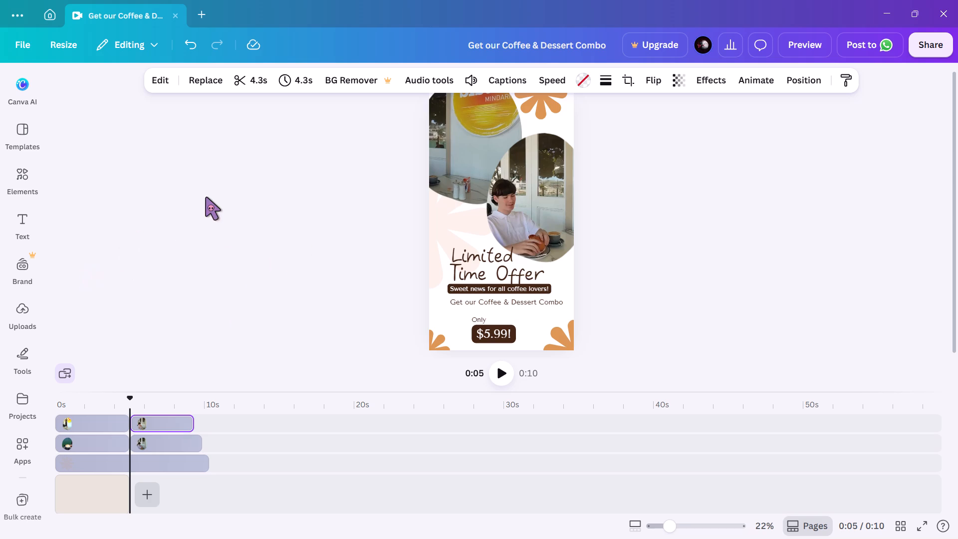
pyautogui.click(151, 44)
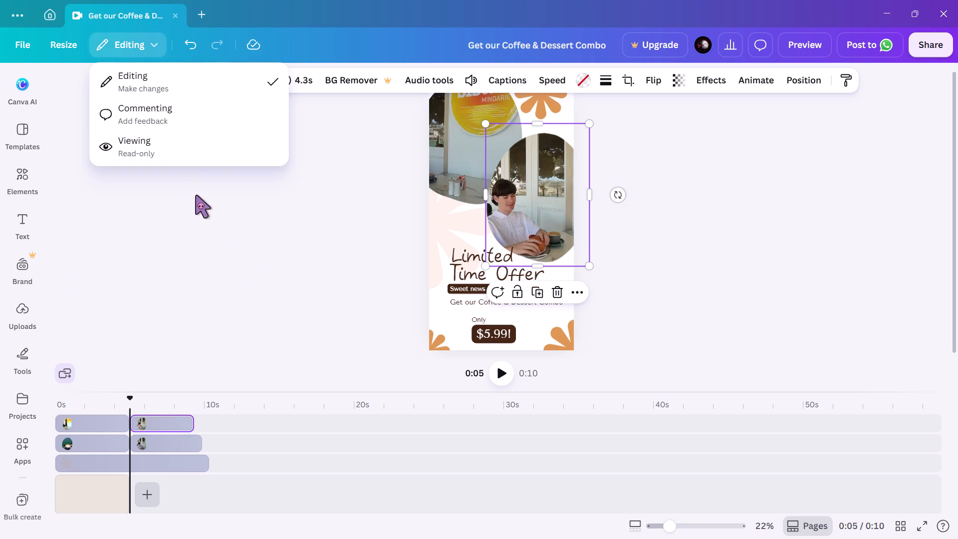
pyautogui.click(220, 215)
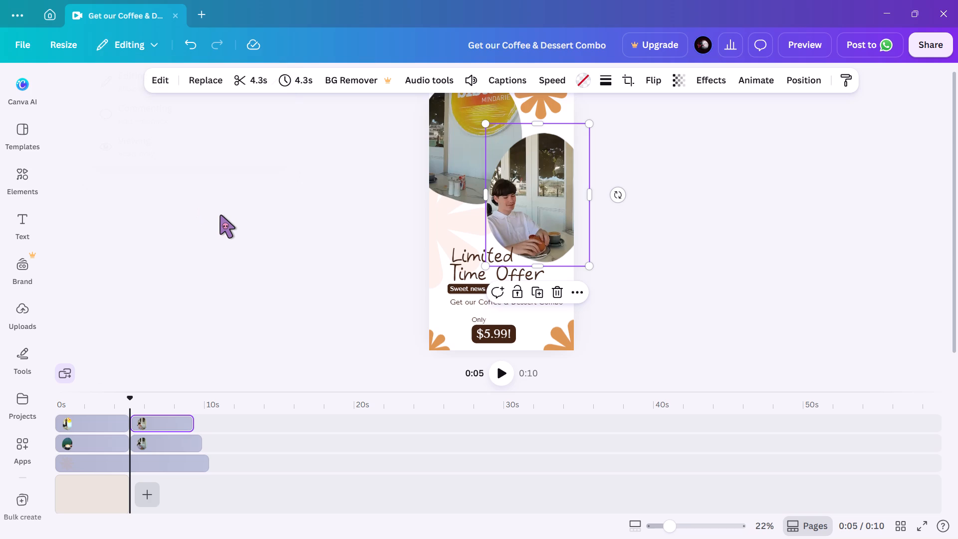
# Apply the Wipe animation to the first oval café clip.
pyautogui.click(113, 430)
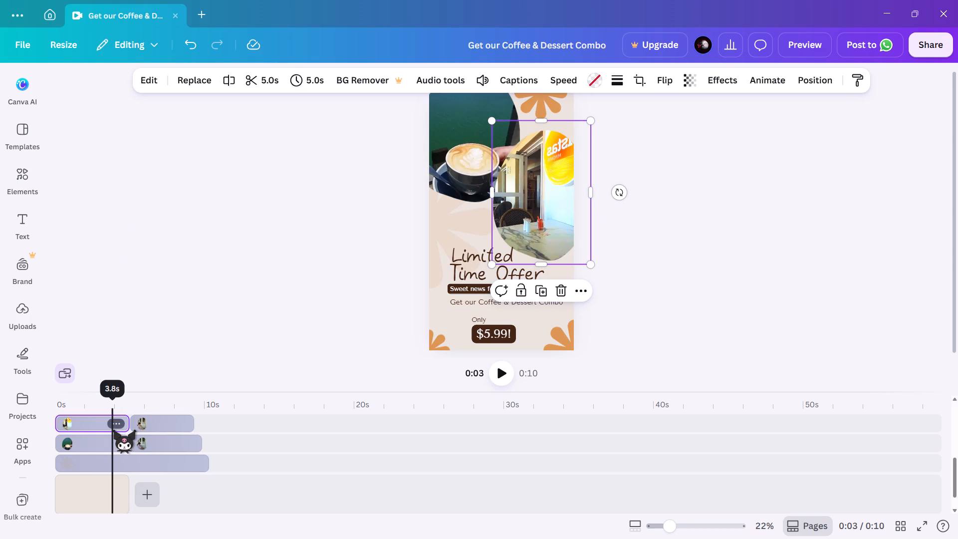
pyautogui.click(114, 402)
pyautogui.moveTo(114, 402); pyautogui.dragTo(129, 397)
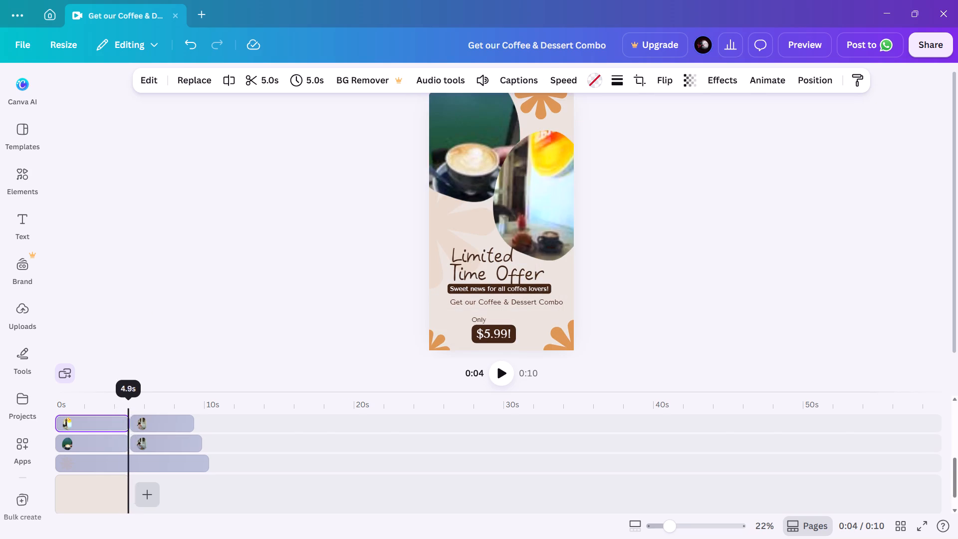
pyautogui.moveTo(129, 397); pyautogui.dragTo(127, 397)
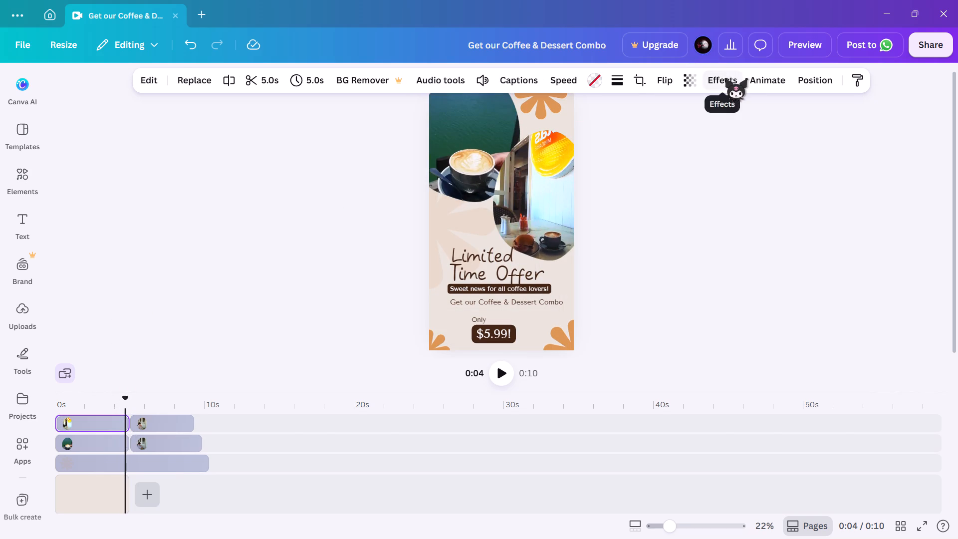
pyautogui.click(724, 78)
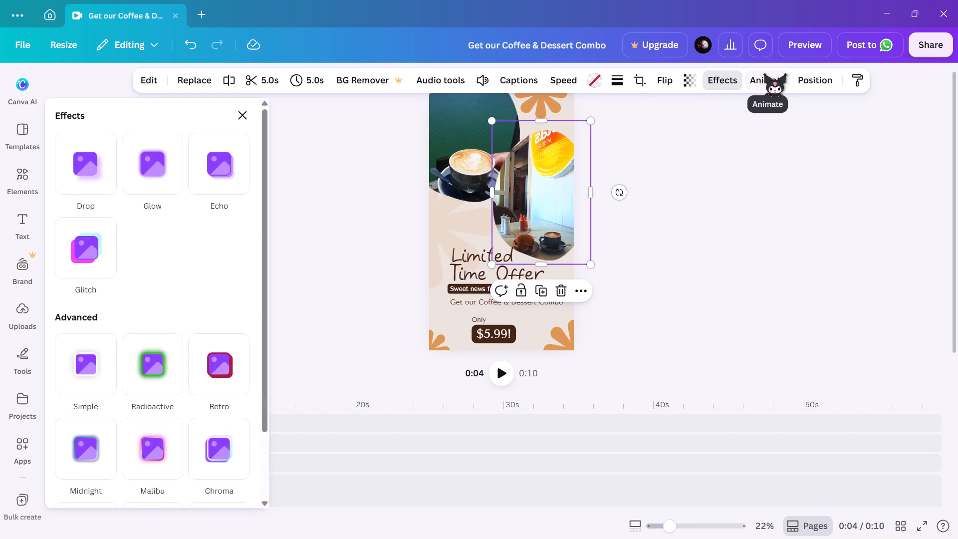
pyautogui.click(763, 73)
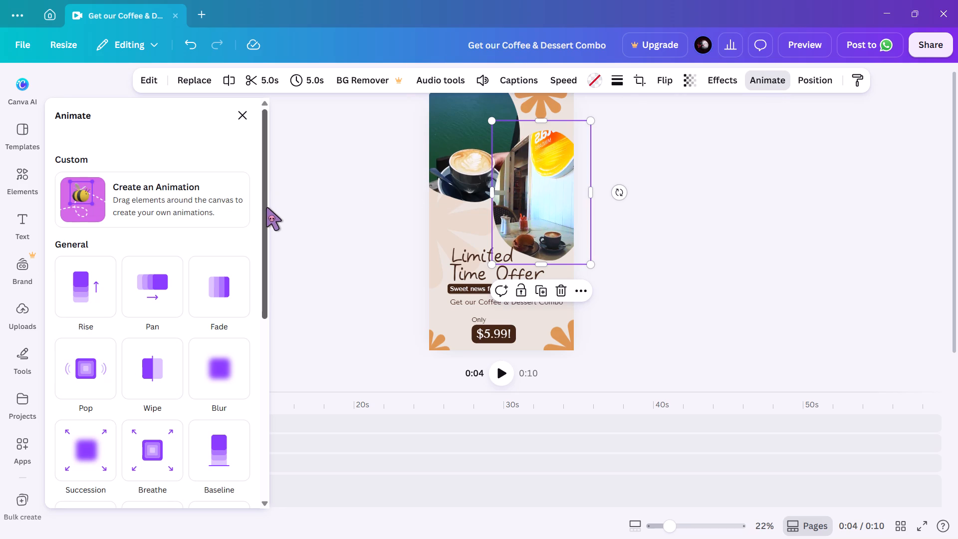
pyautogui.click(266, 207)
pyautogui.moveTo(266, 207); pyautogui.dragTo(269, 241)
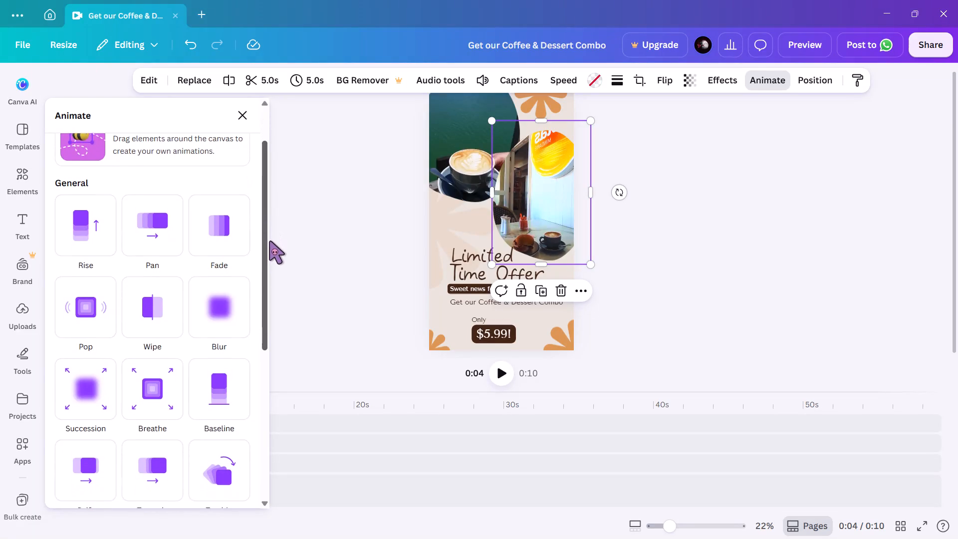
pyautogui.moveTo(269, 241); pyautogui.dragTo(260, 287)
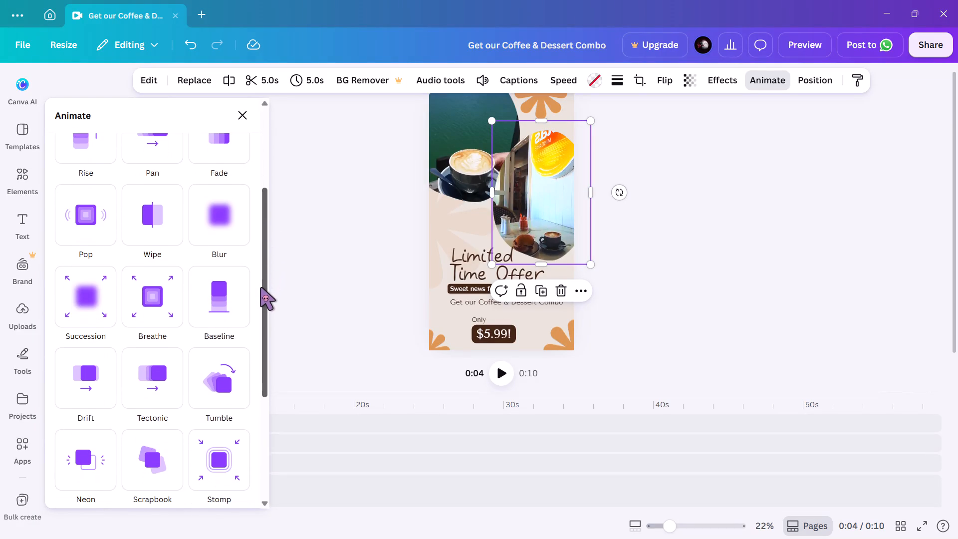
pyautogui.moveTo(260, 287); pyautogui.dragTo(263, 349)
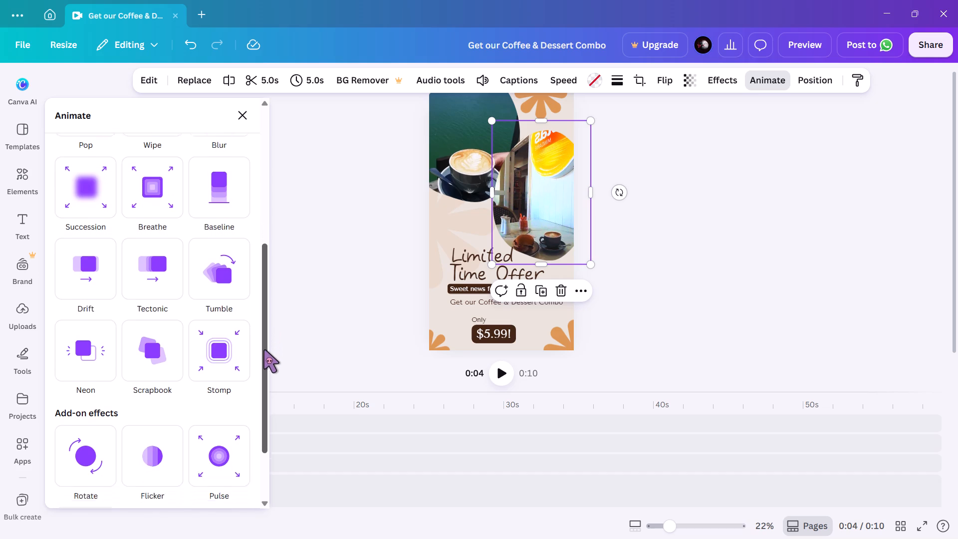
pyautogui.moveTo(263, 349); pyautogui.dragTo(256, 383)
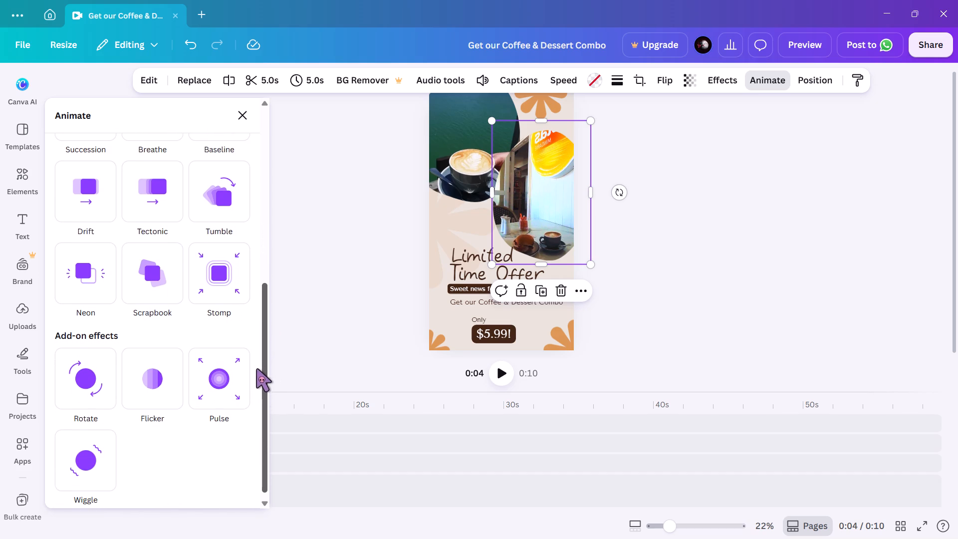
pyautogui.click(264, 318)
pyautogui.moveTo(264, 318); pyautogui.dragTo(265, 265)
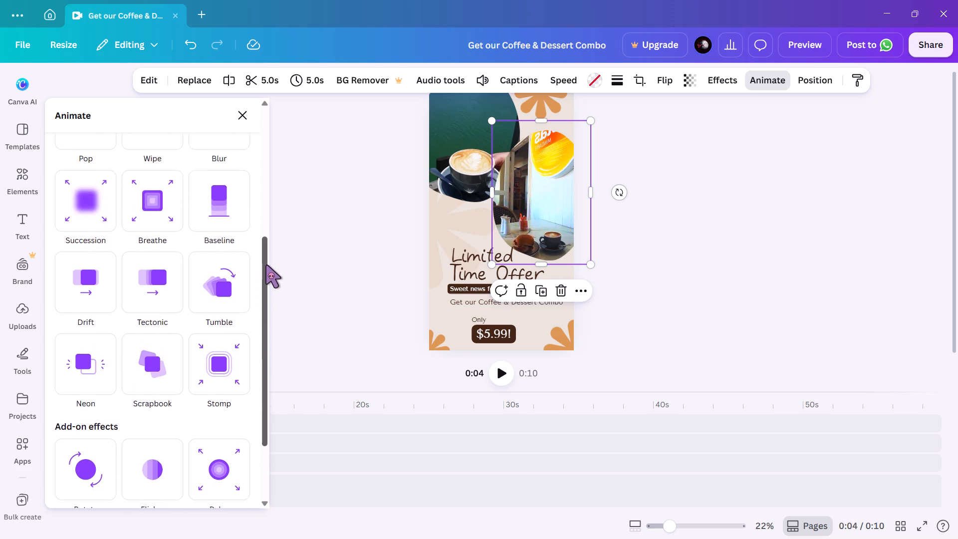
pyautogui.moveTo(265, 265); pyautogui.dragTo(260, 200)
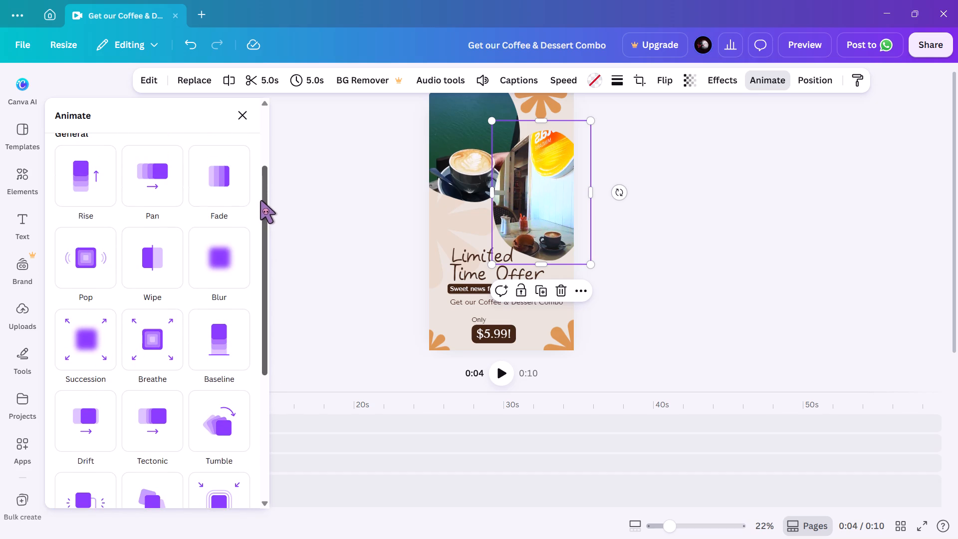
pyautogui.click(163, 253)
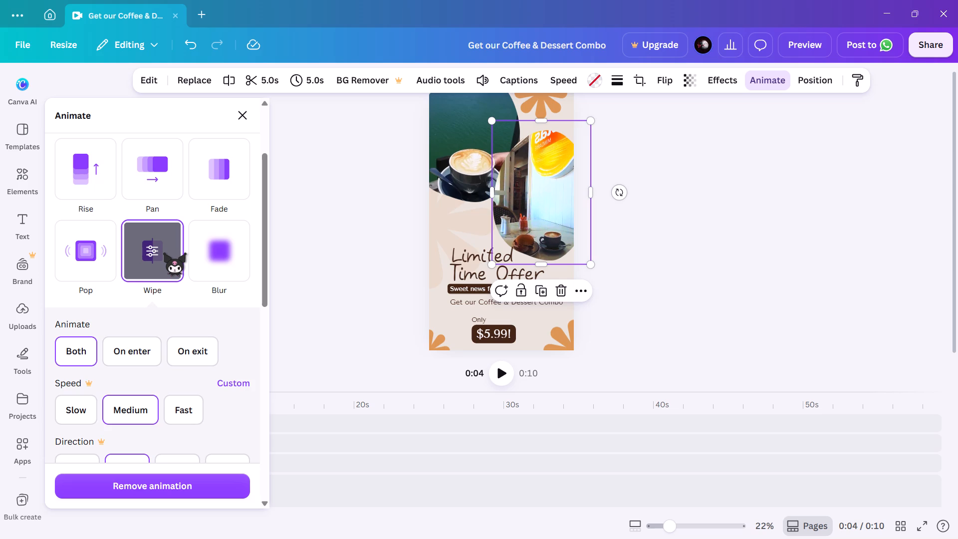
# Apply the Wipe animation to the first coffee cup clip and set it to animate only on exit.
pyautogui.click(464, 141)
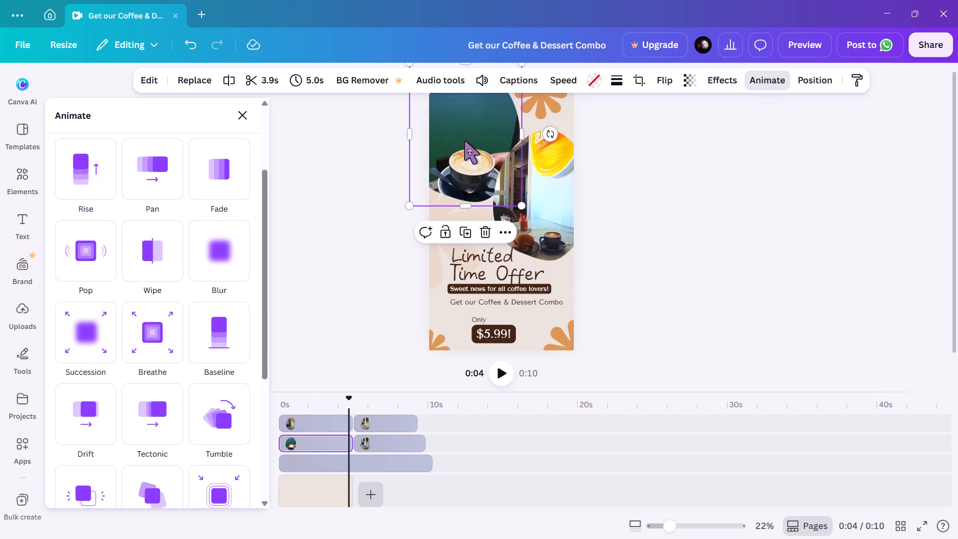
pyautogui.click(160, 264)
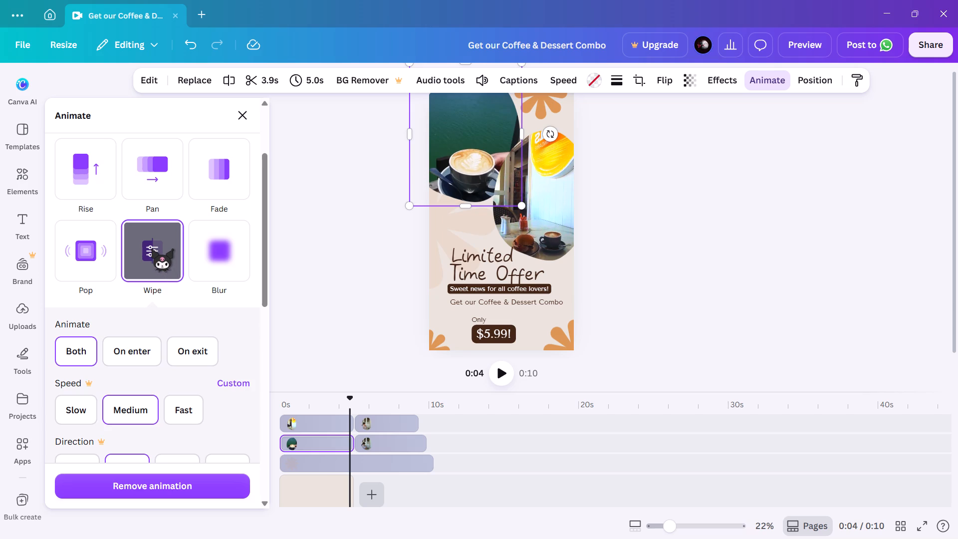
pyautogui.hscroll(2, 220, 259)
pyautogui.click(189, 359)
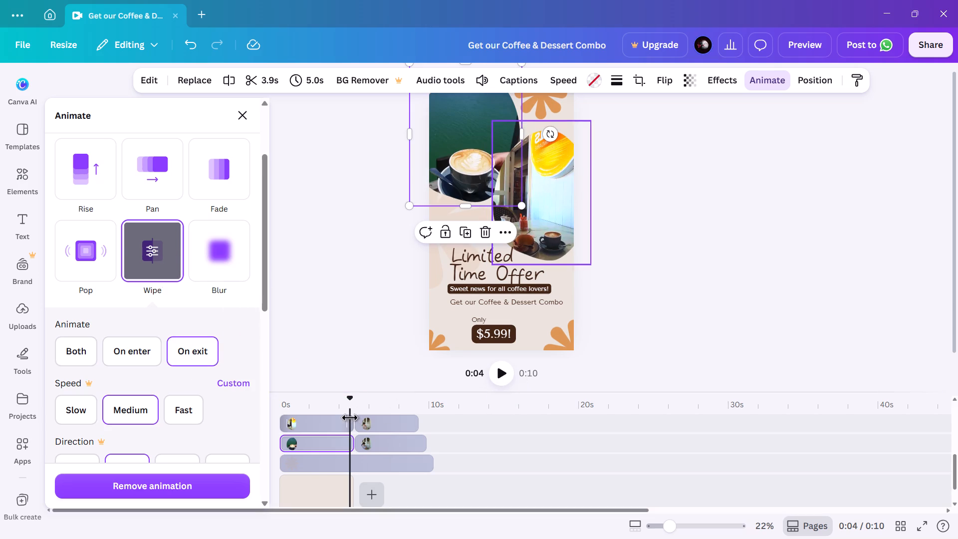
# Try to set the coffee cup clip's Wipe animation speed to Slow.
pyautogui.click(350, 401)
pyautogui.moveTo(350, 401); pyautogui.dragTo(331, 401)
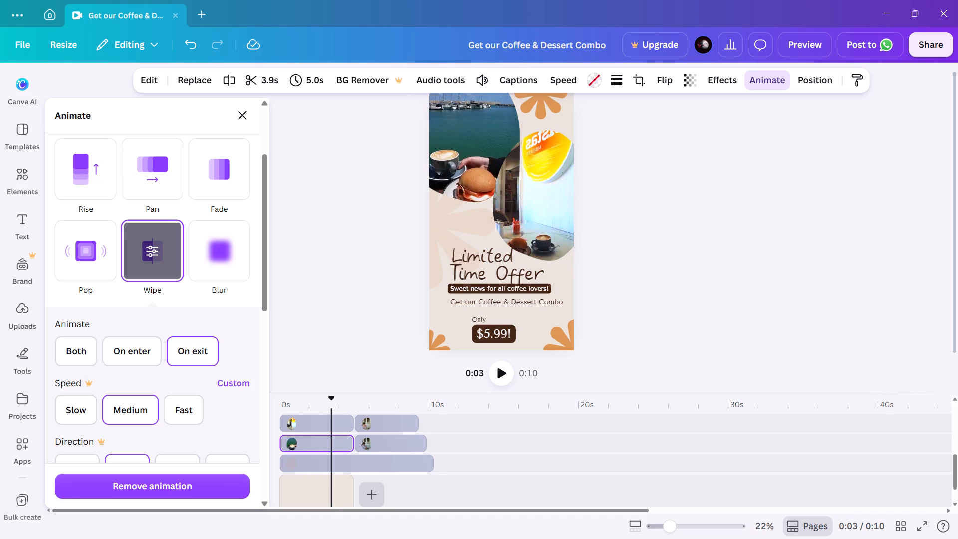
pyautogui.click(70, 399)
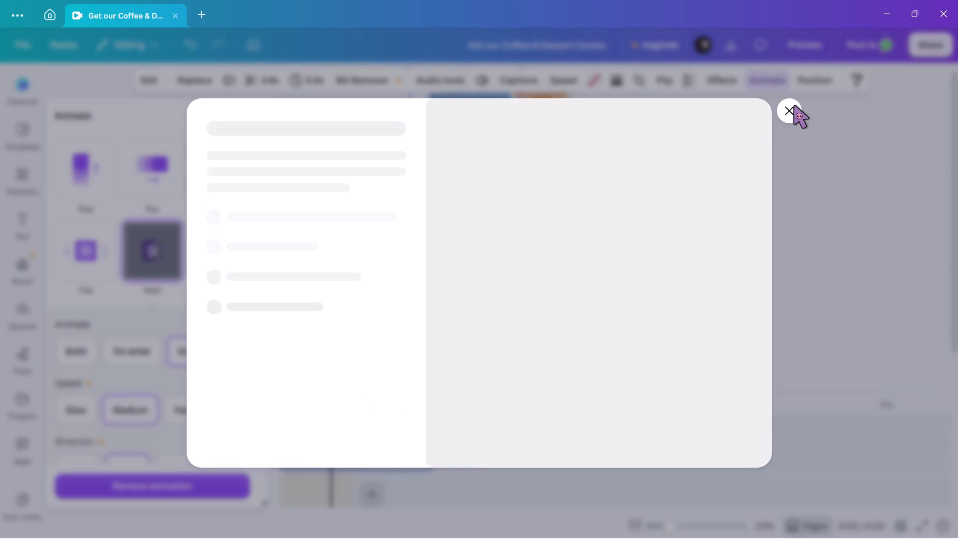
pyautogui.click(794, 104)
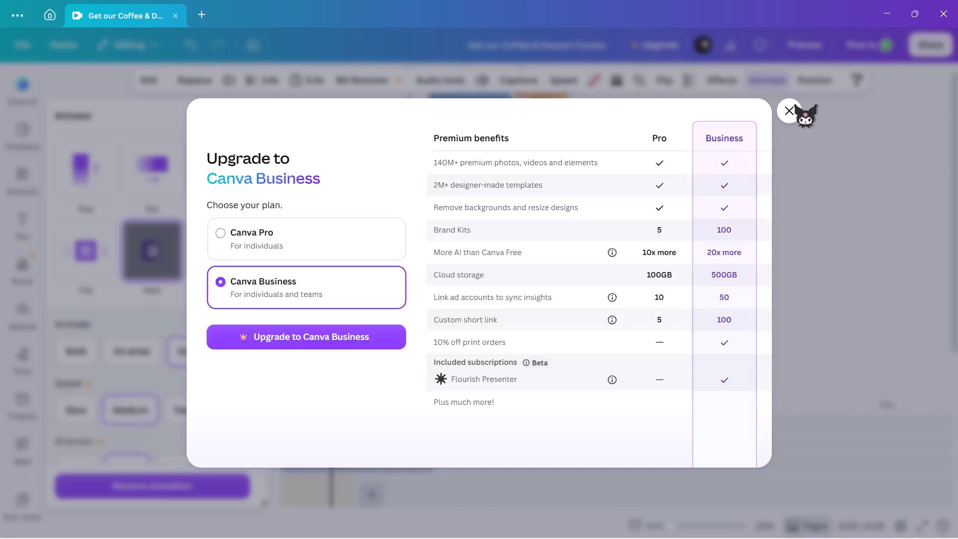
# Play the reel across the clip change and again from the beginning to review the Wipe animations.
pyautogui.click(499, 377)
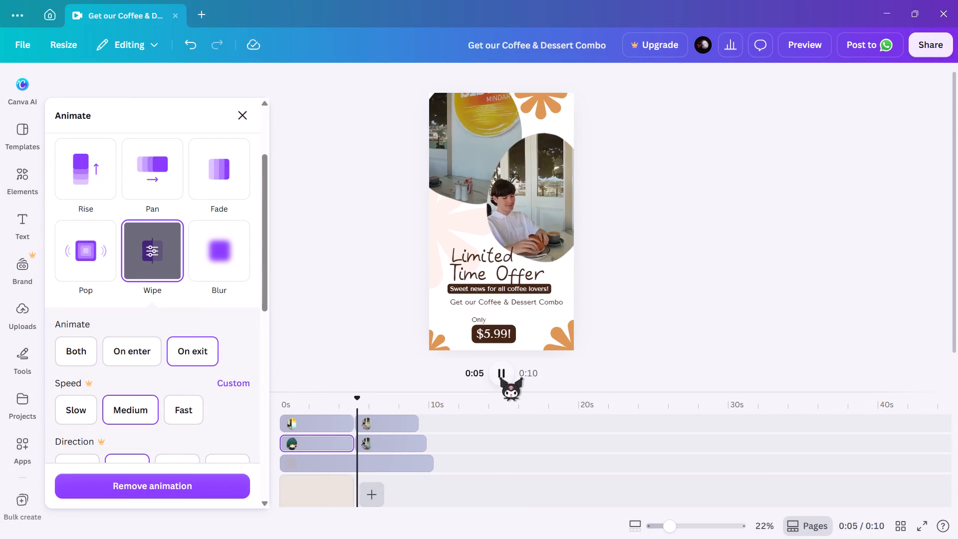
pyautogui.click(402, 405)
pyautogui.moveTo(402, 405); pyautogui.dragTo(295, 408)
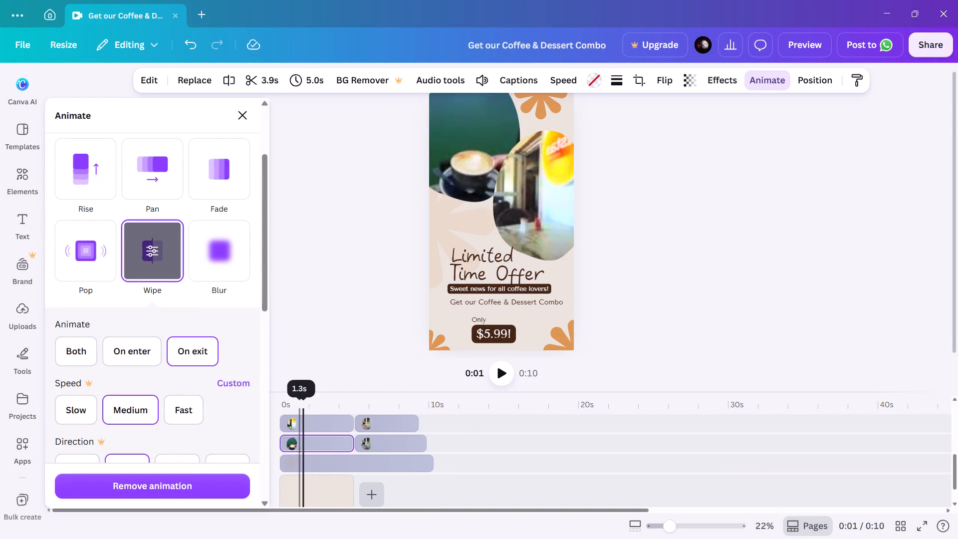
pyautogui.moveTo(295, 408); pyautogui.dragTo(269, 417)
pyautogui.click(492, 375)
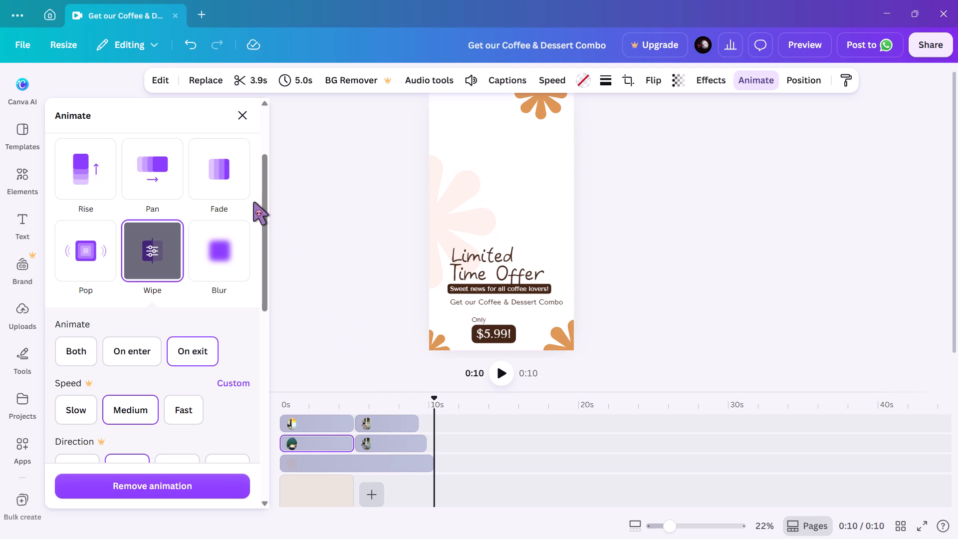
# Change the first coffee cup clip's animation to Blur and set it to animate only on exit.
pyautogui.moveTo(262, 203); pyautogui.dragTo(264, 320)
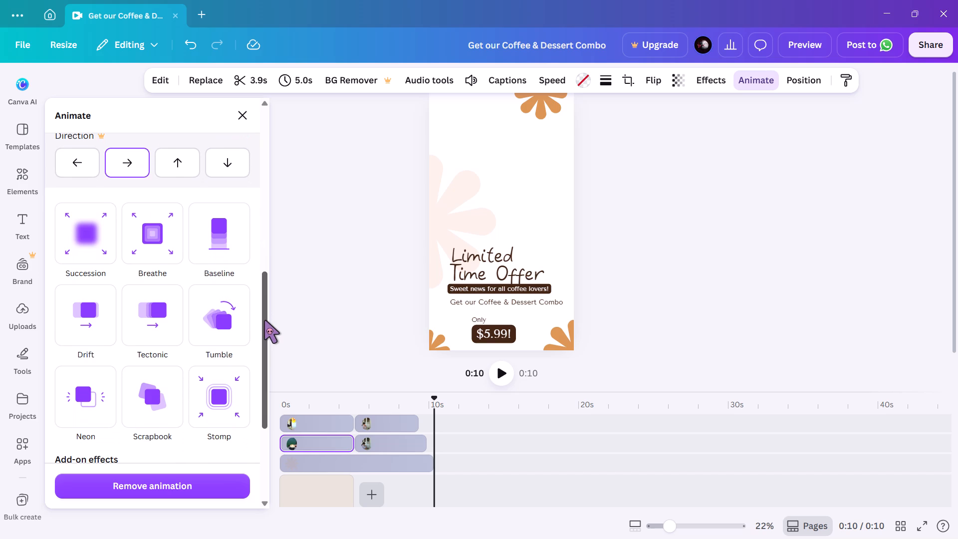
pyautogui.moveTo(264, 320); pyautogui.dragTo(264, 377)
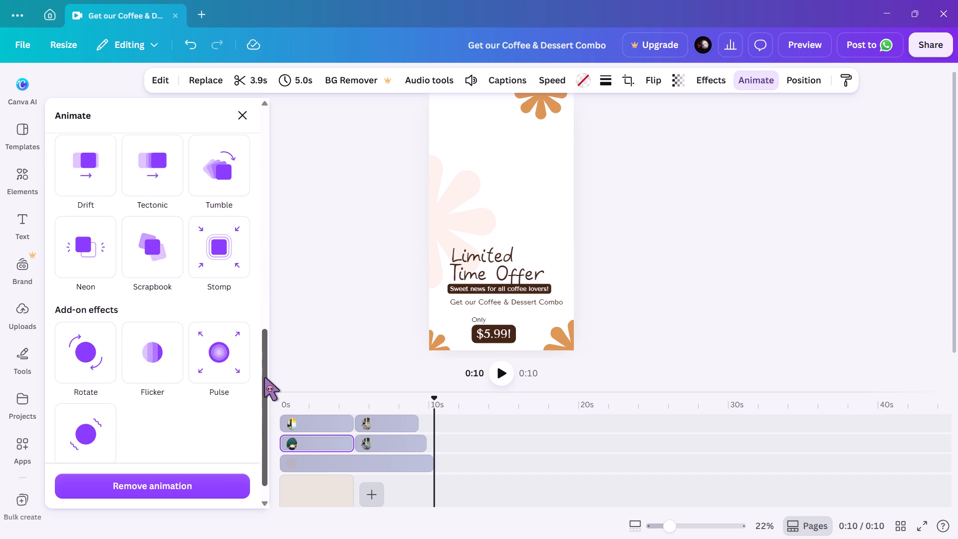
pyautogui.moveTo(264, 377); pyautogui.dragTo(269, 214)
pyautogui.click(224, 223)
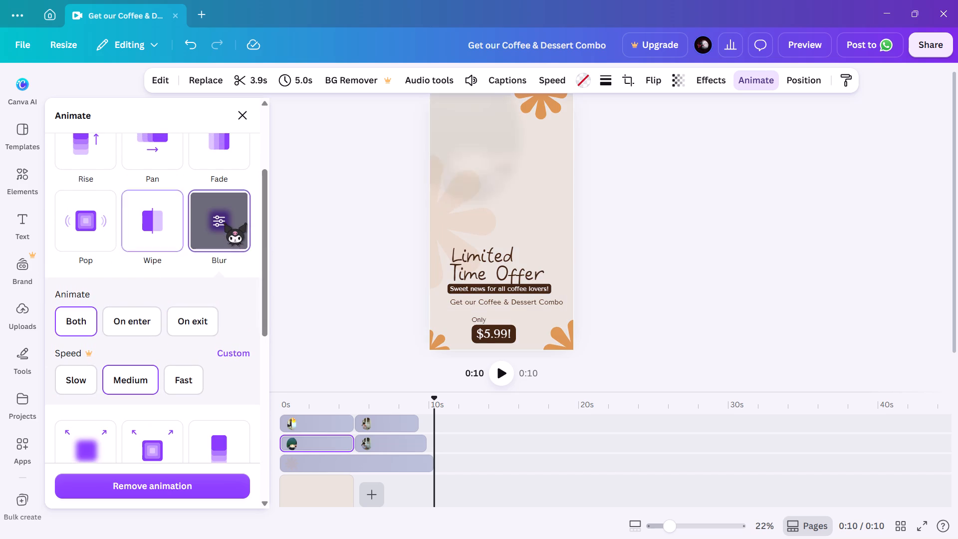
pyautogui.click(436, 413)
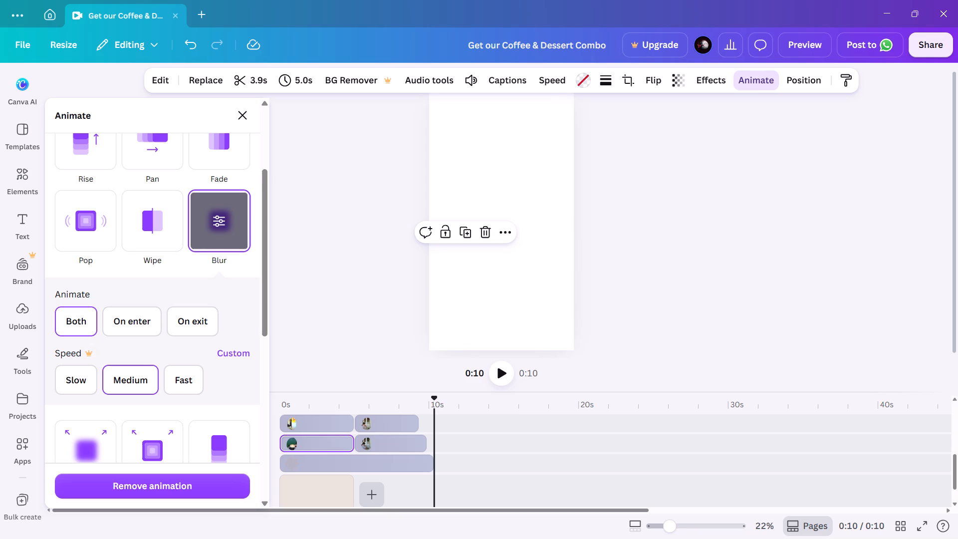
pyautogui.moveTo(436, 413); pyautogui.dragTo(288, 430)
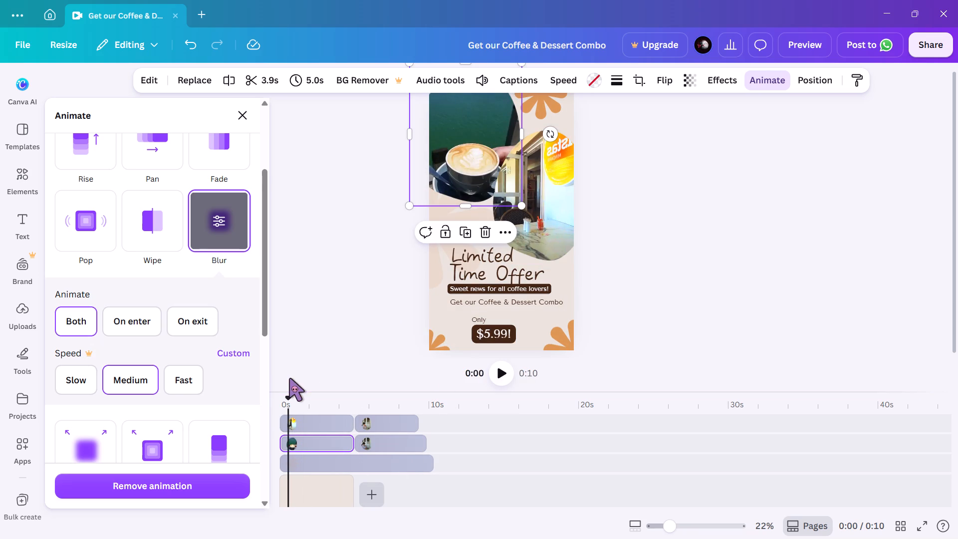
pyautogui.click(174, 314)
# Play the reel from the beginning and scrub through it to review the coffee cup clip's Blur exit.
pyautogui.hscroll(3, 296, 309)
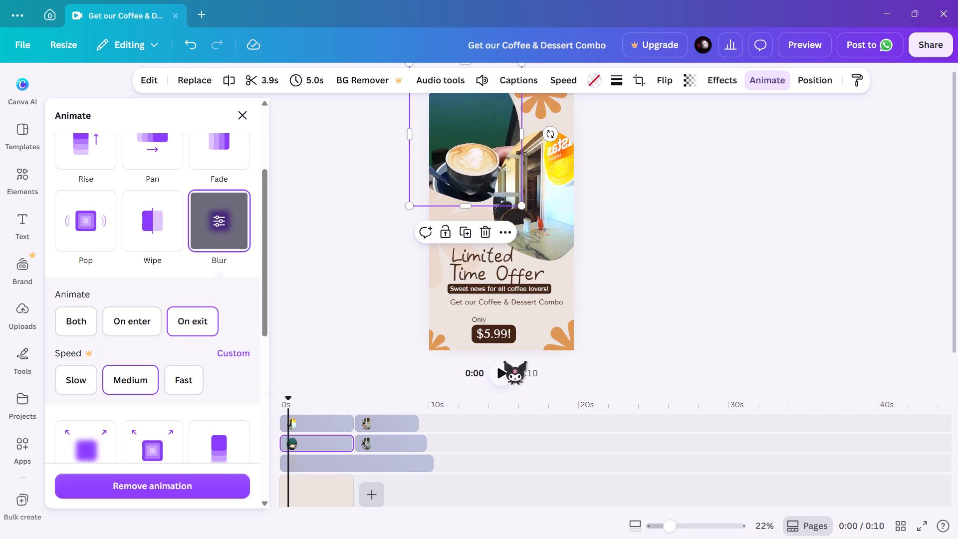
pyautogui.click(502, 370)
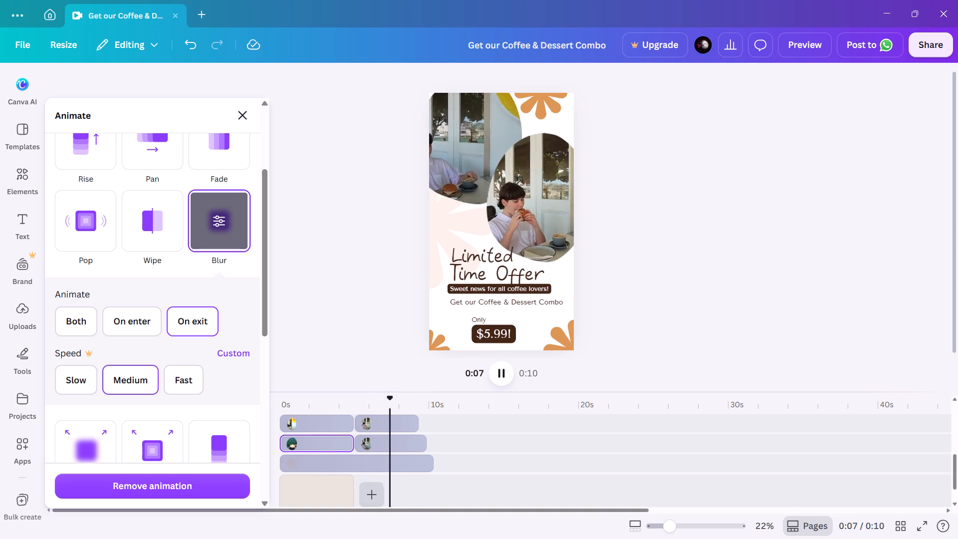
pyautogui.click(502, 375)
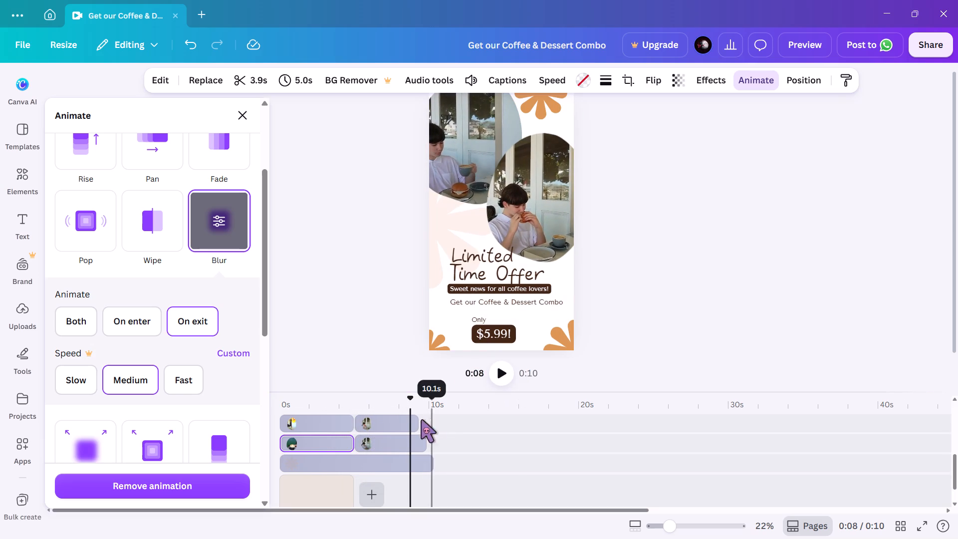
pyautogui.click(413, 406)
pyautogui.moveTo(413, 406); pyautogui.dragTo(279, 420)
pyautogui.hscroll(-1, 357, 415)
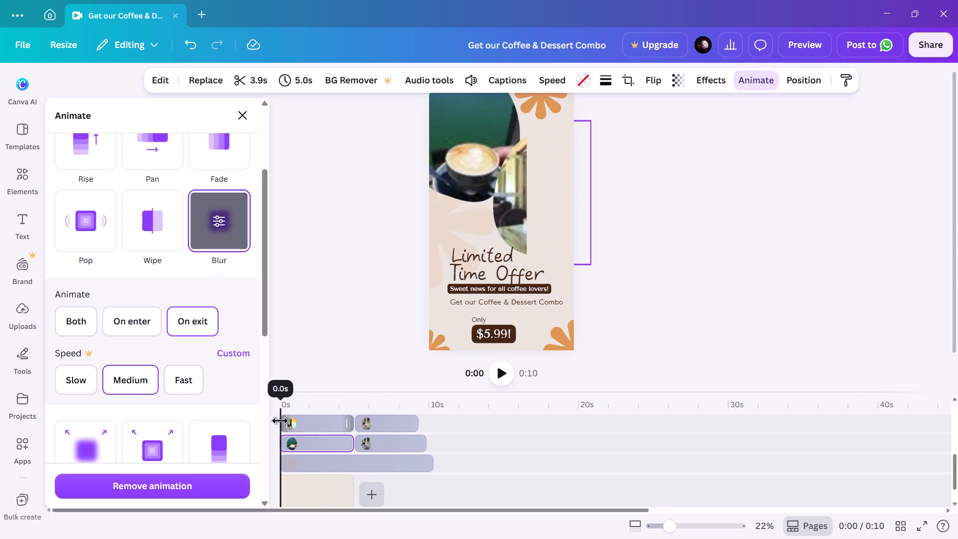
pyautogui.hscroll(-1, 279, 420)
pyautogui.moveTo(279, 420); pyautogui.dragTo(458, 405)
pyautogui.hscroll(1, 426, 377)
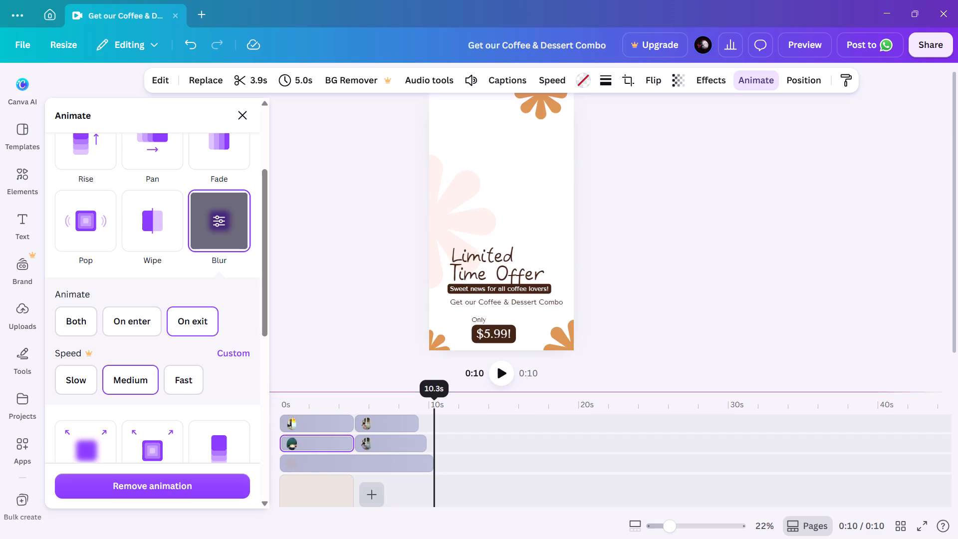
pyautogui.moveTo(458, 405); pyautogui.dragTo(427, 357)
pyautogui.hscroll(-2, 410, 405)
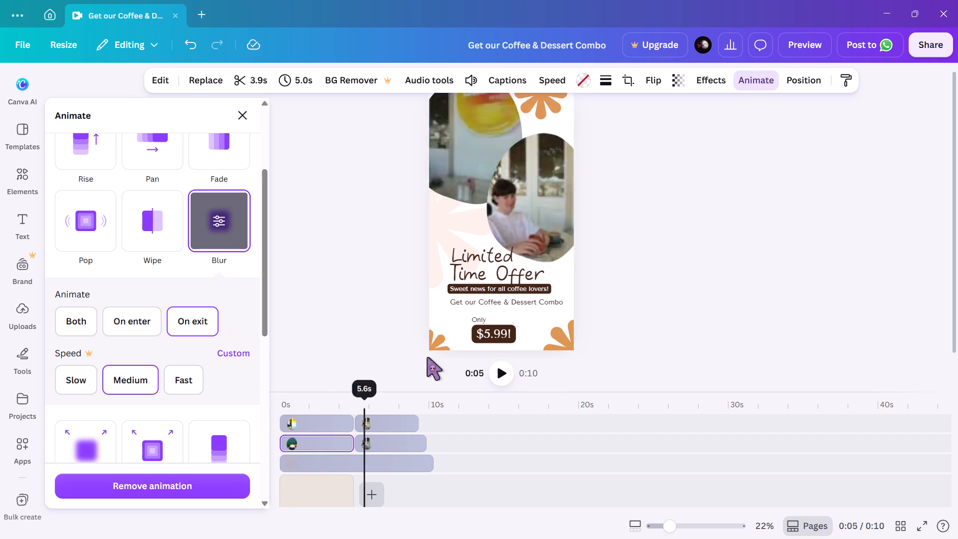
pyautogui.moveTo(427, 357); pyautogui.dragTo(239, 411)
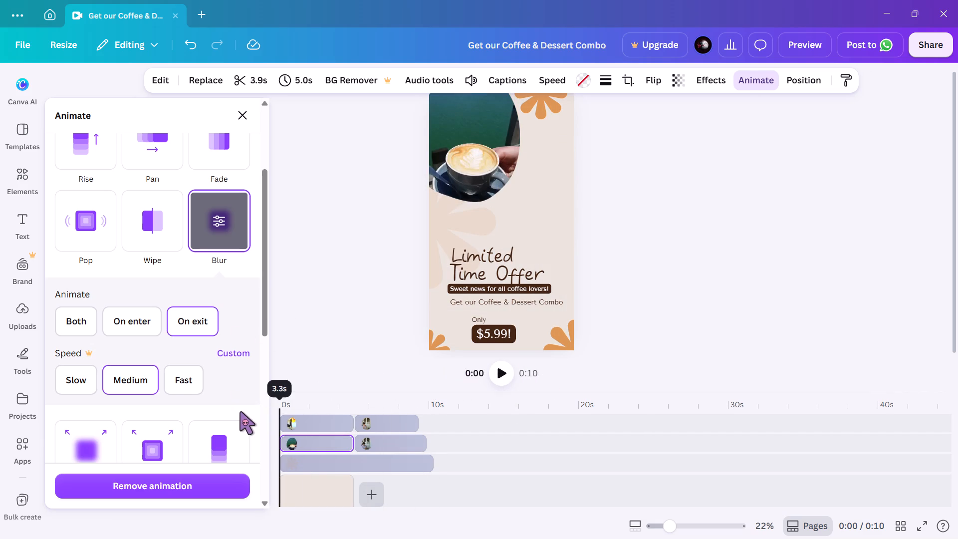
pyautogui.moveTo(239, 411); pyautogui.dragTo(257, 403)
pyautogui.scroll(-1, 255, 312)
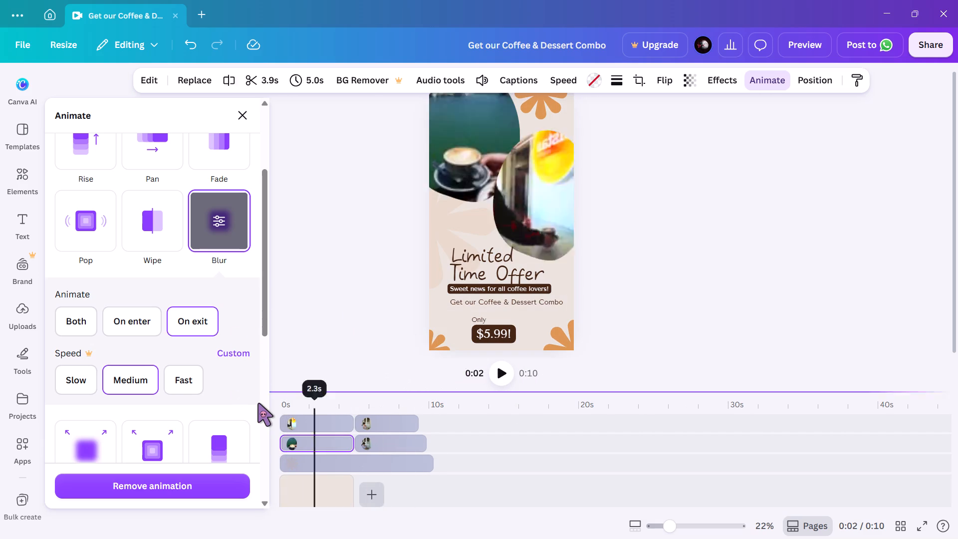
pyautogui.moveTo(257, 403); pyautogui.dragTo(254, 403)
pyautogui.hscroll(1, 352, 272)
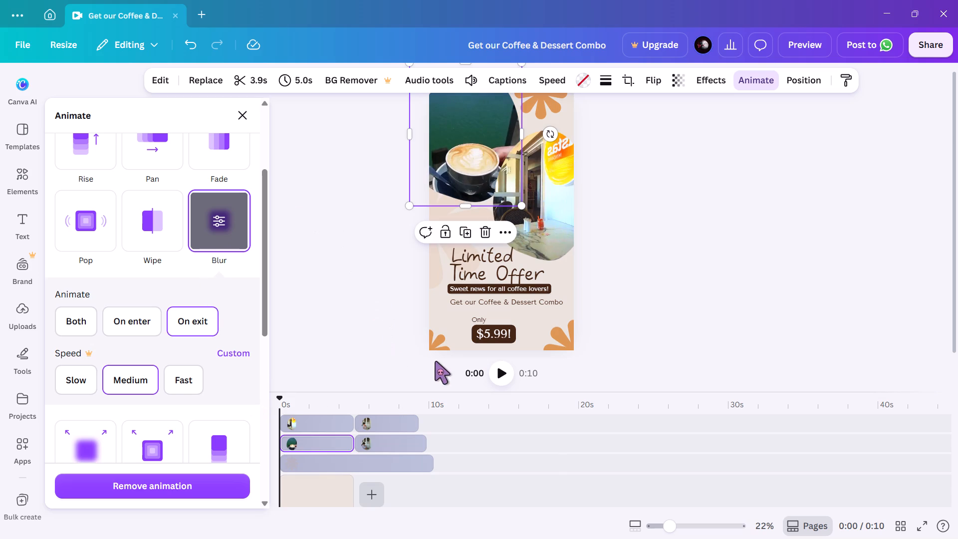
pyautogui.click(496, 380)
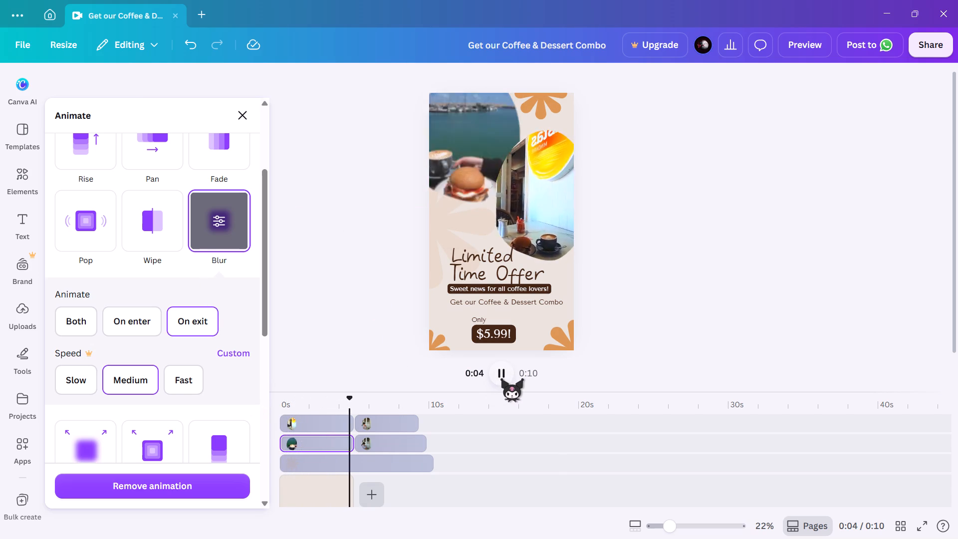
pyautogui.click(500, 378)
pyautogui.hscroll(-1, 430, 411)
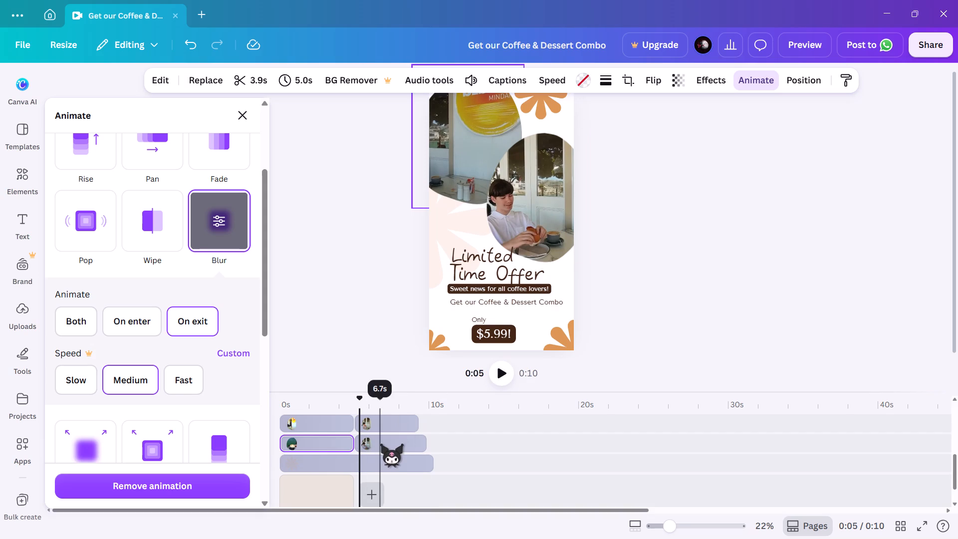
# Extend the café clip following the coffee cup clip to 5.1 s and place it directly against the coffee cup clip's end.
pyautogui.click(361, 445)
pyautogui.moveTo(361, 445); pyautogui.dragTo(353, 442)
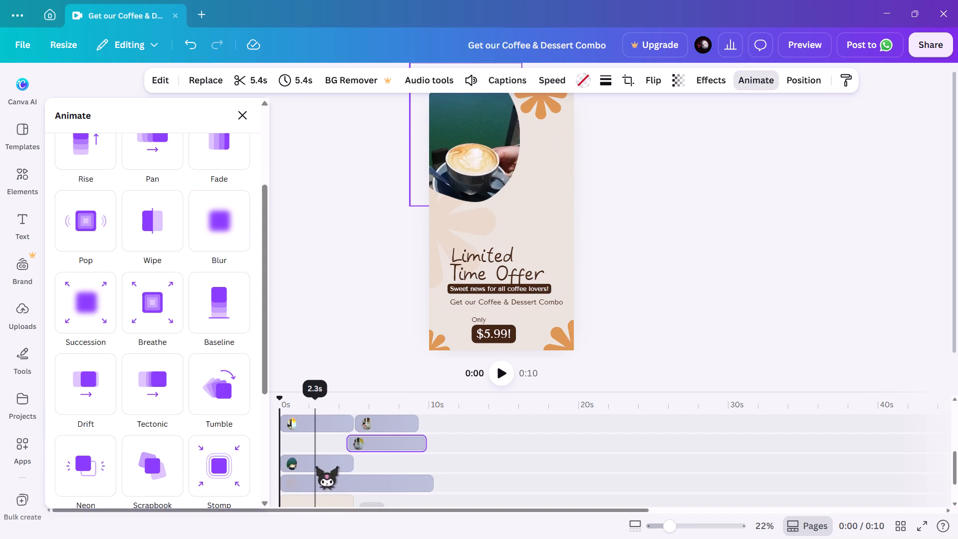
pyautogui.click(315, 466)
pyautogui.moveTo(315, 466); pyautogui.dragTo(315, 445)
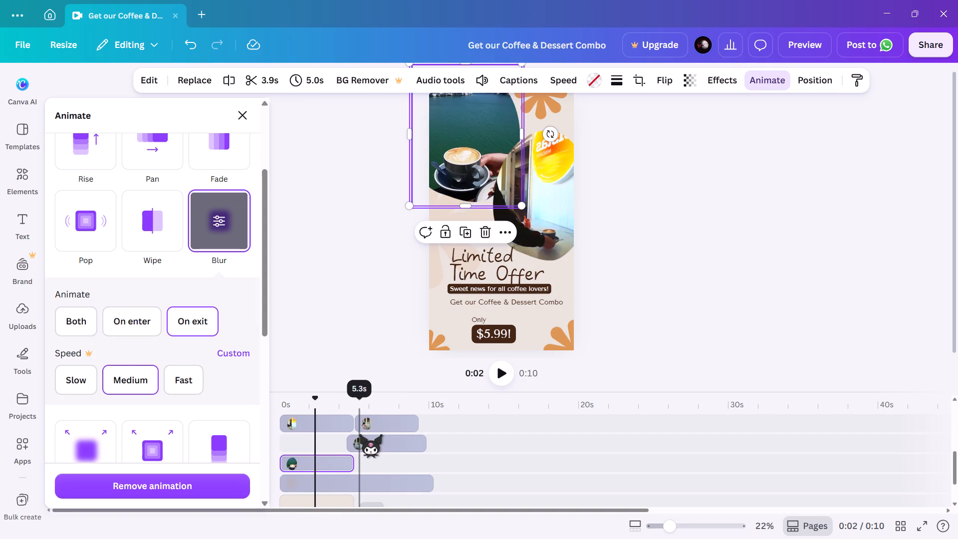
pyautogui.click(359, 434)
pyautogui.moveTo(359, 434); pyautogui.dragTo(369, 434)
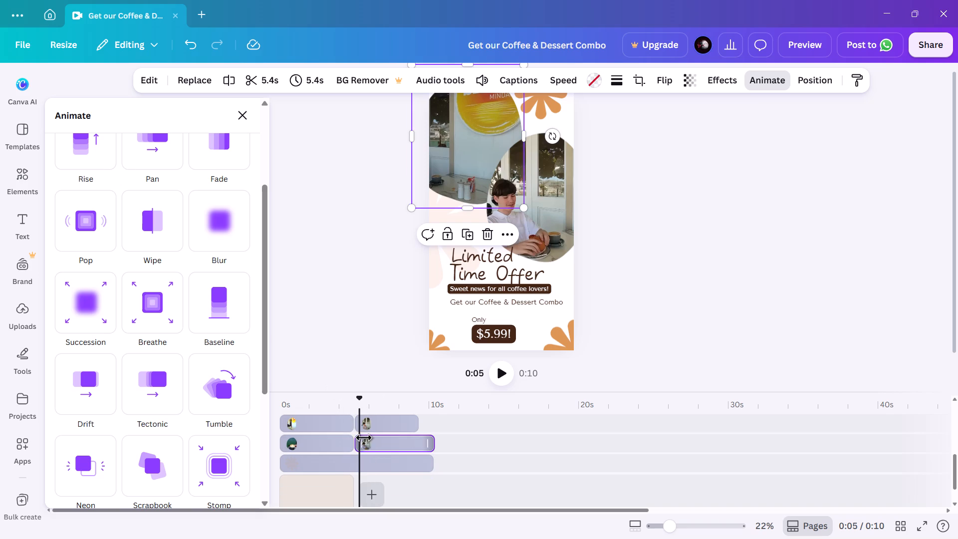
pyautogui.click(359, 439)
pyautogui.moveTo(359, 439); pyautogui.dragTo(363, 439)
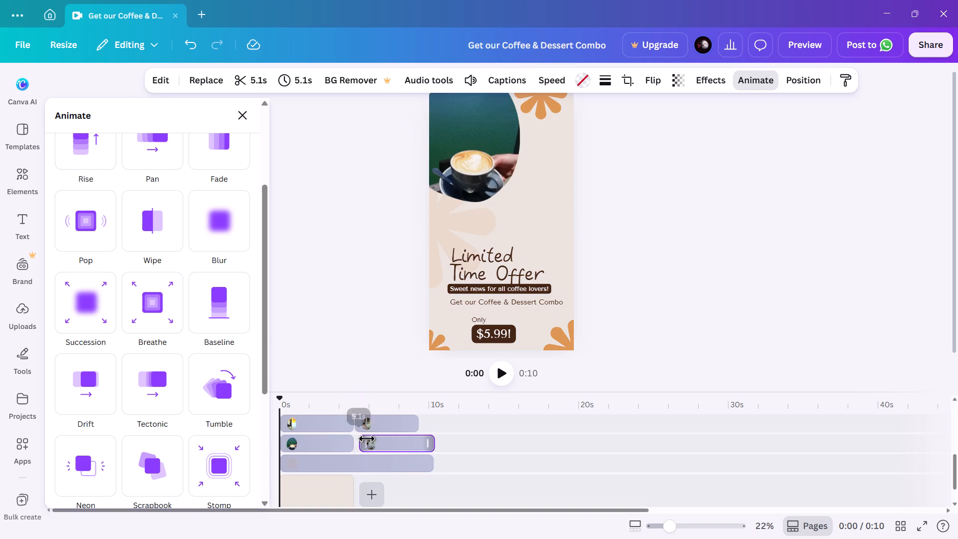
pyautogui.click(381, 441)
pyautogui.moveTo(381, 441); pyautogui.dragTo(372, 443)
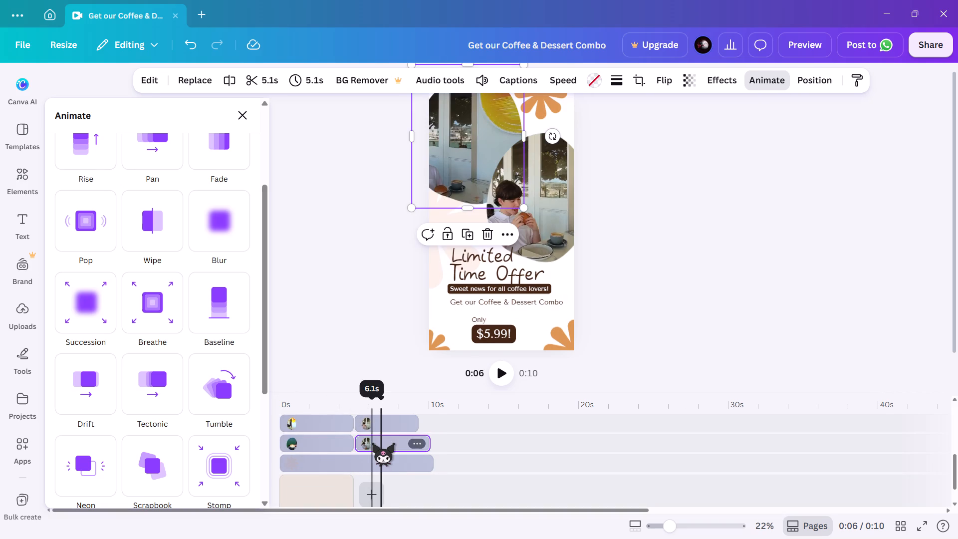
# Apply the Blur animation to the café clip following the coffee cup clip and set it to animate only on enter.
pyautogui.hscroll(-1, 322, 417)
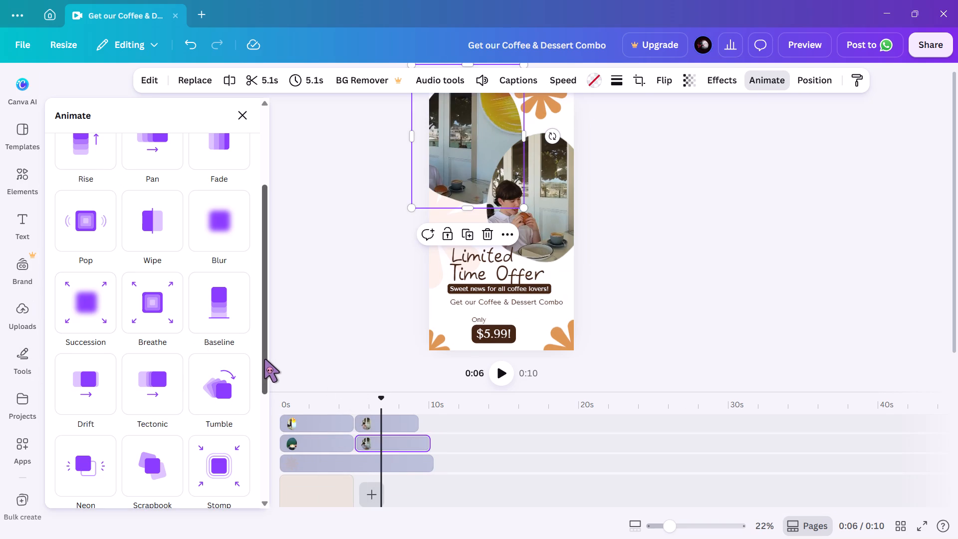
pyautogui.hscroll(-2, 264, 359)
pyautogui.click(264, 359)
pyautogui.moveTo(264, 359); pyautogui.dragTo(262, 340)
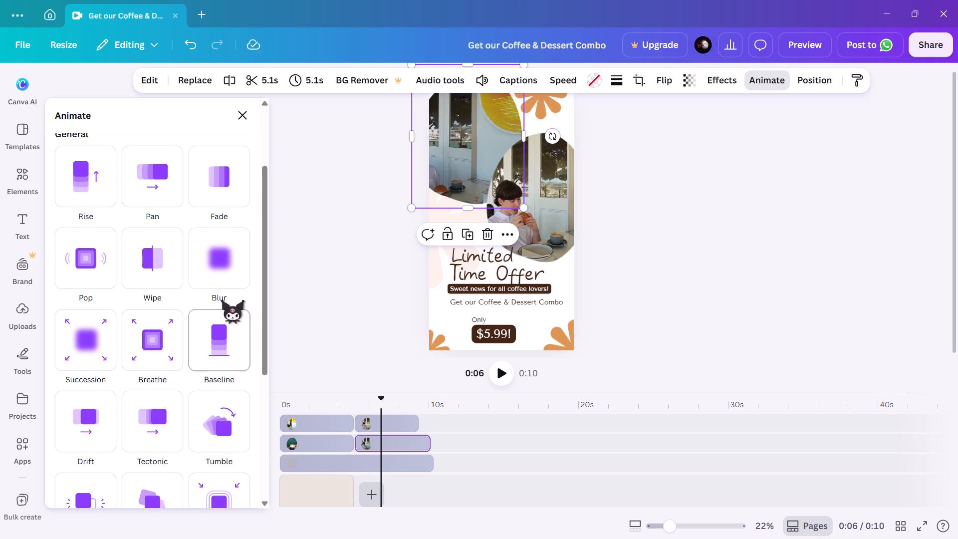
pyautogui.click(217, 276)
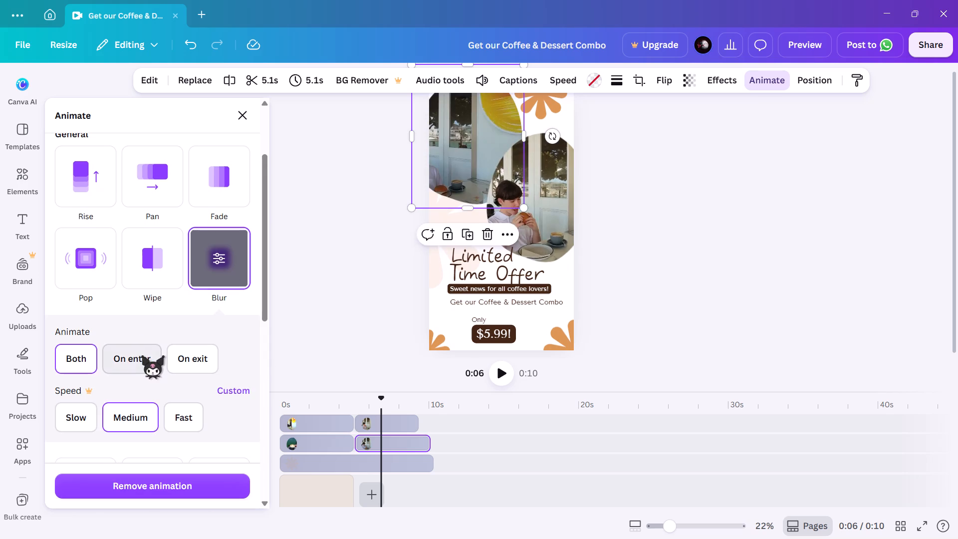
pyautogui.click(141, 355)
# Scrub through the timeline and play the reel from the beginning to review the Blur change between the coffee cup and café clips.
pyautogui.hscroll(2, 281, 379)
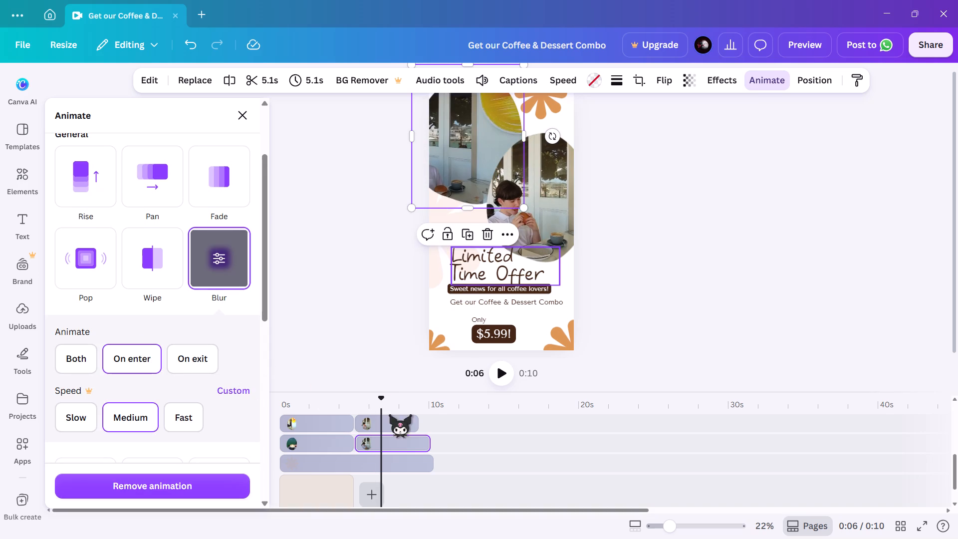
pyautogui.click(380, 407)
pyautogui.moveTo(380, 407); pyautogui.dragTo(281, 408)
pyautogui.hscroll(-1, 313, 399)
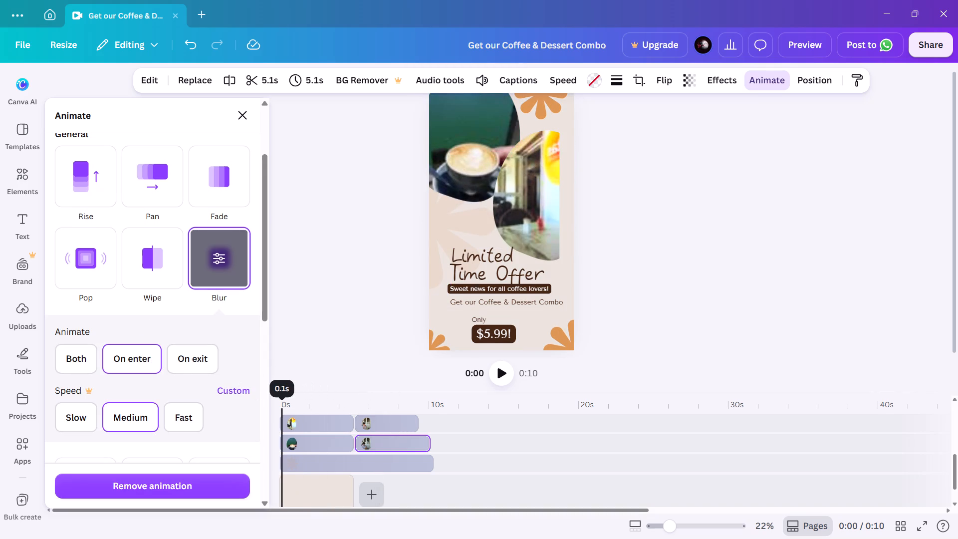
pyautogui.hscroll(-1, 281, 408)
pyautogui.moveTo(281, 408); pyautogui.dragTo(290, 416)
pyautogui.hscroll(-1, 499, 332)
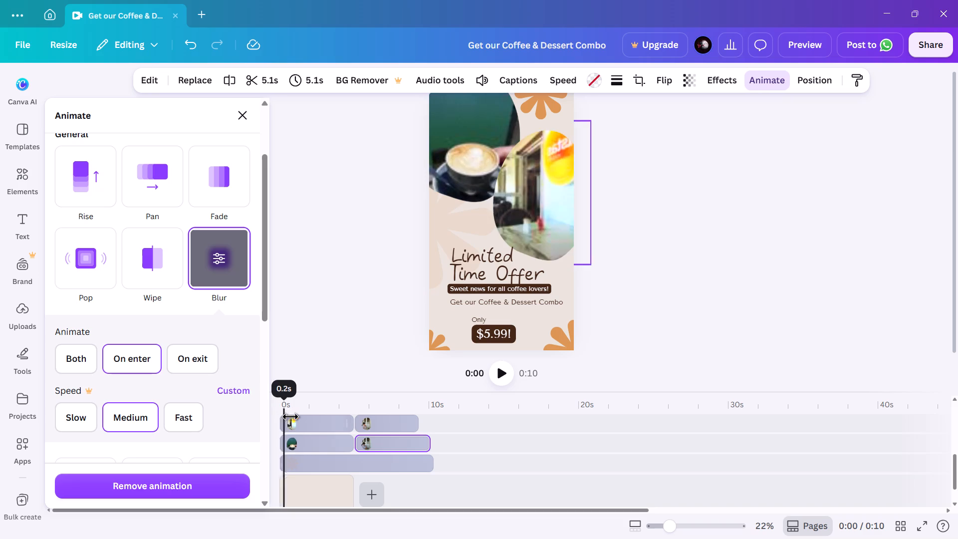
pyautogui.moveTo(290, 416); pyautogui.dragTo(420, 353)
pyautogui.hscroll(-1, 229, 372)
pyautogui.hscroll(1, 381, 330)
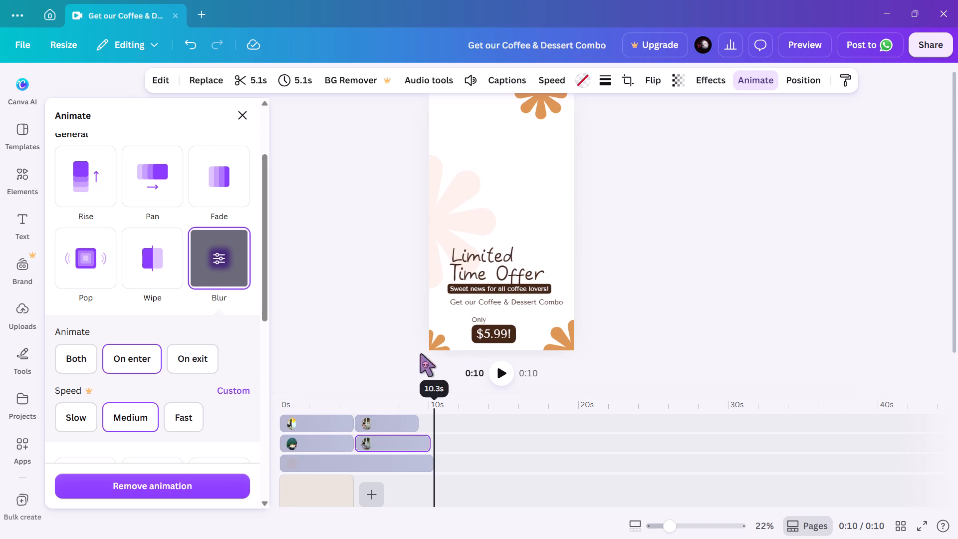
pyautogui.hscroll(-2, 393, 360)
pyautogui.moveTo(420, 353); pyautogui.dragTo(276, 388)
pyautogui.hscroll(1, 250, 346)
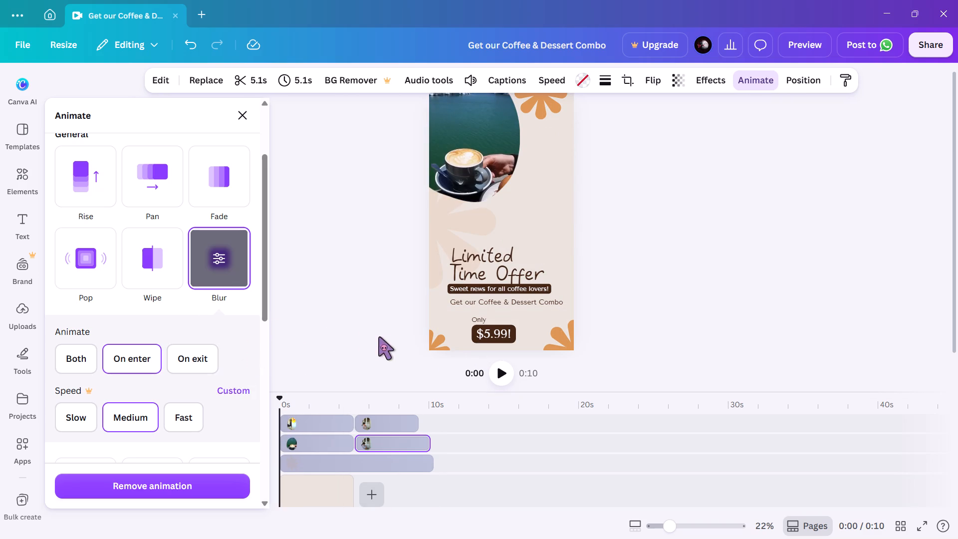
pyautogui.hscroll(1, 378, 336)
pyautogui.click(508, 378)
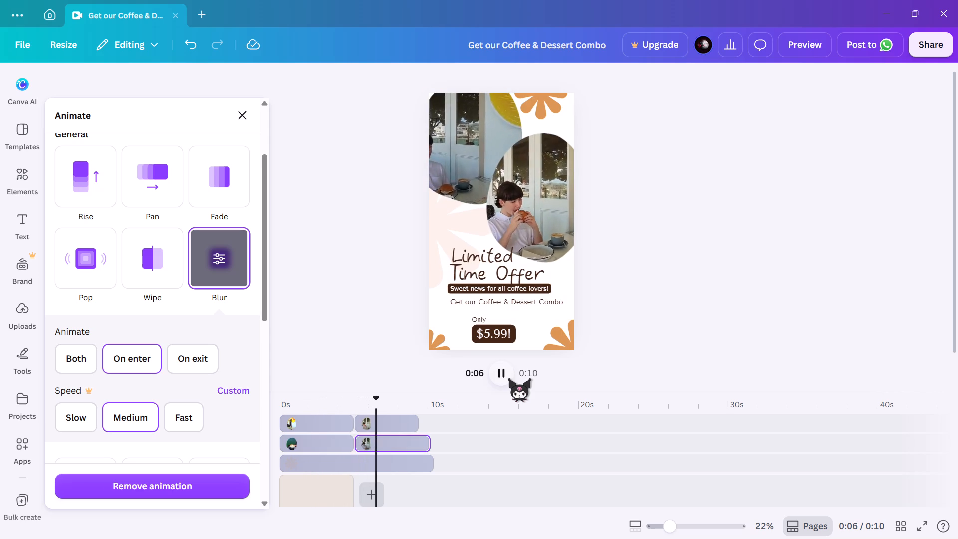
pyautogui.click(508, 378)
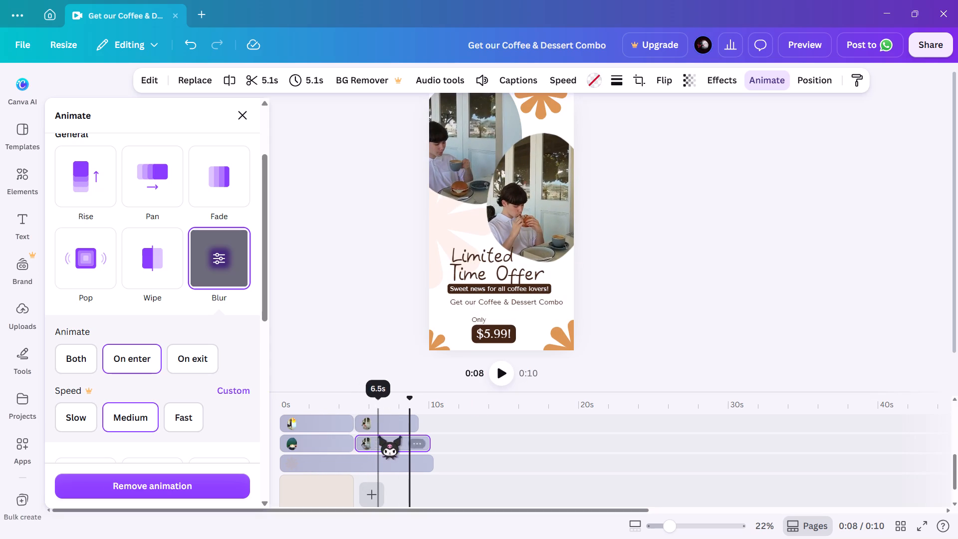
# Change the first oval café clip's animation to Blur and set it to animate only on exit.
pyautogui.click(336, 419)
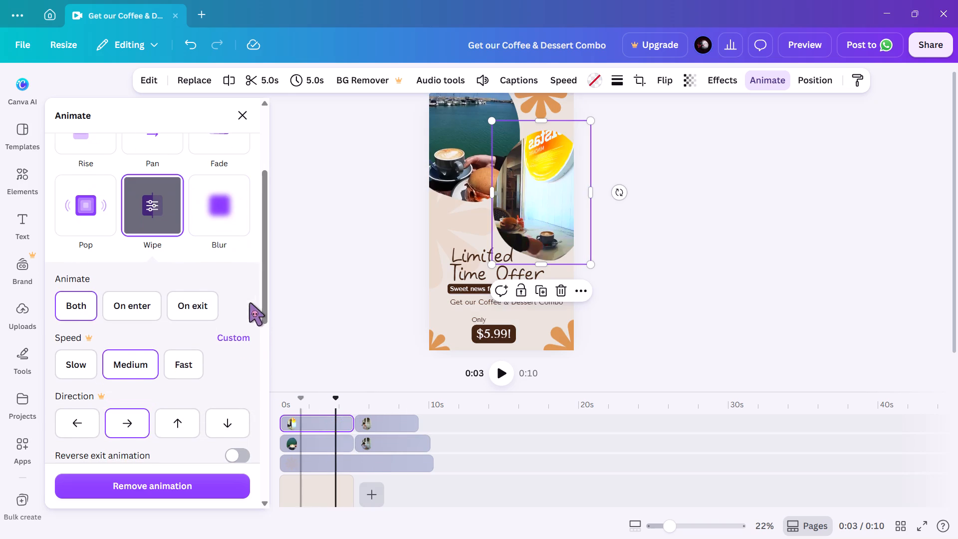
pyautogui.click(242, 200)
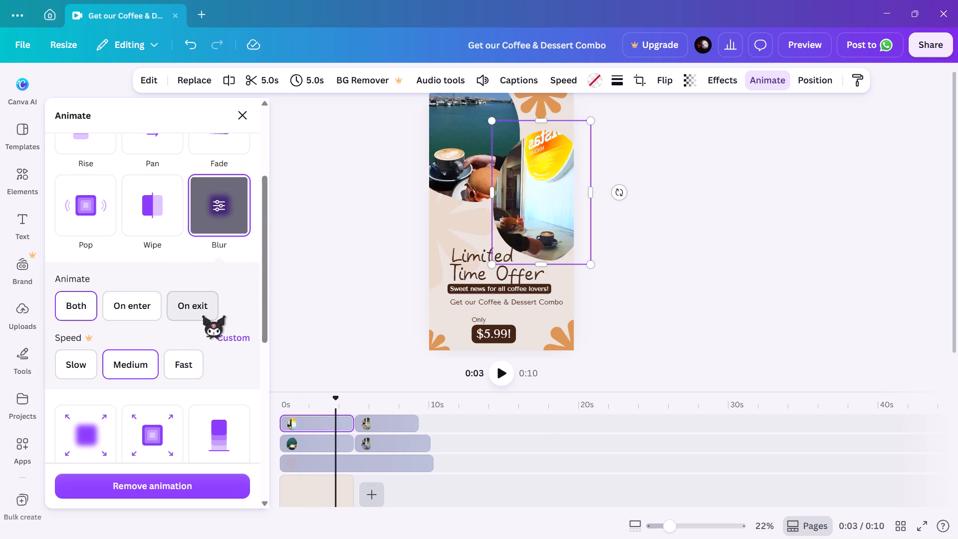
pyautogui.click(202, 315)
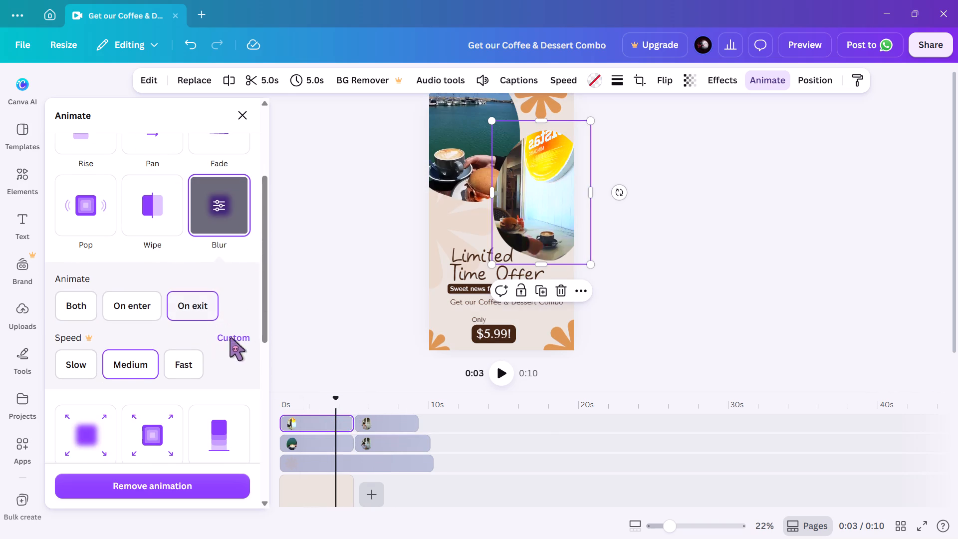
# Apply the Blur animation to the second oval café clip and set it to animate only on enter.
pyautogui.hscroll(1, 288, 355)
pyautogui.hscroll(1, 368, 404)
pyautogui.click(387, 426)
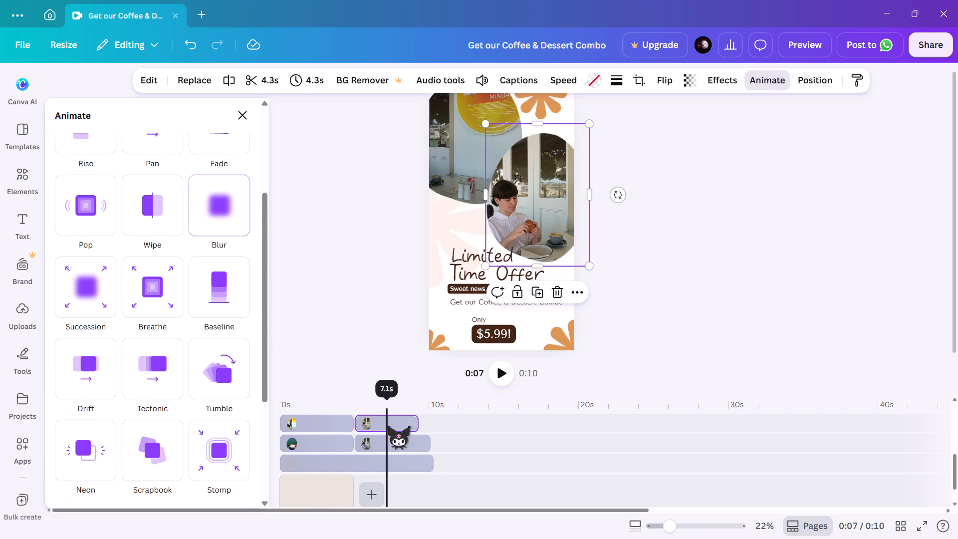
pyautogui.hscroll(-1, 339, 395)
pyautogui.scroll(-1, 226, 229)
pyautogui.click(220, 201)
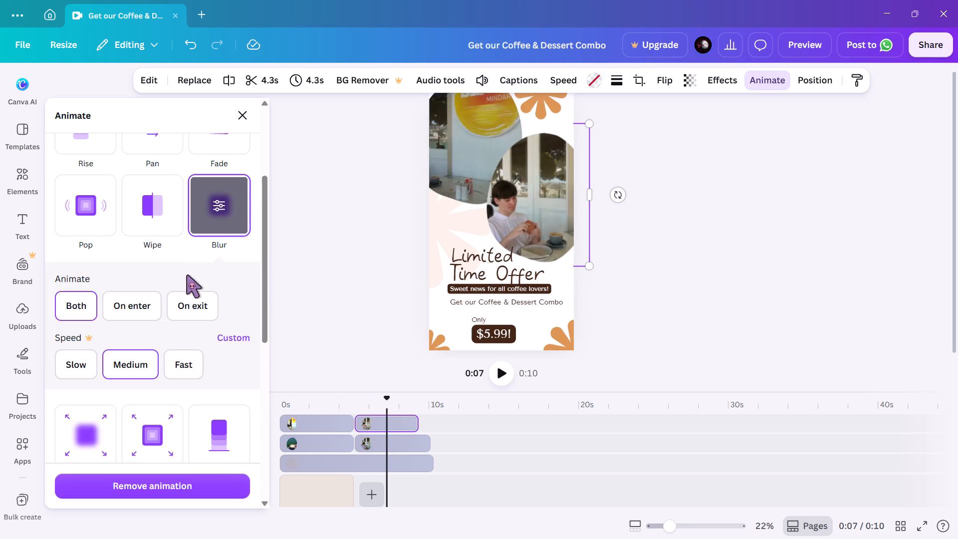
pyautogui.click(147, 302)
# Rewind and play the reel from the beginning to review the Blur change between the two oval café clips.
pyautogui.hscroll(2, 284, 314)
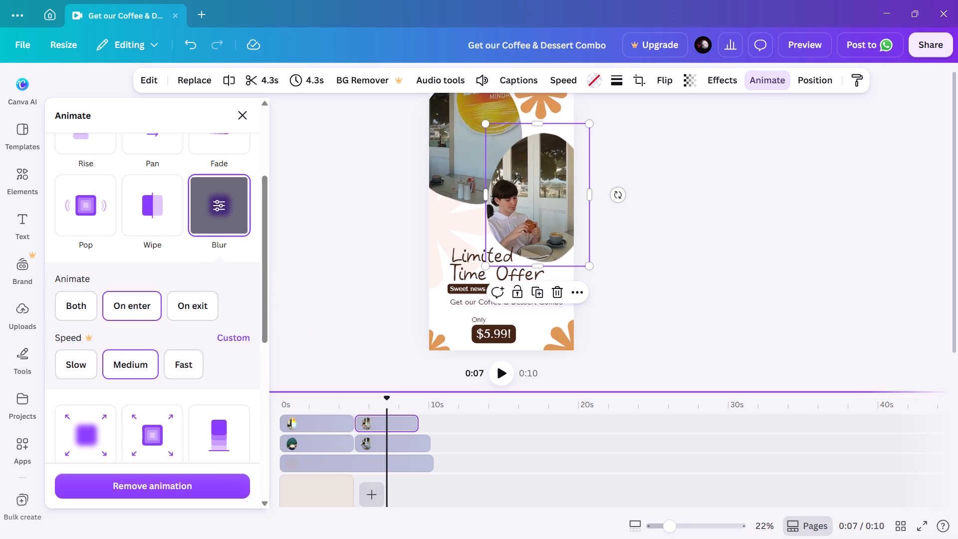
pyautogui.click(387, 405)
pyautogui.moveTo(387, 405); pyautogui.dragTo(236, 418)
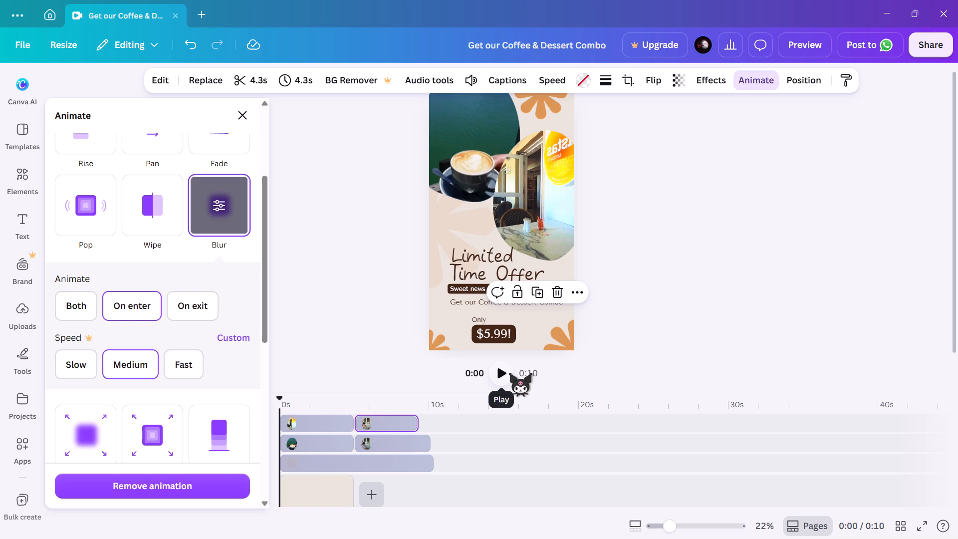
pyautogui.click(509, 373)
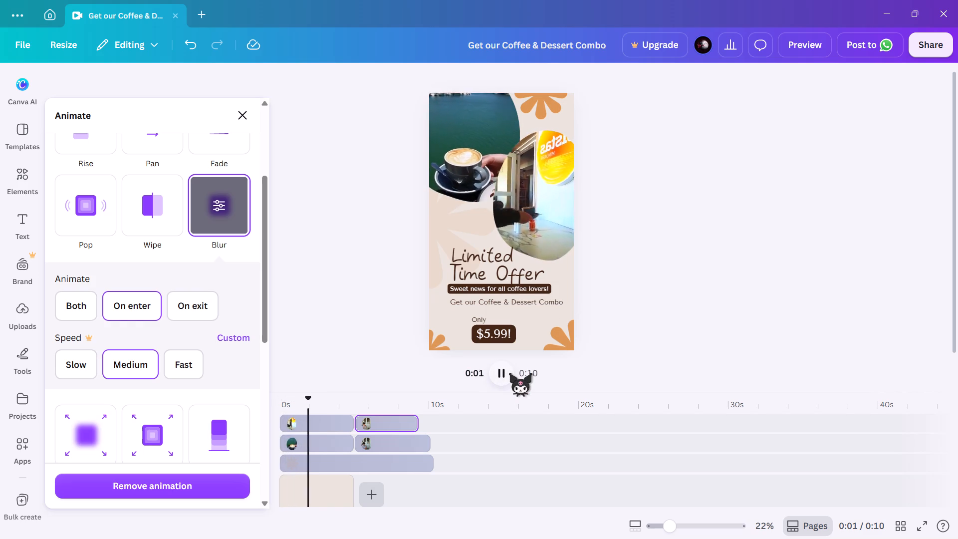
pyautogui.click(329, 424)
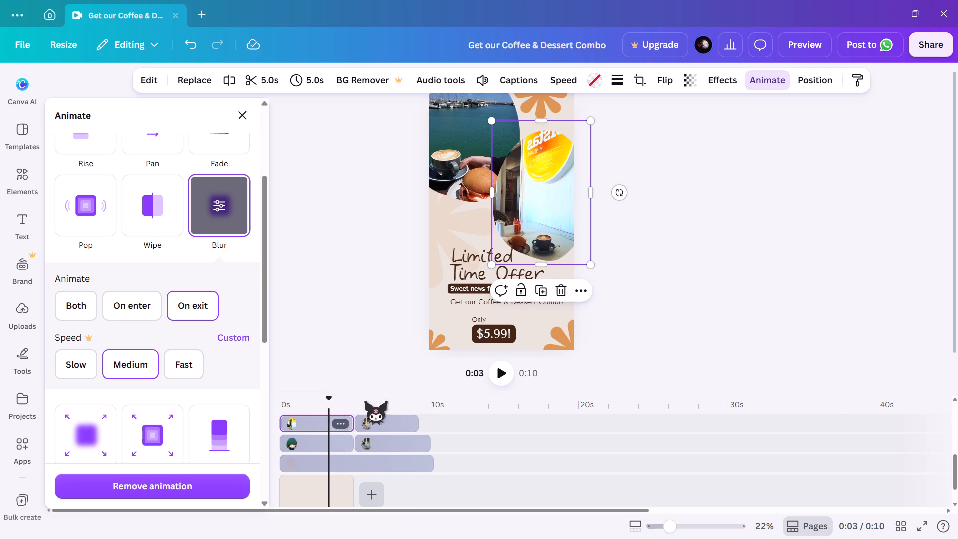
pyautogui.click(329, 402)
pyautogui.moveTo(329, 402); pyautogui.dragTo(274, 397)
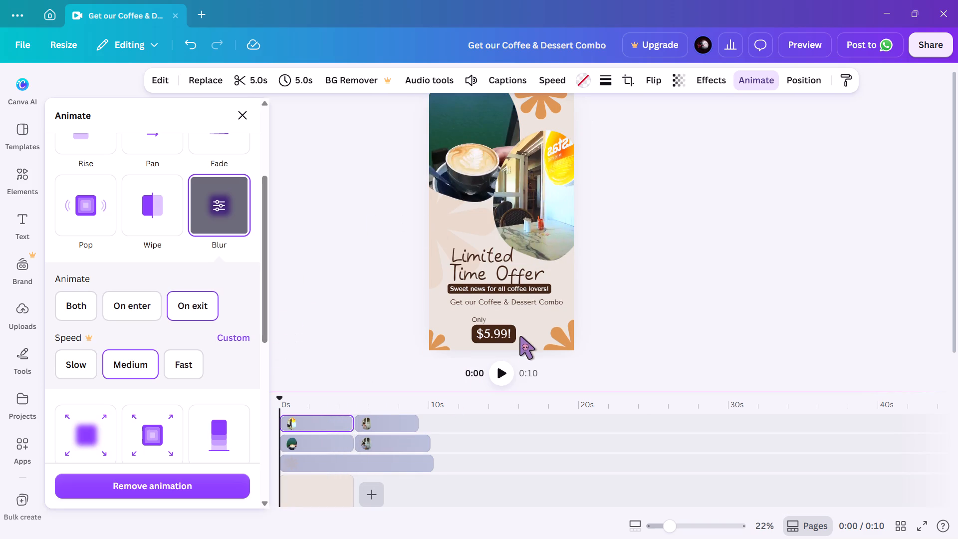
pyautogui.click(508, 365)
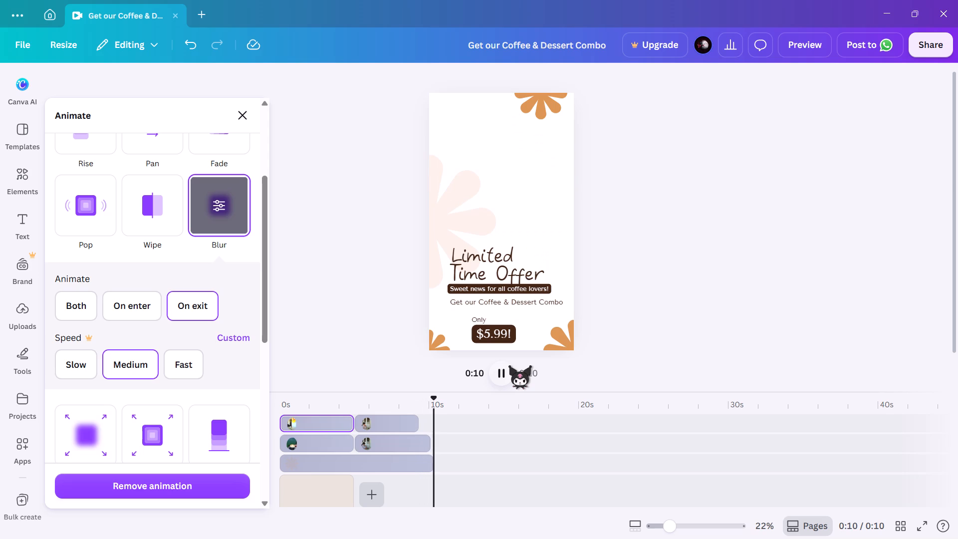
# Trim the start of the café clip following the coffee cup clip, place it against the coffee cup clip's end, and set its duration to 4.3 s.
pyautogui.click(386, 440)
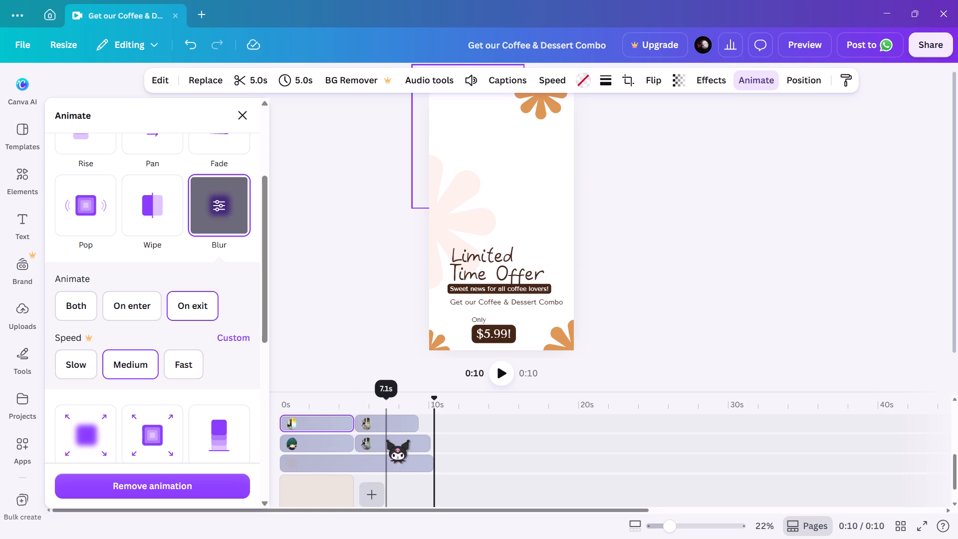
pyautogui.click(359, 441)
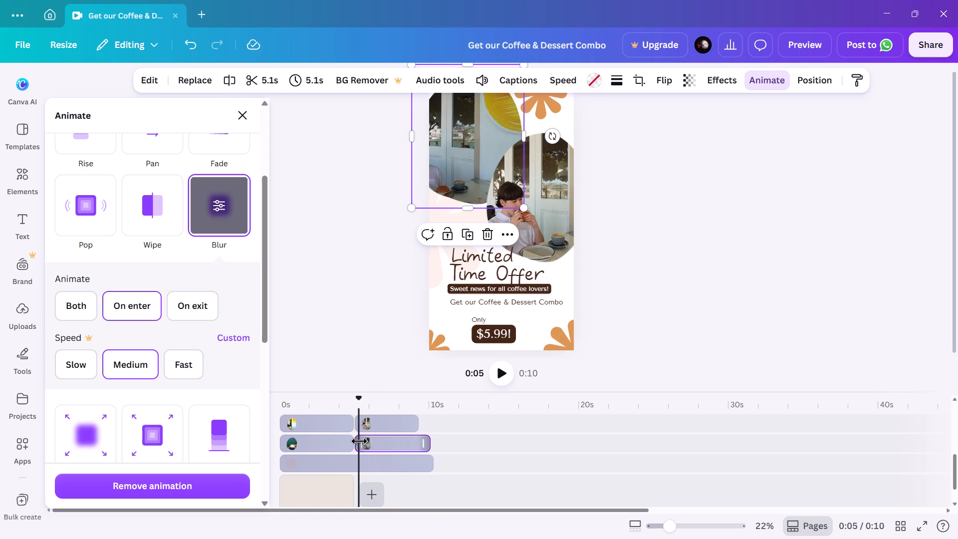
pyautogui.moveTo(359, 441); pyautogui.dragTo(378, 446)
pyautogui.click(392, 445)
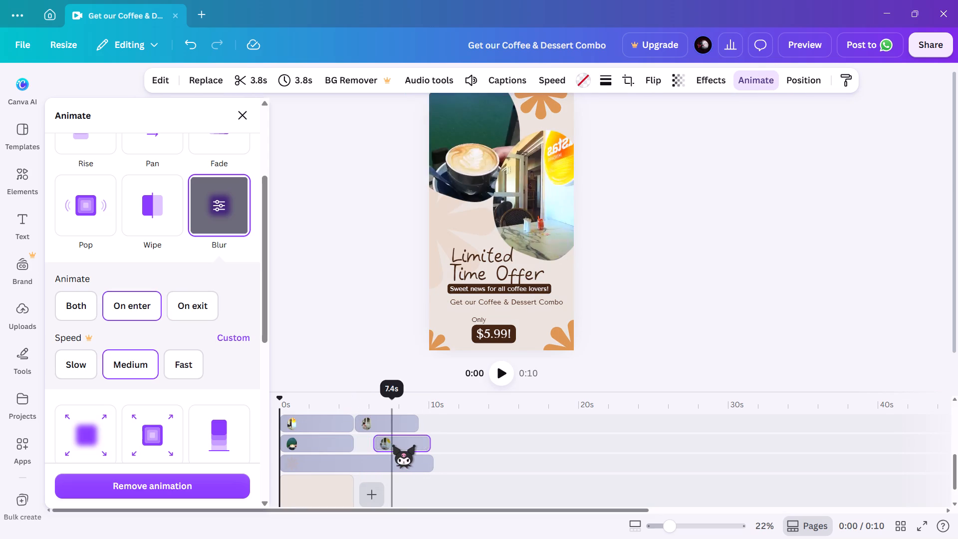
pyautogui.moveTo(392, 445); pyautogui.dragTo(375, 443)
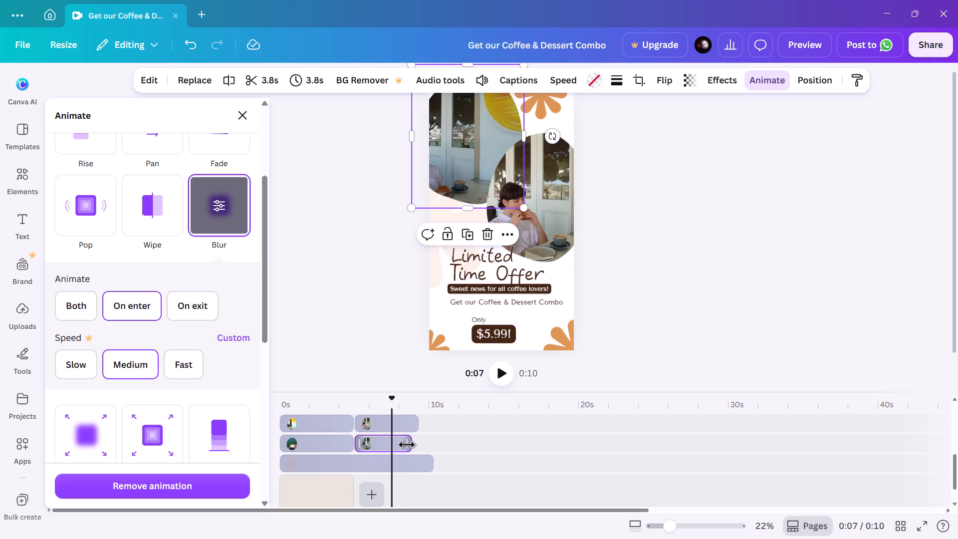
pyautogui.click(407, 444)
pyautogui.moveTo(407, 444); pyautogui.dragTo(415, 444)
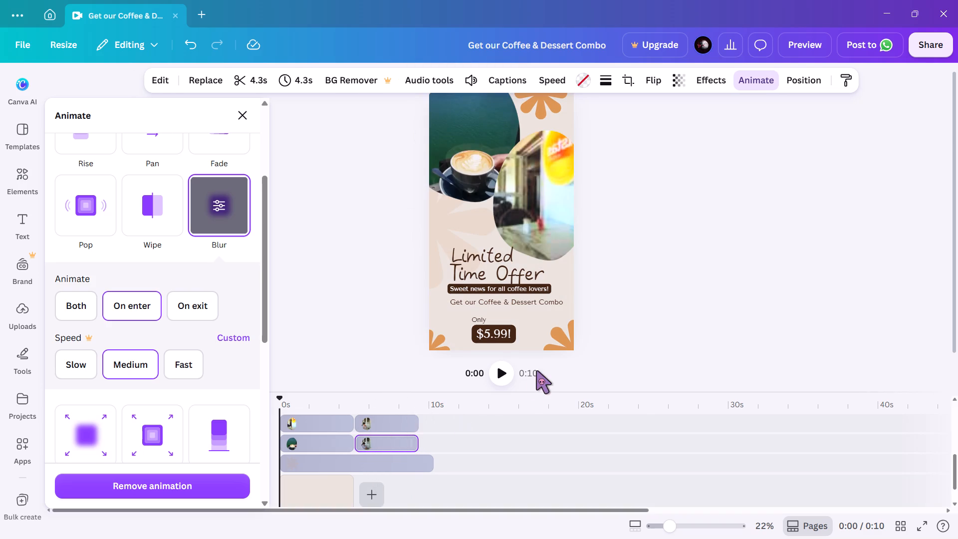
# Play the reel from the beginning to review the clip transitions and the trimmed ending.
pyautogui.click(504, 380)
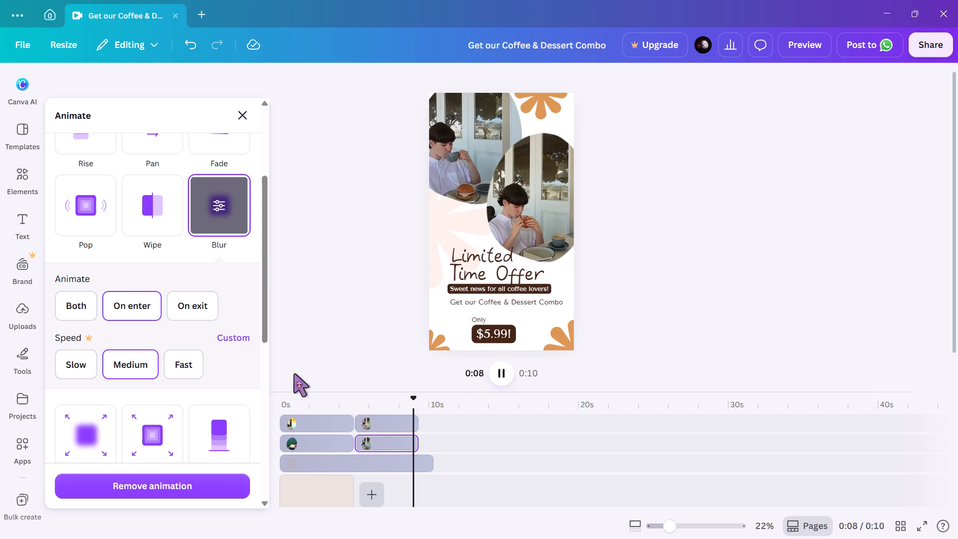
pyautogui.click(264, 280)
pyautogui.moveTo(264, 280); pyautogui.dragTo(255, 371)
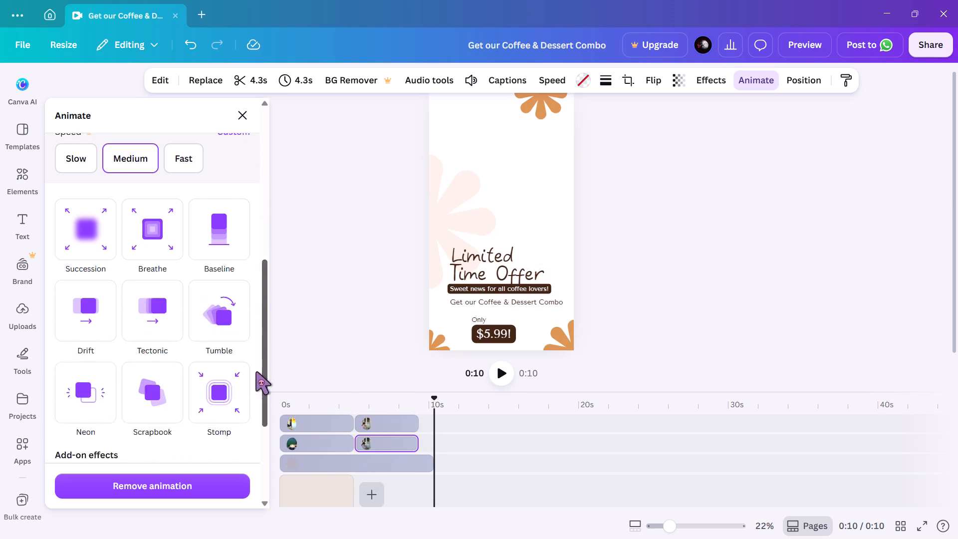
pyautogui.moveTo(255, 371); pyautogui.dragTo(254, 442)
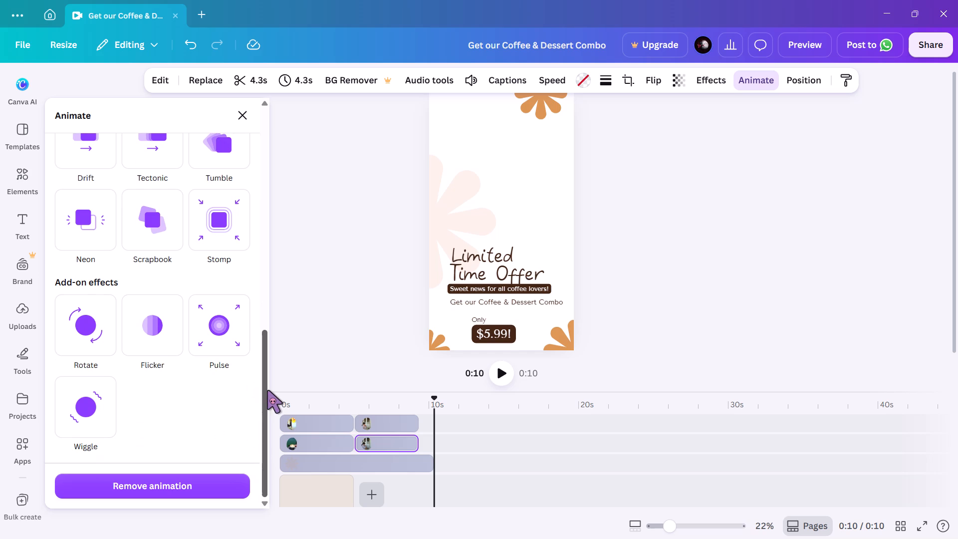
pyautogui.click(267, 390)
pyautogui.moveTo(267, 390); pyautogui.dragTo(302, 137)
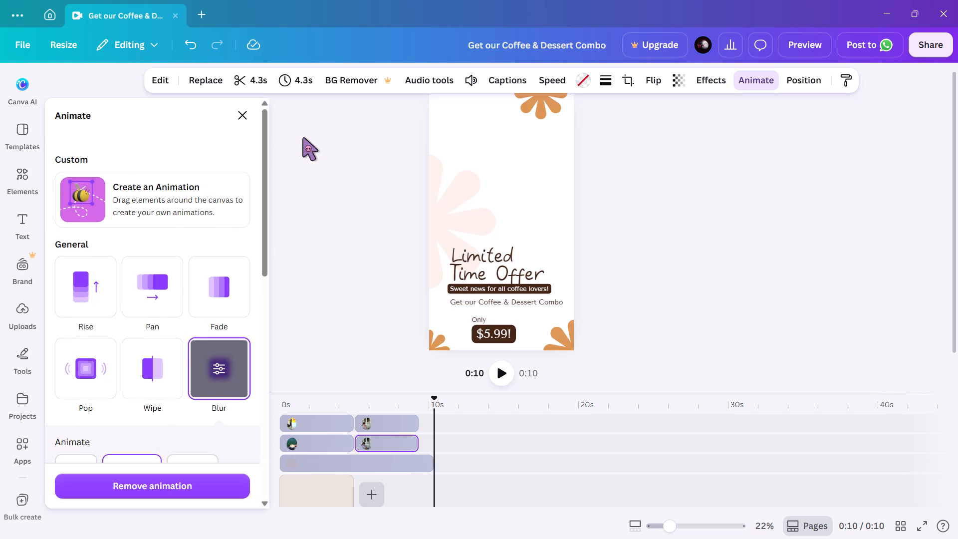
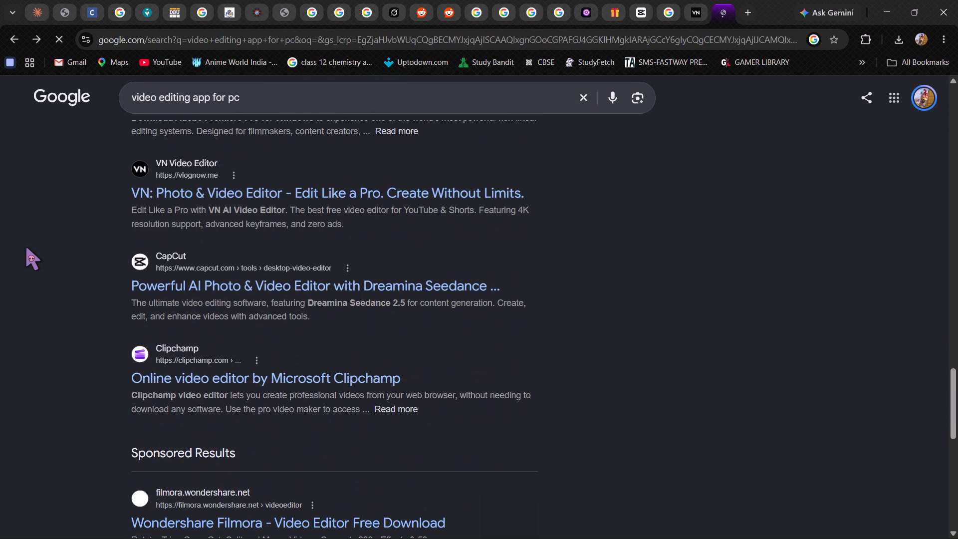
# Look through the remaining Google results for "video editing app for pc" and open the next results page.
pyautogui.press('Down')
pyautogui.press('Down')
pyautogui.press('Down')
pyautogui.press('Down')
pyautogui.press('Down')
pyautogui.press('Down')
pyautogui.press('Down')
pyautogui.press('Down')
pyautogui.press('Down')
pyautogui.press('Down')
pyautogui.press('Down')
pyautogui.press('Down')
pyautogui.press('Down')
pyautogui.press('Down')
pyautogui.press('Down')
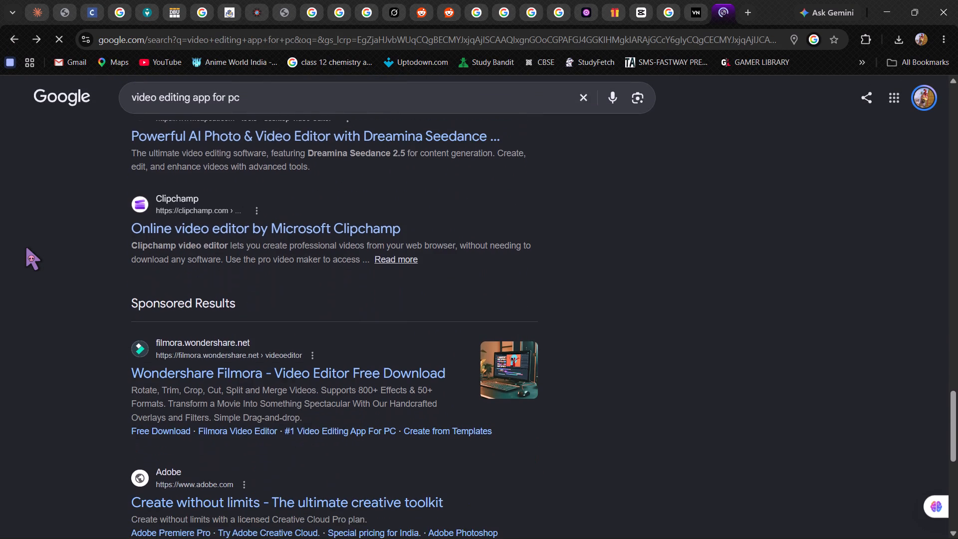
pyautogui.press('Down')
pyautogui.press('Down')
pyautogui.press('Down')
pyautogui.press('Down')
pyautogui.press('Down')
pyautogui.press('Down')
pyautogui.press('Down')
pyautogui.press('Down')
pyautogui.press('Down')
pyautogui.press('Down')
pyautogui.press('Down')
pyautogui.press('Down')
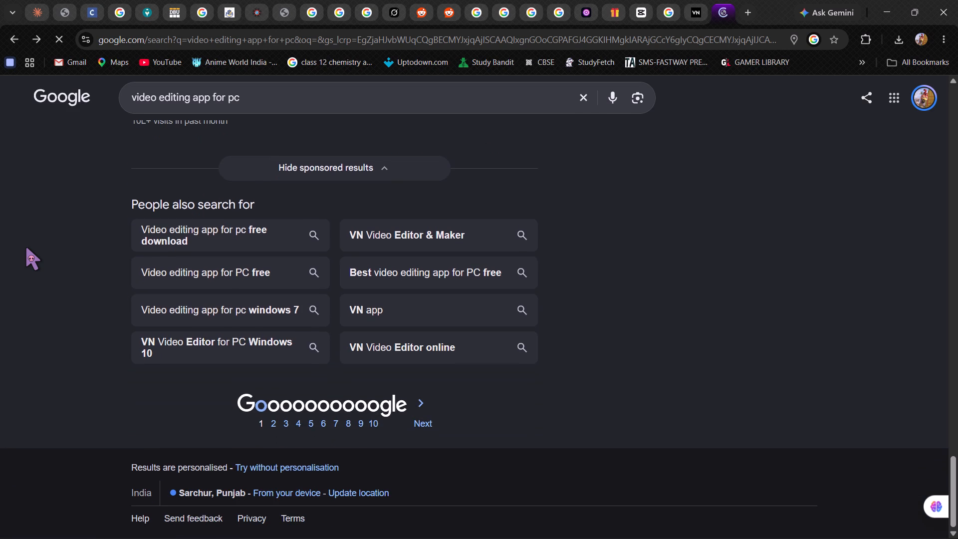
pyautogui.click(425, 416)
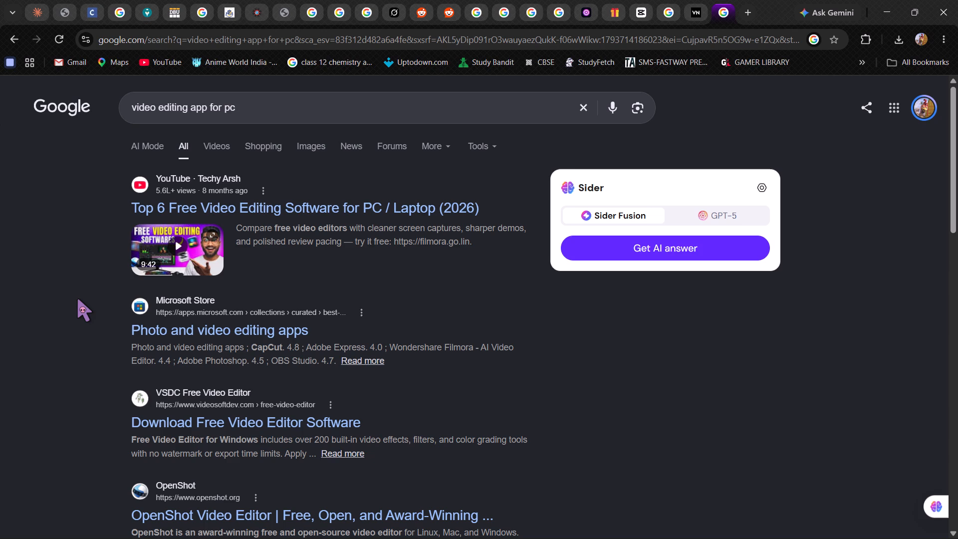
# Open the video "Top 6 Free Video Editing Software for PC / Laptop (2026)" from the search results and skip its ad.
pyautogui.click(184, 232)
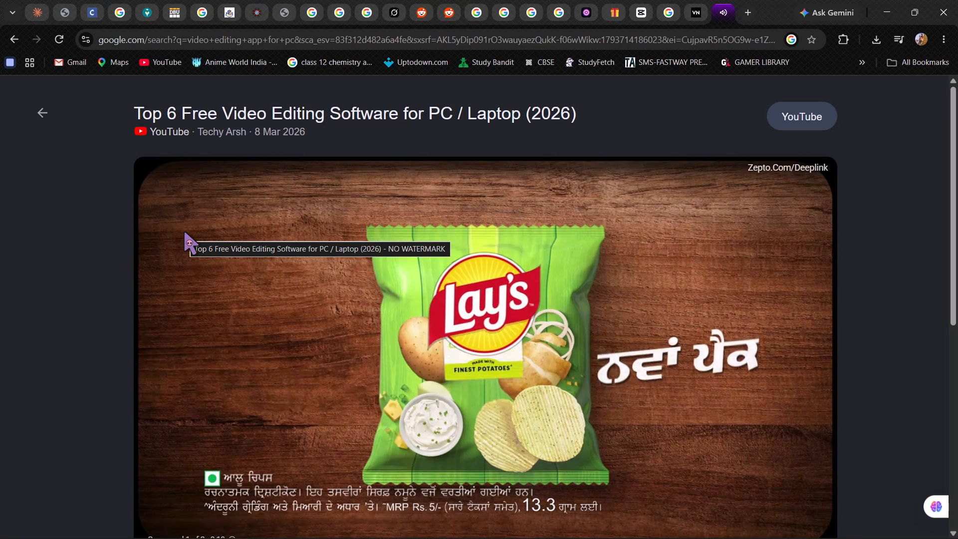
pyautogui.click(956, 118)
pyautogui.moveTo(956, 118); pyautogui.dragTo(957, 137)
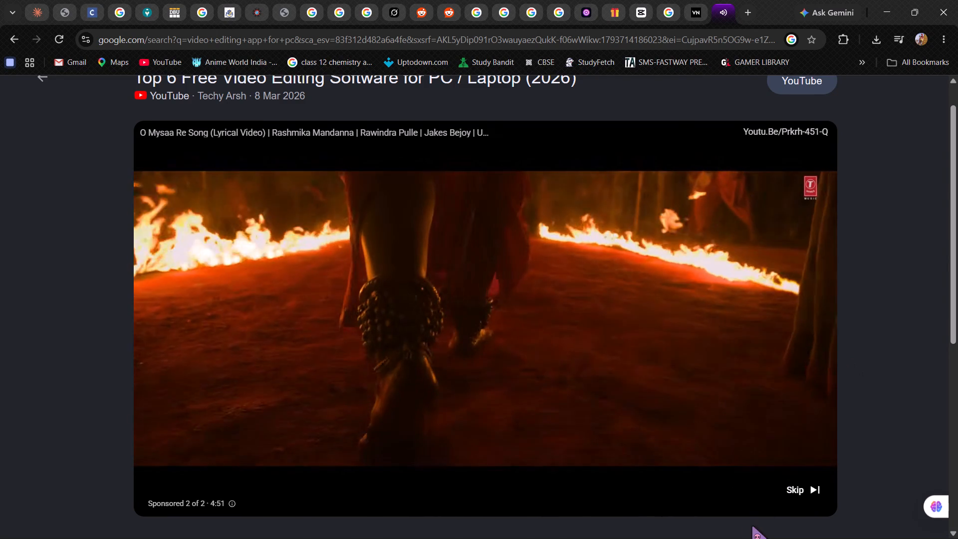
pyautogui.click(805, 494)
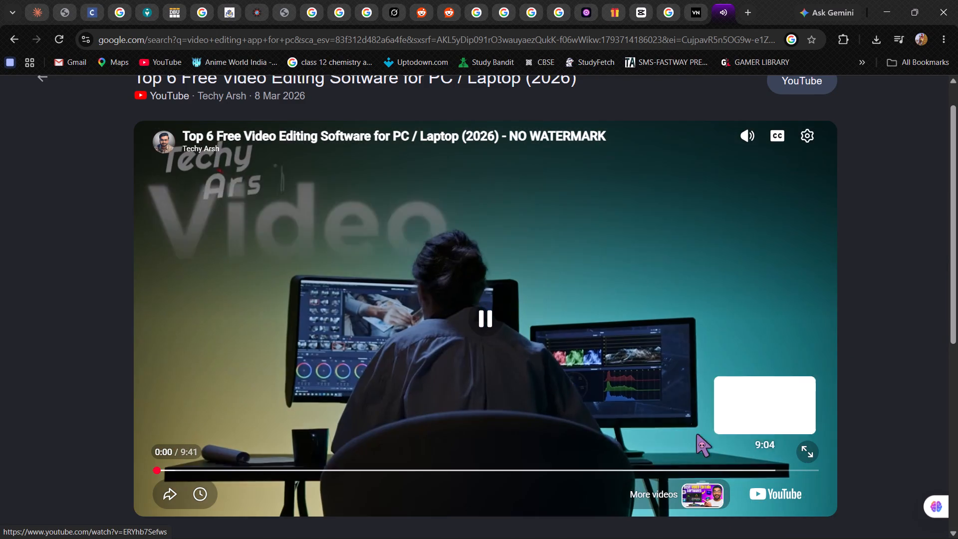
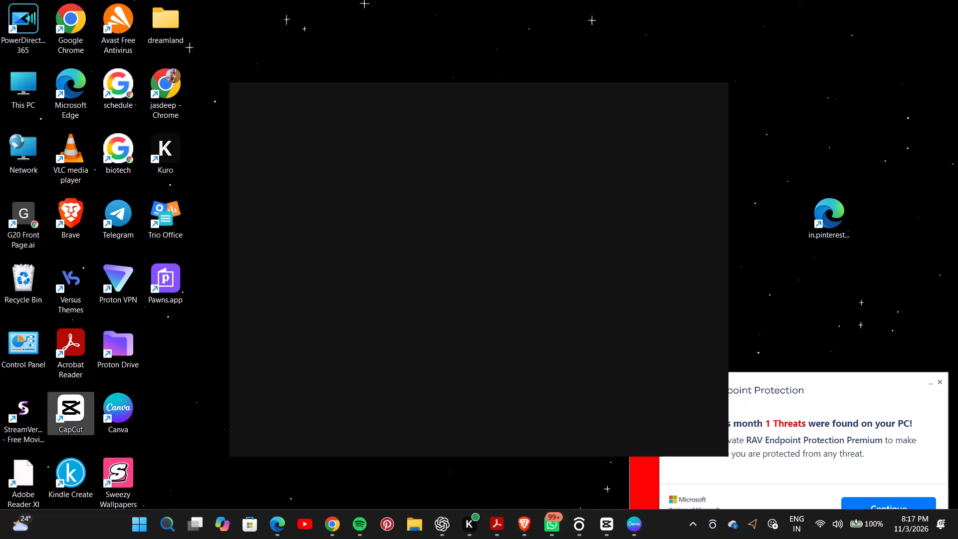
# Switch to CapCut and try to reload its Templates page.
pyautogui.scroll(-1, 132, 382)
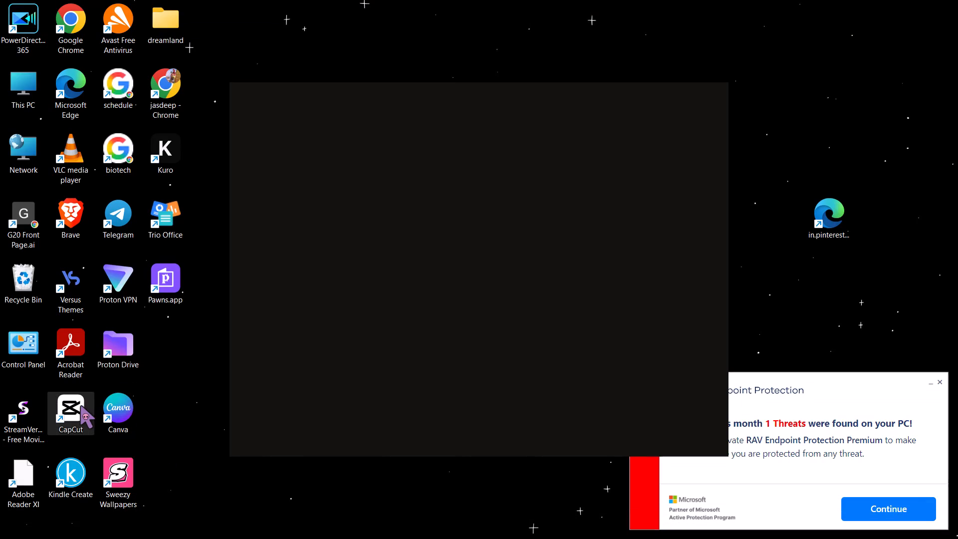
pyautogui.hscroll(1, 195, 462)
pyautogui.hscroll(1, 485, 537)
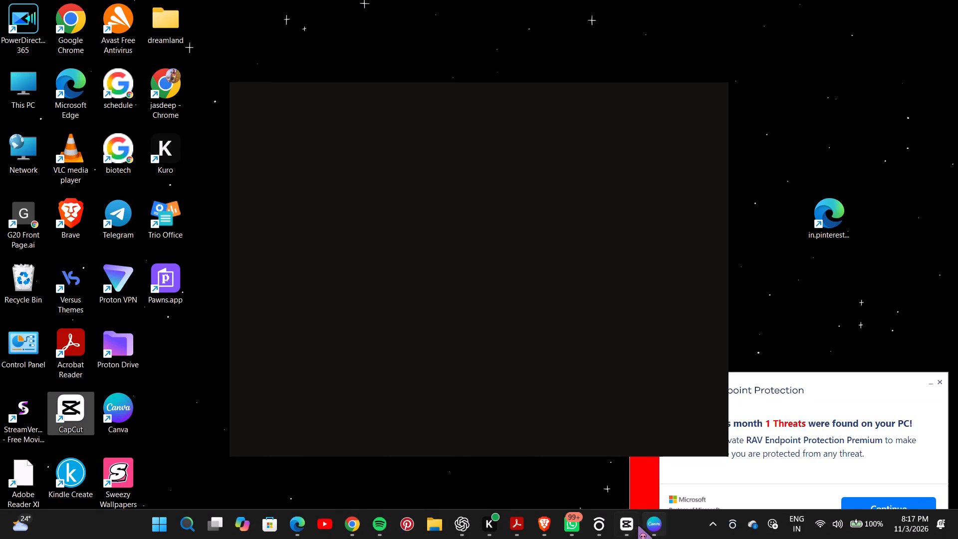
pyautogui.click(632, 525)
pyautogui.scroll(-1, 541, 315)
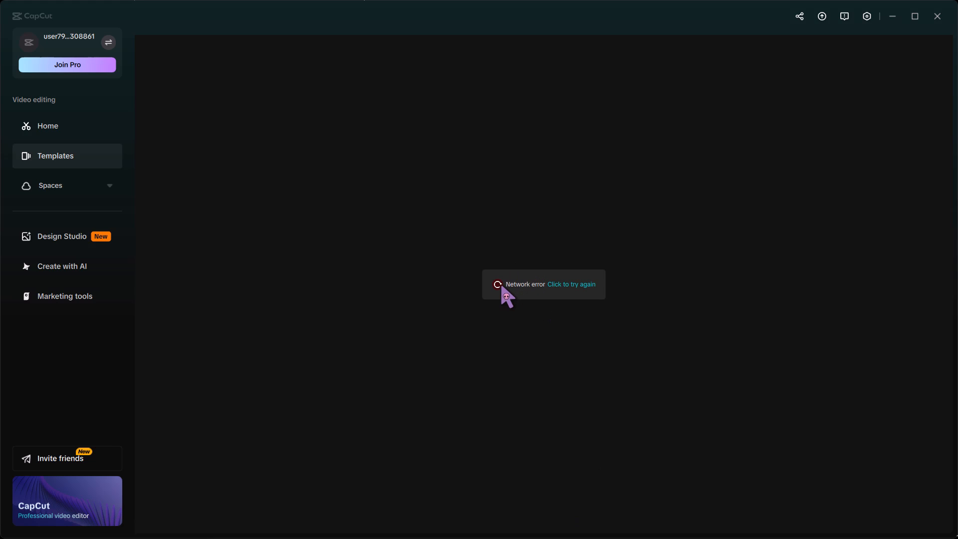
pyautogui.scroll(-1, 500, 285)
pyautogui.click(500, 285)
pyautogui.hscroll(-1, 318, 361)
# Open CapCut's Home page to view the project creation options and existing projects.
pyautogui.scroll(-1, 64, 153)
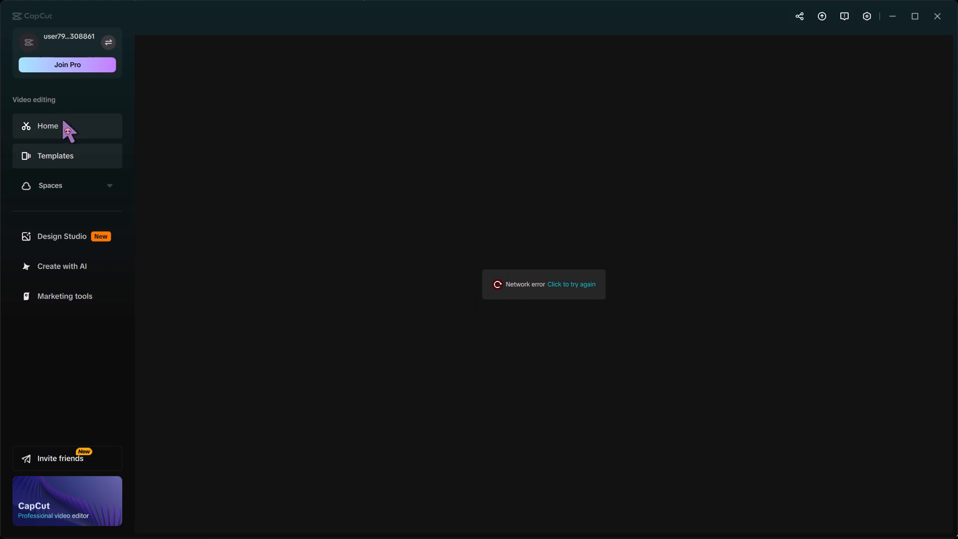
pyautogui.click(62, 120)
pyautogui.scroll(1, 62, 120)
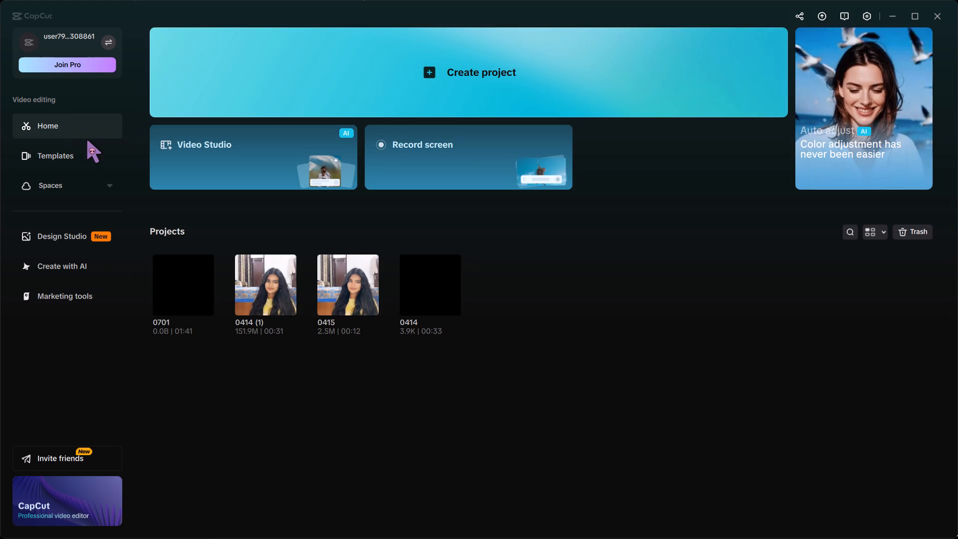
pyautogui.scroll(3, 86, 140)
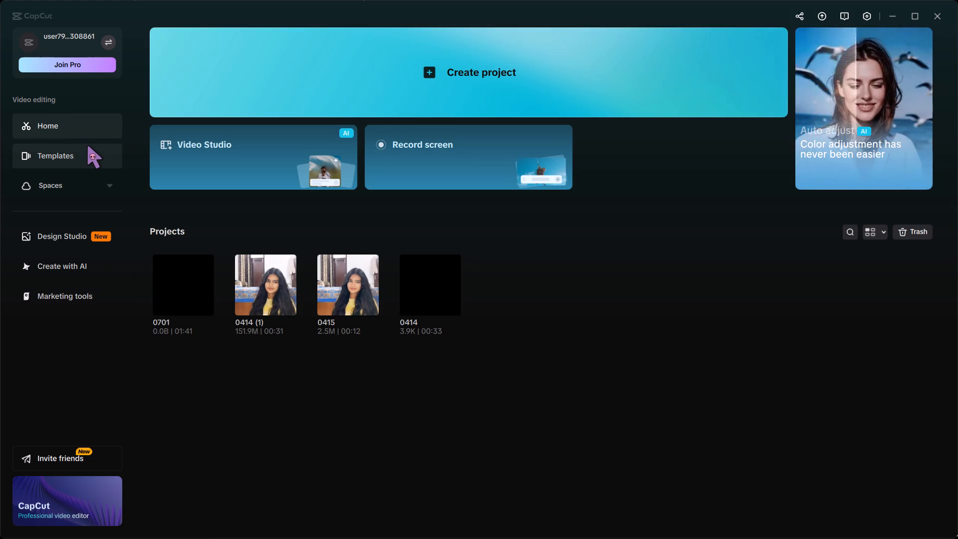
pyautogui.scroll(1, 87, 145)
# Return to the Templates page and try again to load the templates.
pyautogui.click(87, 145)
pyautogui.hscroll(1, 225, 215)
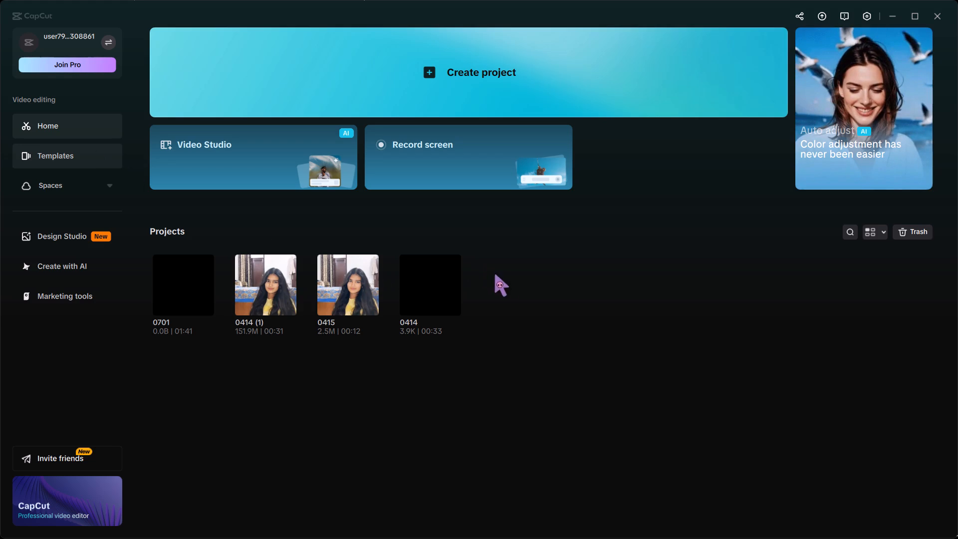
pyautogui.hscroll(1, 540, 284)
pyautogui.click(567, 285)
pyautogui.tripleClick(567, 285)
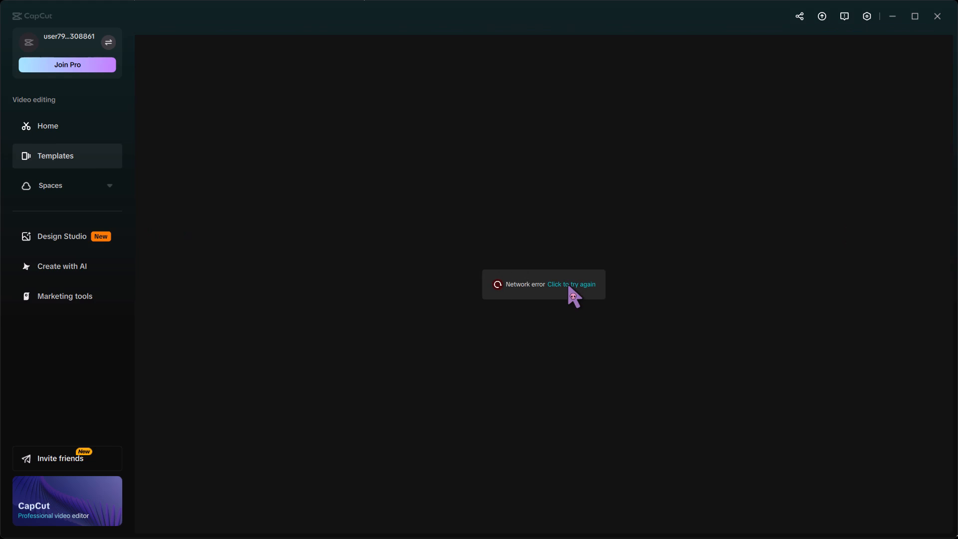
pyautogui.tripleClick(567, 285)
pyautogui.hscroll(2, 885, 0)
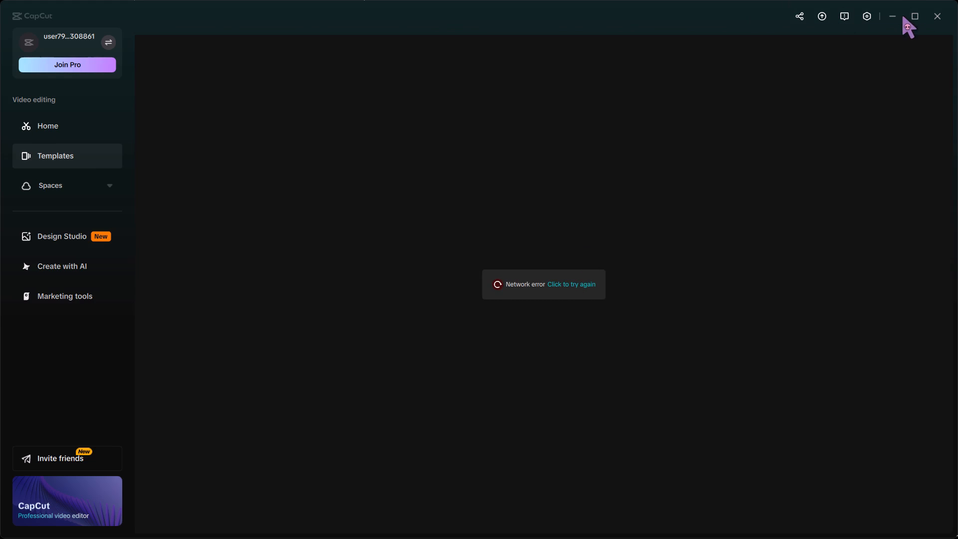
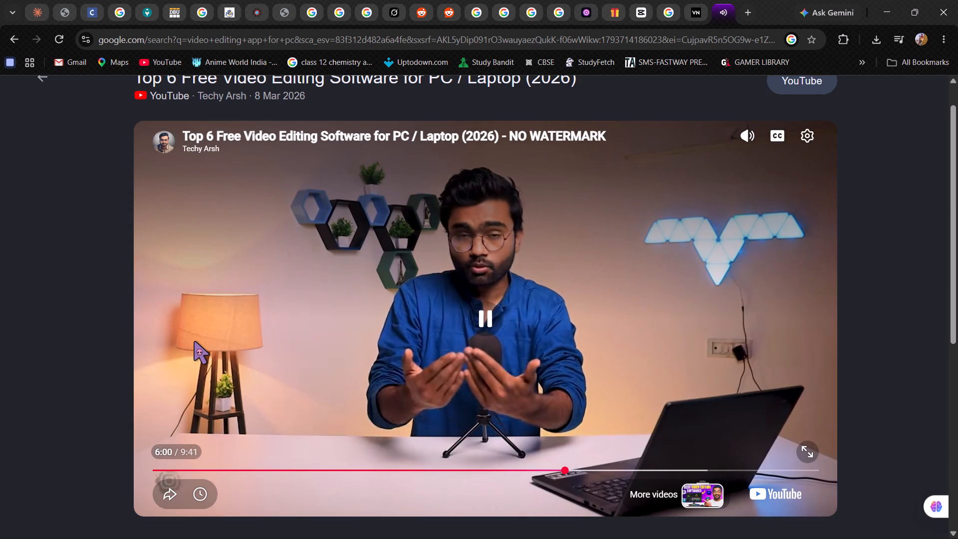
# Pause the video on the top 6 free video editing programs for PC.
pyautogui.click(487, 321)
# Search the web for "capcut free" in a new tab.
pyautogui.click(750, 4)
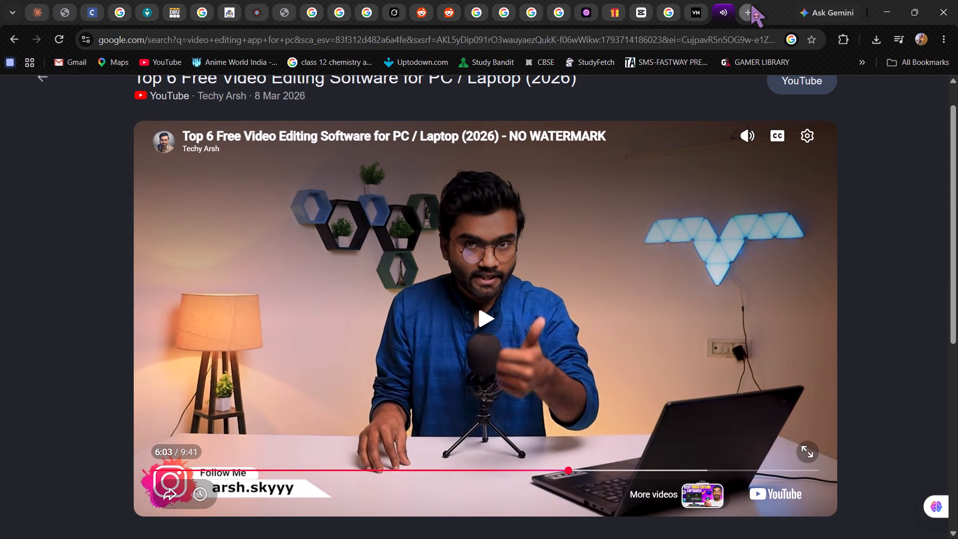
pyautogui.click(435, 258)
pyautogui.write('capcut')
pyautogui.press('space')
pyautogui.write('free')
pyautogui.press('Return')
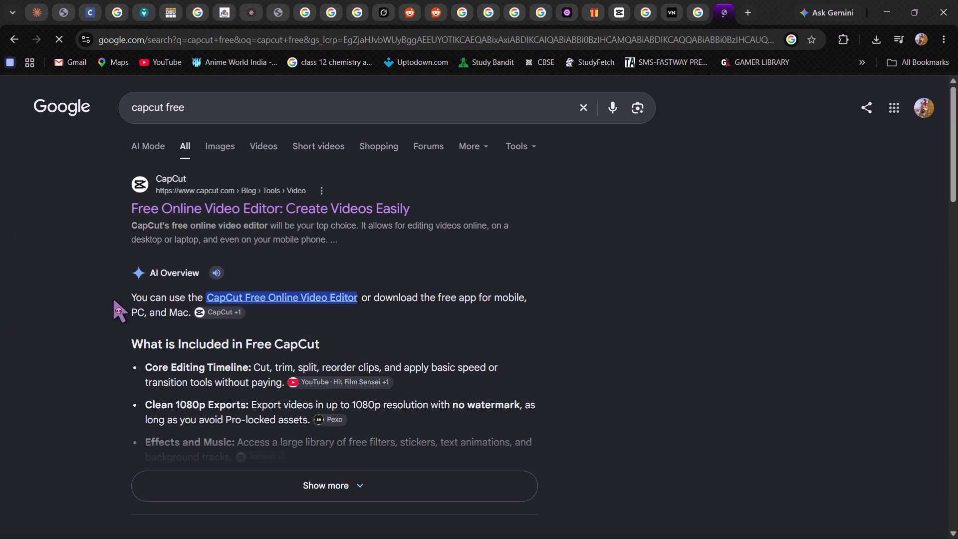
# Look through the "capcut free" search results for a free CapCut download or online editor.
pyautogui.press('Down')
pyautogui.press('Down')
pyautogui.press('Down')
pyautogui.press('Down')
pyautogui.press('Down')
pyautogui.press('Down')
pyautogui.press('Down')
pyautogui.press('Down')
pyautogui.press('Down')
pyautogui.press('Down')
pyautogui.press('Down')
pyautogui.press('Down')
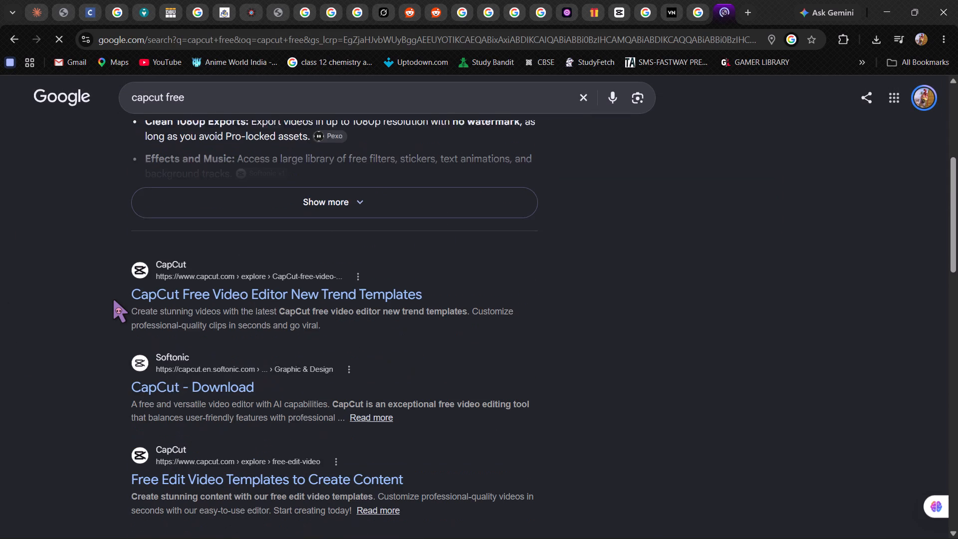
pyautogui.press('Down')
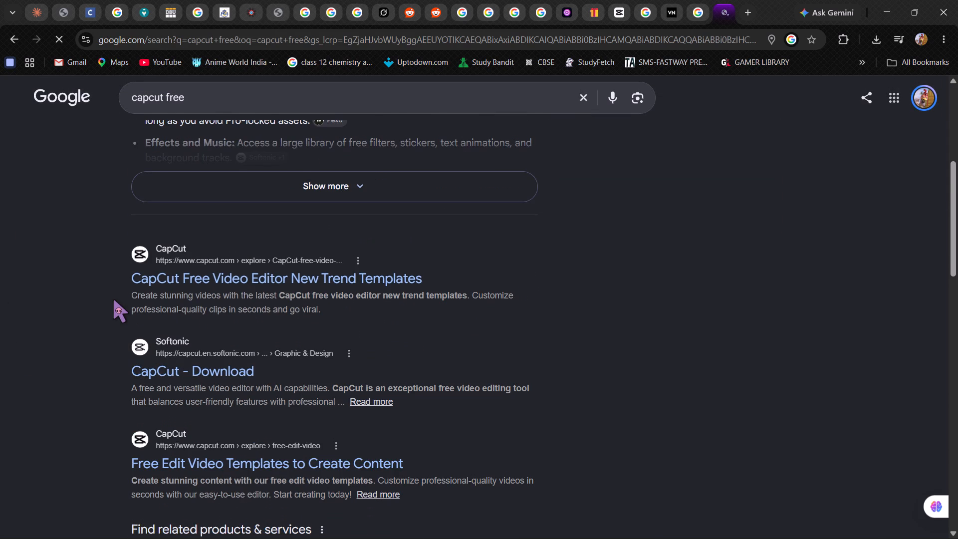
pyautogui.press('Down')
pyautogui.press('Down')
pyautogui.press('Down')
pyautogui.press('Down')
pyautogui.press('Down')
pyautogui.press('Down')
pyautogui.press('Down')
pyautogui.press('Down')
pyautogui.press('Down')
pyautogui.press('Down')
pyautogui.press('Down')
pyautogui.press('Down')
pyautogui.press('Down')
pyautogui.press('Down')
pyautogui.press('Down')
pyautogui.press('Down')
pyautogui.press('Down')
pyautogui.press('Down')
pyautogui.press('Down')
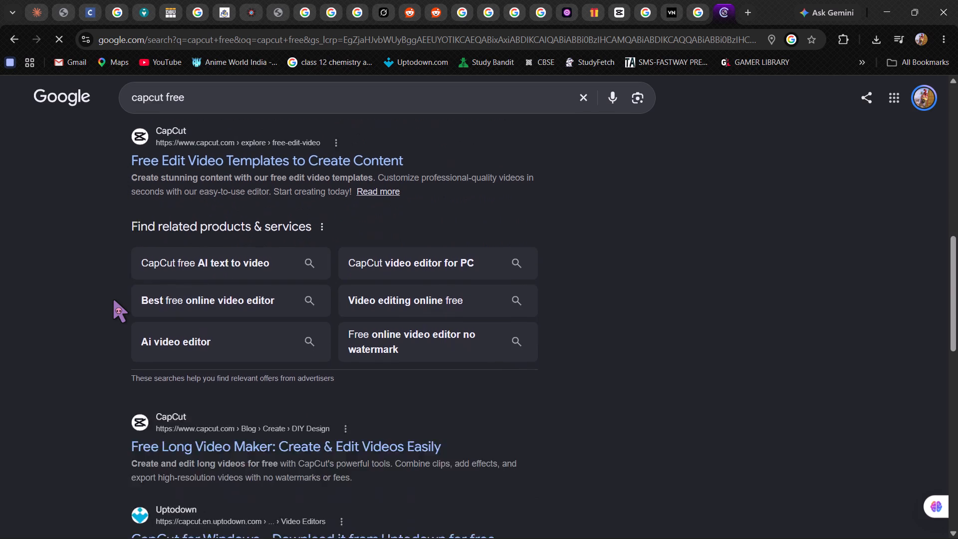
pyautogui.press('Down')
pyautogui.press('Down')
pyautogui.press('Down')
pyautogui.press('Down')
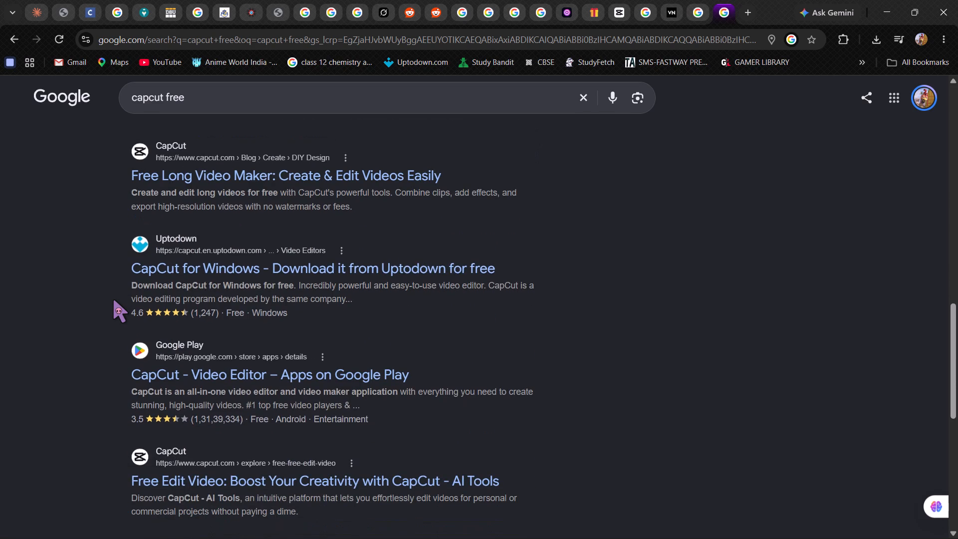
pyautogui.press('Down')
pyautogui.press('Down')
pyautogui.press('Down')
pyautogui.press('Down')
pyautogui.press('Down')
pyautogui.press('Down')
pyautogui.press('Down')
pyautogui.press('Down')
pyautogui.press('Down')
pyautogui.press('Down')
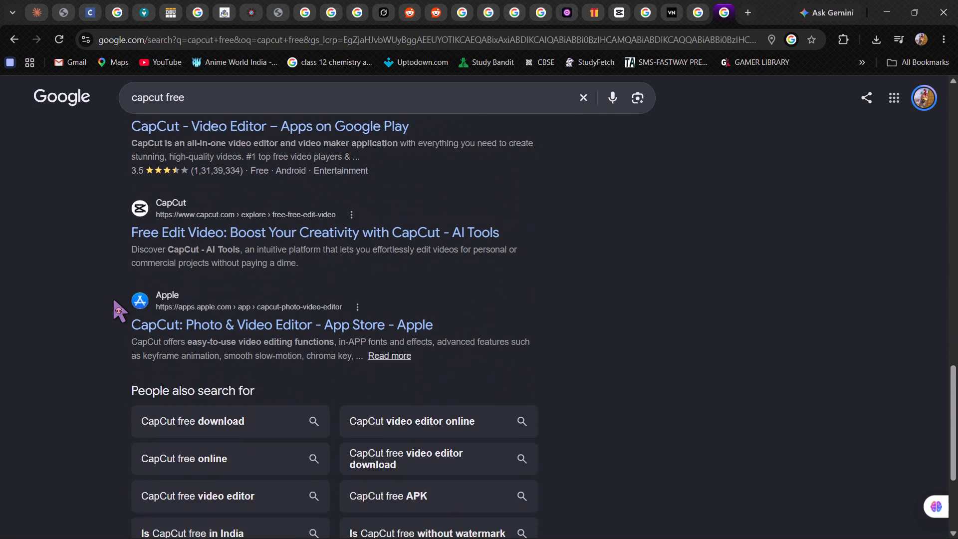
pyautogui.press('Down')
pyautogui.press('Down')
pyautogui.press('Down')
pyautogui.press('Down')
pyautogui.press('Down')
pyautogui.press('Down')
pyautogui.press('Down')
pyautogui.press('Down')
pyautogui.press('Down')
pyautogui.press('Up')
pyautogui.press('Up')
pyautogui.press('Up')
pyautogui.press('Up')
pyautogui.press('Up')
pyautogui.press('Up')
pyautogui.press('Up')
pyautogui.press('Up')
pyautogui.press('Up')
pyautogui.press('Up')
pyautogui.press('Up')
pyautogui.press('Up')
pyautogui.press('Up')
pyautogui.press('Up')
pyautogui.press('Up')
pyautogui.press('Up')
pyautogui.press('Up')
pyautogui.press('Up')
pyautogui.press('Up')
pyautogui.press('Up')
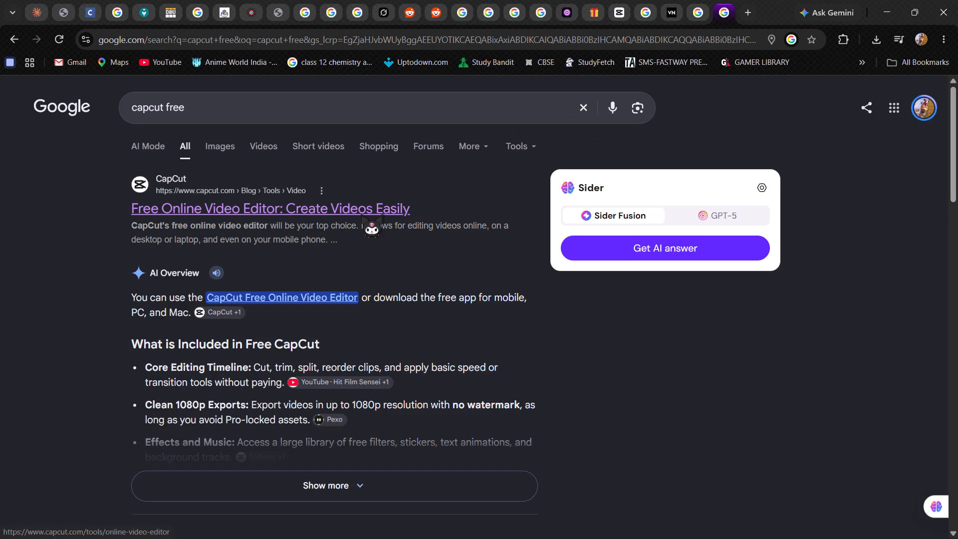
# Open Softonic's CapCut download page from the search results and start the free Windows download.
pyautogui.press('Down')
pyautogui.press('Down')
pyautogui.press('Down')
pyautogui.press('Down')
pyautogui.press('Down')
pyautogui.press('Down')
pyautogui.press('Down')
pyautogui.press('Down')
pyautogui.press('Down')
pyautogui.press('Down')
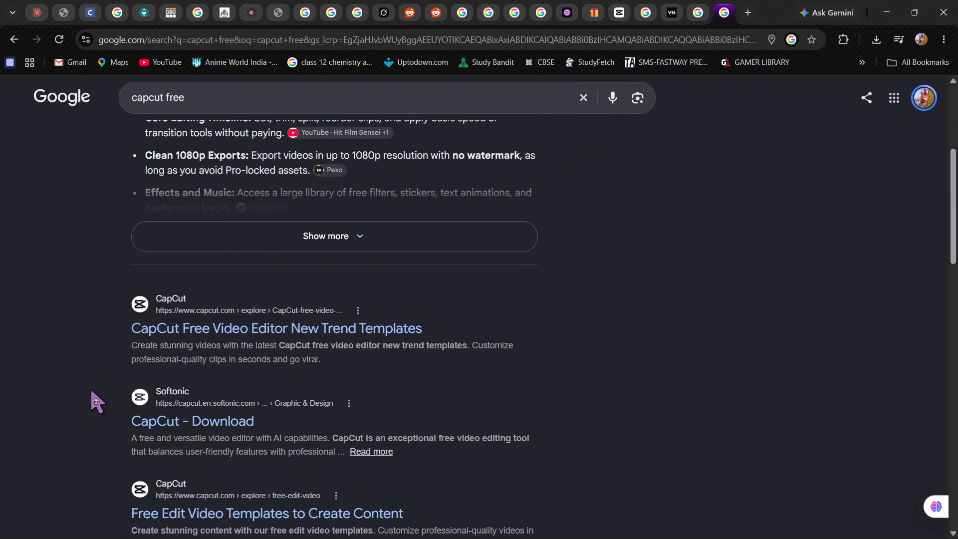
pyautogui.click(218, 407)
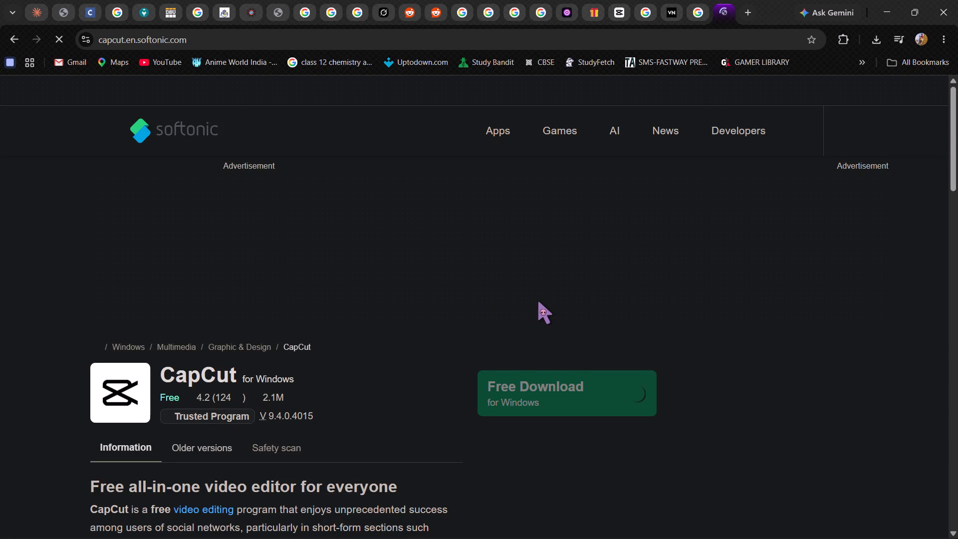
pyautogui.click(597, 401)
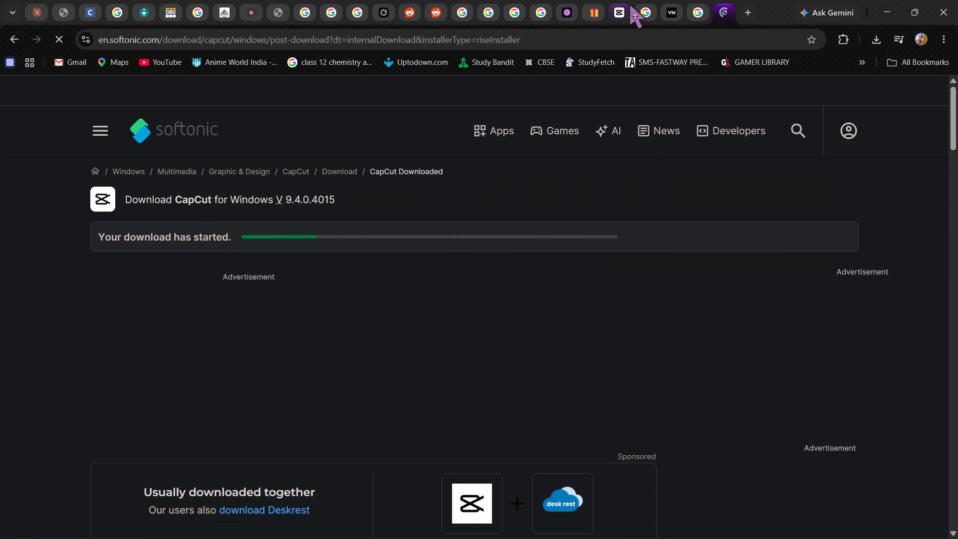
# Move the burger-and-coffee combo discount search beside the psychology versus nursing search, and read the AI answer on commuting.
pyautogui.moveTo(651, 4); pyautogui.dragTo(581, 13)
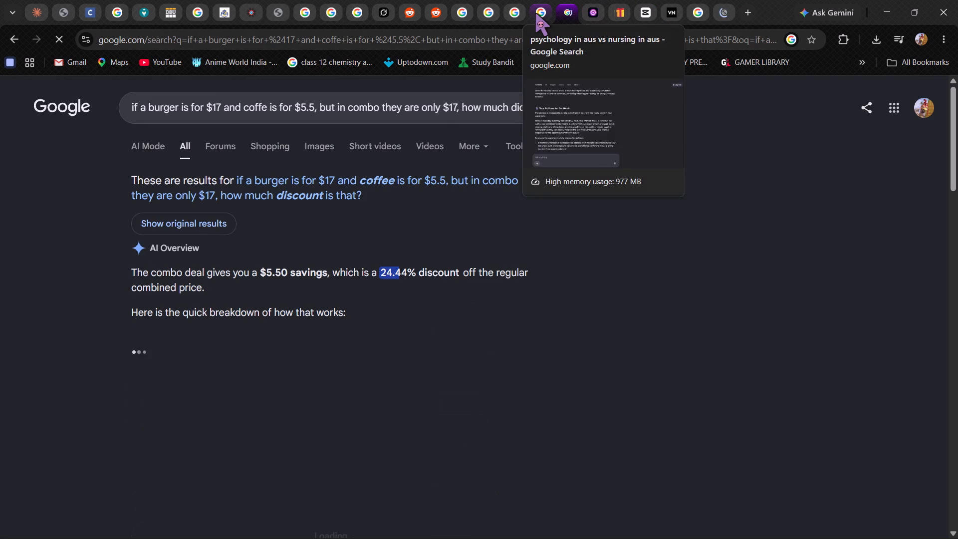
pyautogui.click(535, 13)
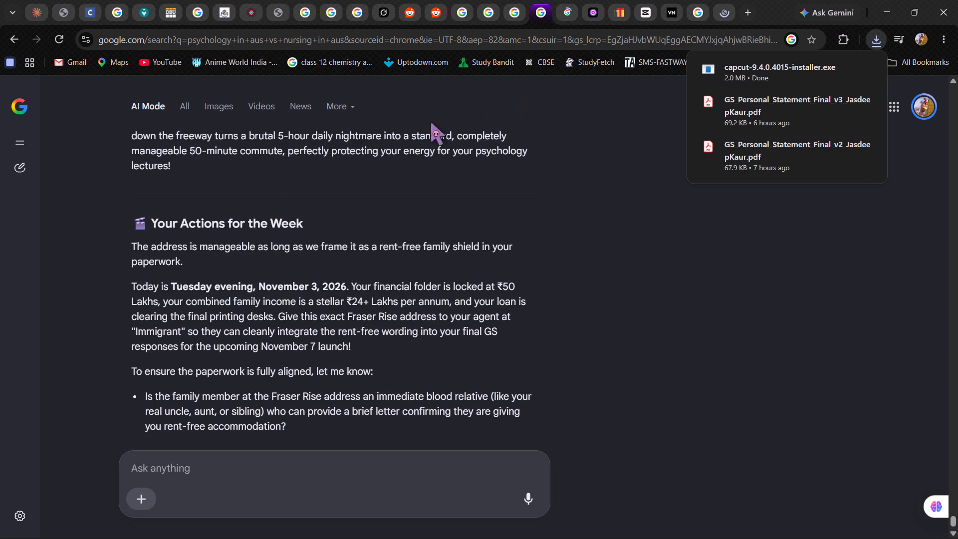
pyautogui.click(75, 355)
pyautogui.press('Up')
pyautogui.press('Up')
pyautogui.press('Up')
pyautogui.press('Up')
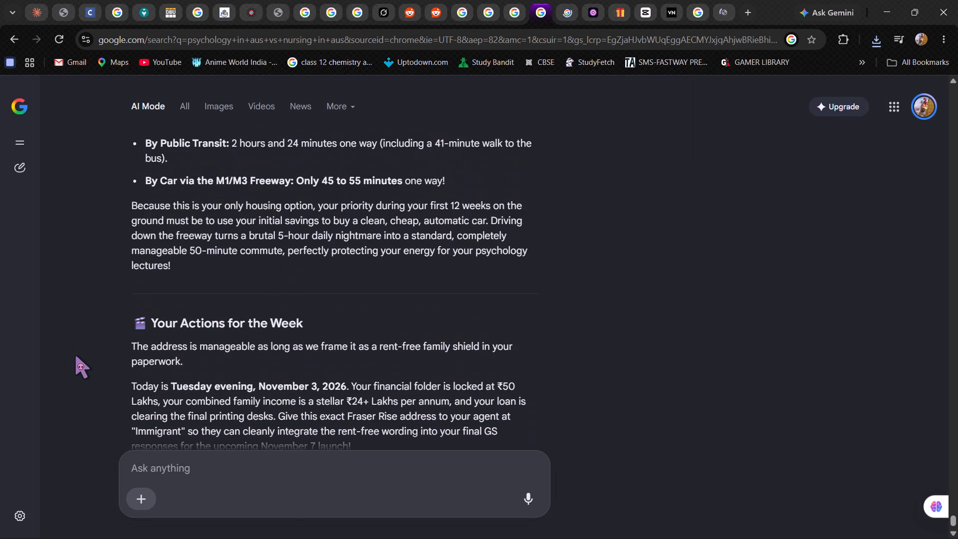
pyautogui.press('Up')
pyautogui.press('Up')
pyautogui.press('Up')
pyautogui.press('Up')
pyautogui.press('Up')
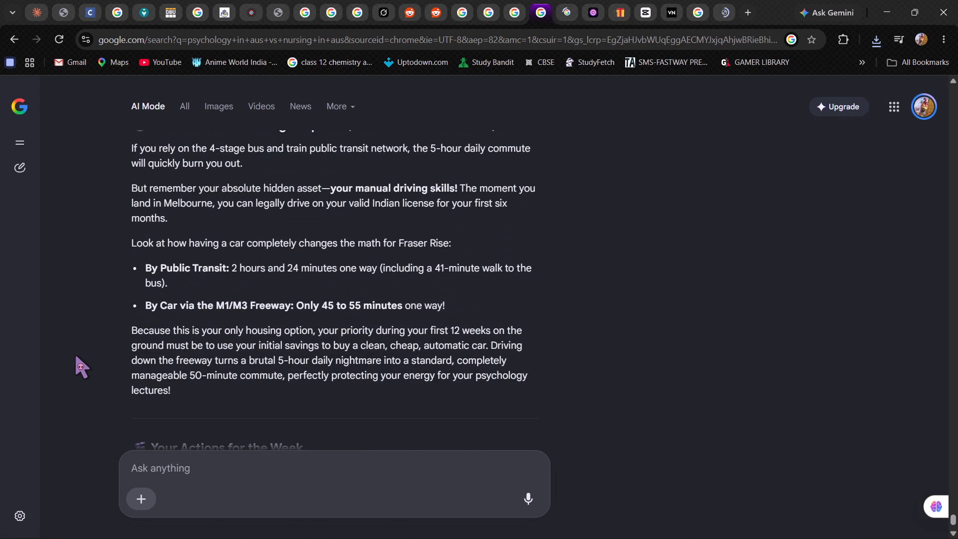
# Return to Softonic's CapCut download page and examine the download status and the information about the program.
pyautogui.click(729, 11)
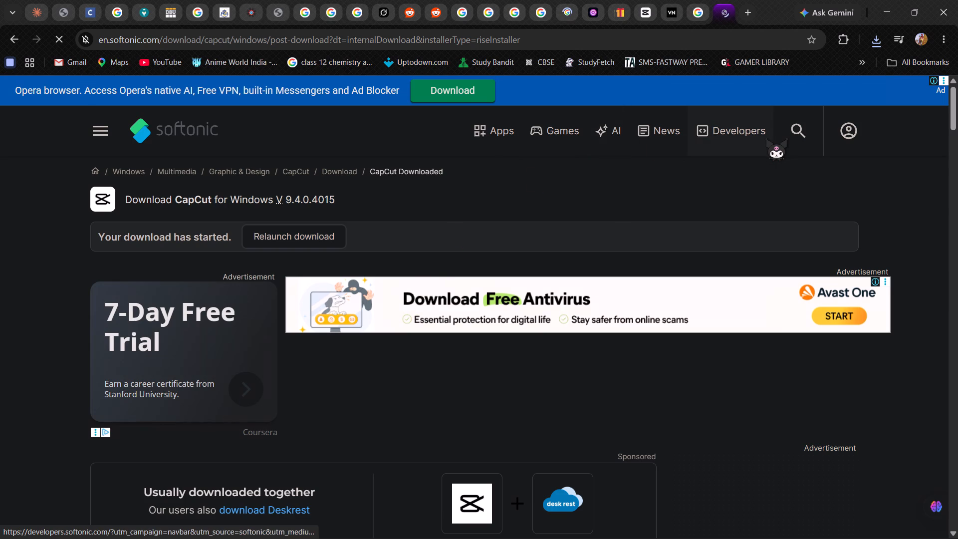
pyautogui.press('Down')
pyautogui.press('Down')
pyautogui.press('Down')
pyautogui.press('Down')
pyautogui.press('Down')
pyautogui.press('Down')
pyautogui.press('Down')
pyautogui.press('Down')
pyautogui.press('Down')
pyautogui.press('Down')
pyautogui.press('Down')
pyautogui.press('Down')
pyautogui.press('Down')
pyautogui.press('Down')
pyautogui.press('Down')
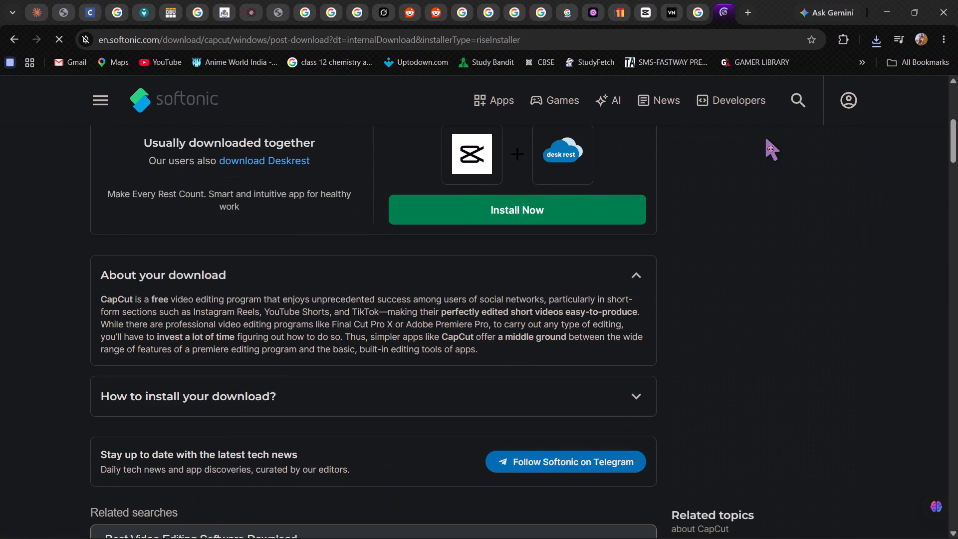
pyautogui.press('Up')
pyautogui.press('Up')
pyautogui.press('Up')
pyautogui.press('Up')
pyautogui.press('Up')
pyautogui.press('Up')
pyautogui.press('Up')
pyautogui.press('Up')
pyautogui.press('Up')
pyautogui.press('Up')
pyautogui.press('Up')
pyautogui.press('Up')
pyautogui.press('Up')
pyautogui.press('Up')
pyautogui.press('Up')
pyautogui.press('Up')
pyautogui.press('Up')
pyautogui.press('Up')
pyautogui.press('Up')
pyautogui.press('Up')
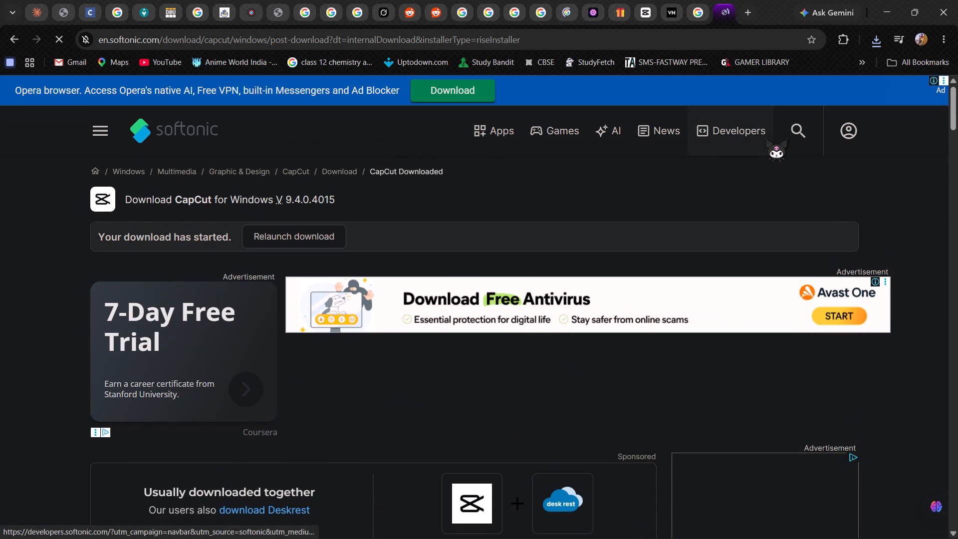
pyautogui.press('Down')
pyautogui.press('Down')
pyautogui.press('Down')
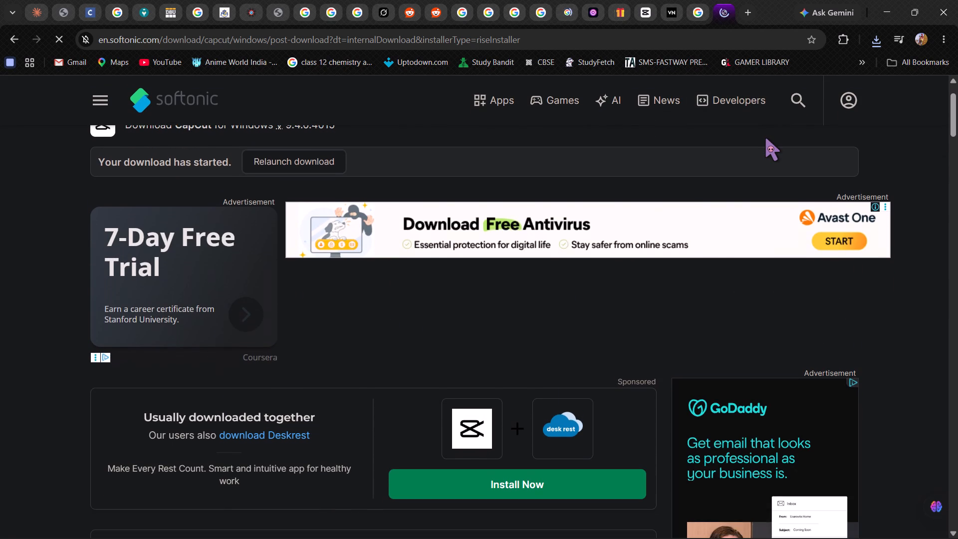
# Look over Softonic's CapCut post-download page, checking the download notice and the content below it.
pyautogui.press('Down')
pyautogui.press('Down')
pyautogui.press('Down')
pyautogui.press('Down')
pyautogui.press('Down')
pyautogui.press('Down')
pyautogui.press('Down')
pyautogui.press('Down')
pyautogui.press('Down')
pyautogui.press('Down')
pyautogui.press('Down')
pyautogui.press('Down')
pyautogui.press('Down')
pyautogui.press('Down')
pyautogui.press('Down')
pyautogui.press('Down')
pyautogui.press('Down')
pyautogui.press('Down')
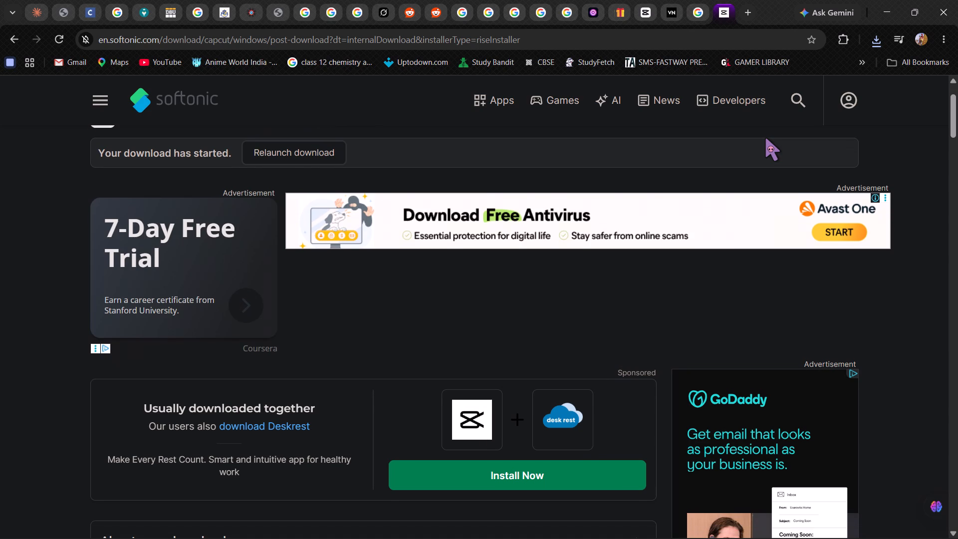
pyautogui.press('Up')
pyautogui.press('Up')
pyautogui.press('Up')
pyautogui.press('Up')
pyautogui.press('Up')
pyautogui.press('Up')
pyautogui.press('Up')
pyautogui.press('Up')
pyautogui.press('Up')
pyautogui.press('Up')
pyautogui.press('Up')
pyautogui.press('Up')
pyautogui.press('Up')
pyautogui.press('Up')
pyautogui.press('Up')
pyautogui.press('Up')
pyautogui.press('Up')
pyautogui.press('Up')
pyautogui.press('Up')
pyautogui.press('Up')
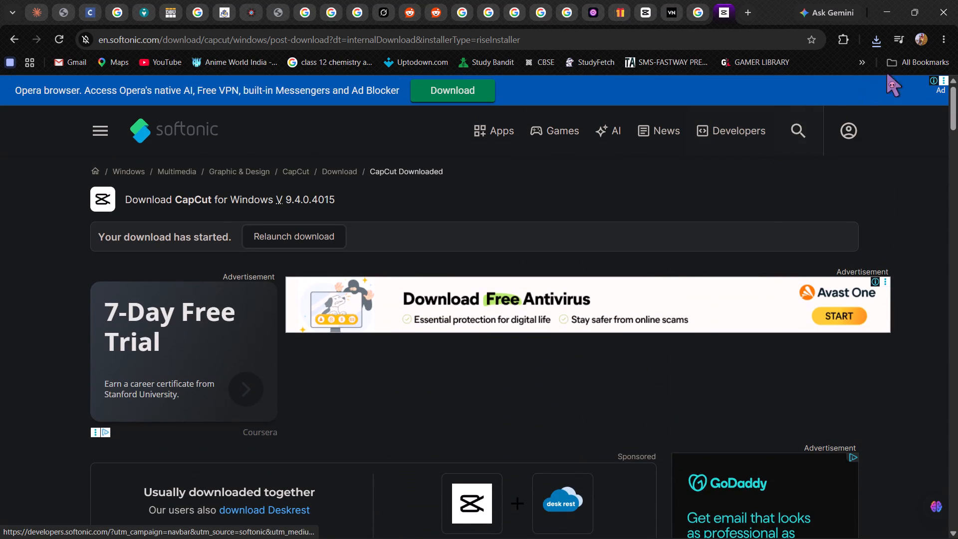
# Launch the downloaded capcut-9.4.0.4015 installer from the browser's recent download history.
pyautogui.click(882, 42)
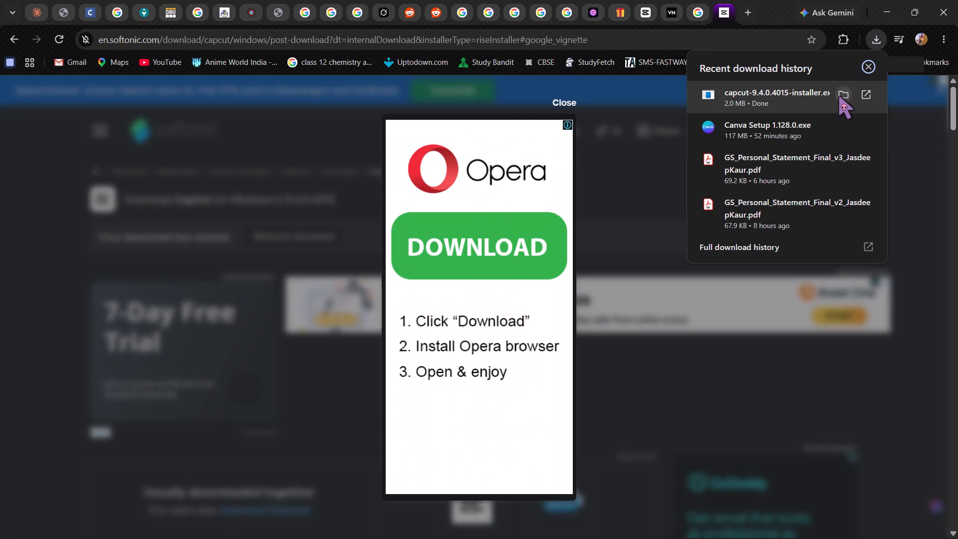
pyautogui.click(830, 98)
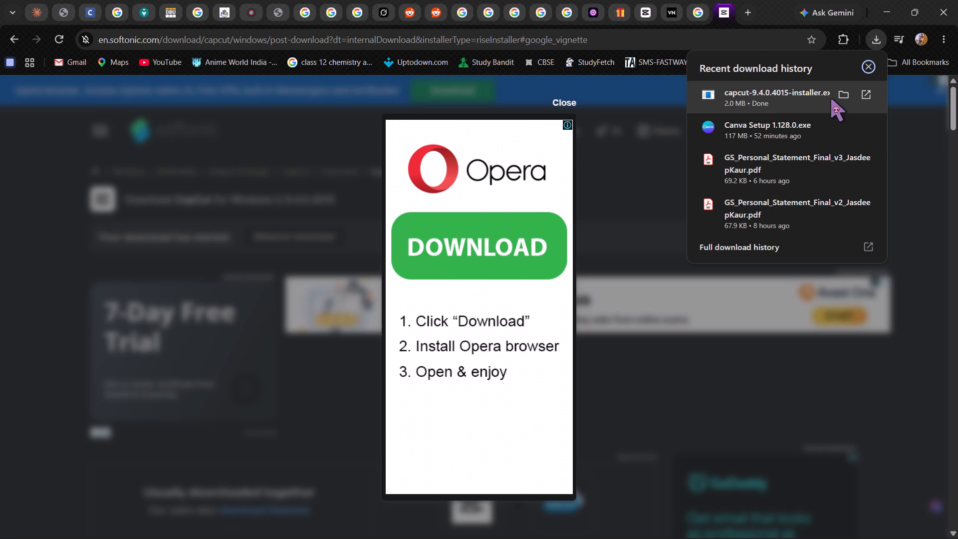
pyautogui.click(868, 93)
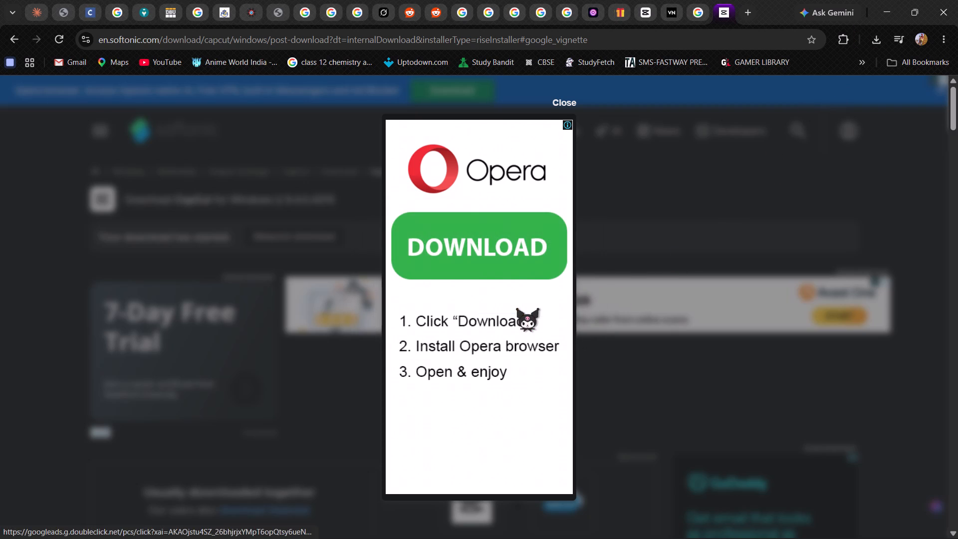
# Close the Opera advertisement covering Softonic's CapCut download page.
pyautogui.click(567, 100)
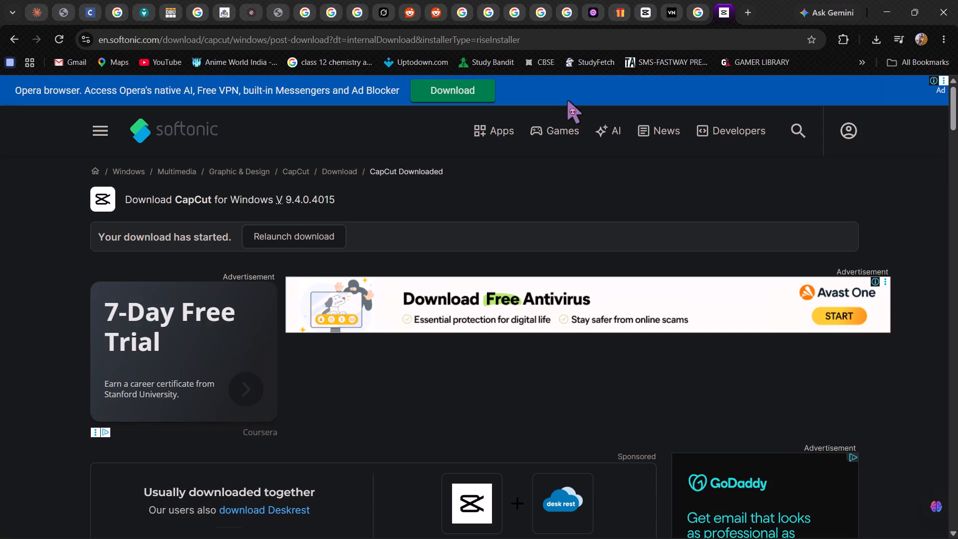
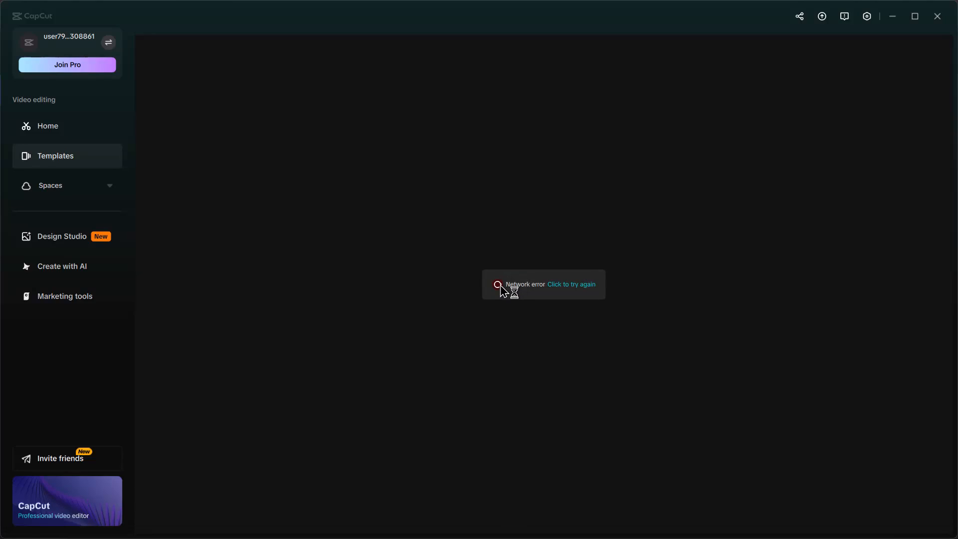
# Minimize the CapCut window and return to Softonic's CapCut download page in Chrome.
pyautogui.click(500, 284)
pyautogui.click(888, 7)
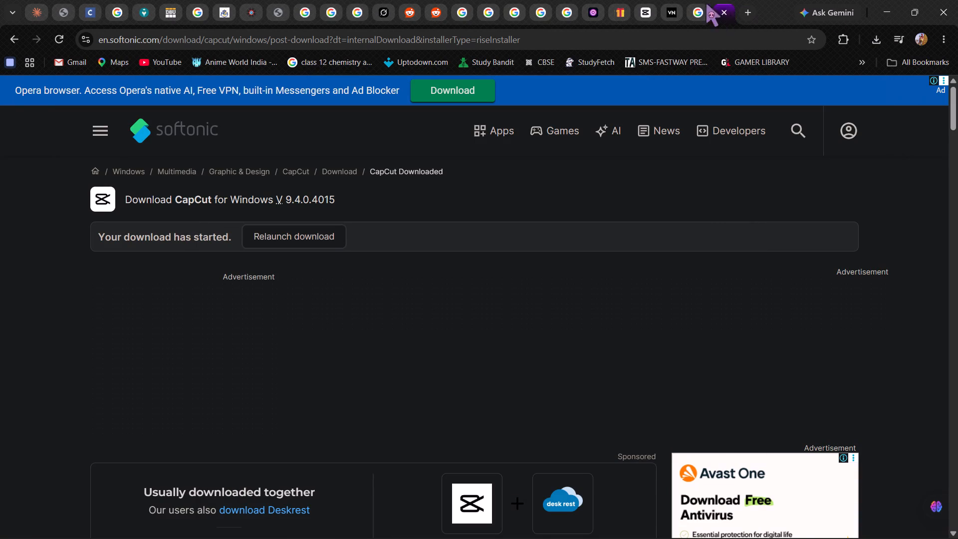
# Go back from Softonic's CapCut post-download page to the previous page.
pyautogui.click(16, 40)
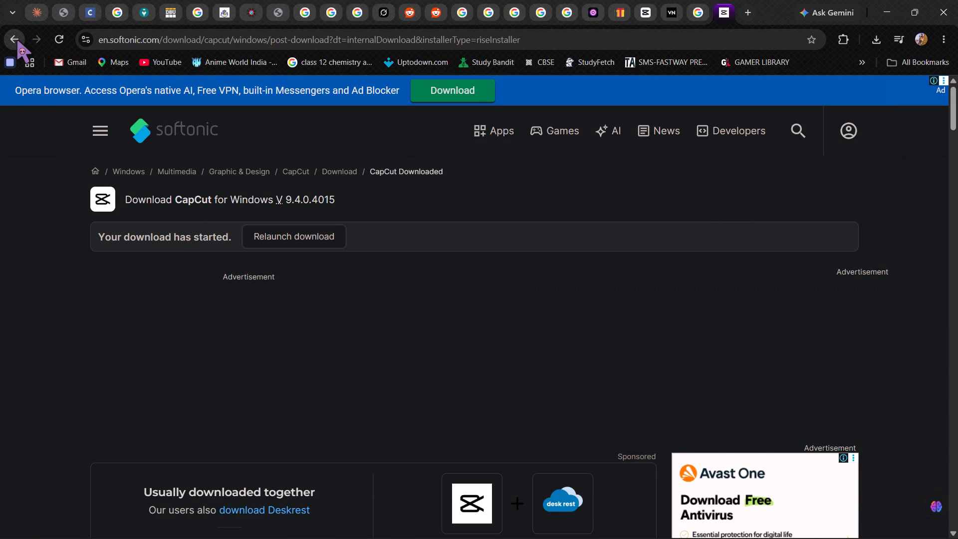
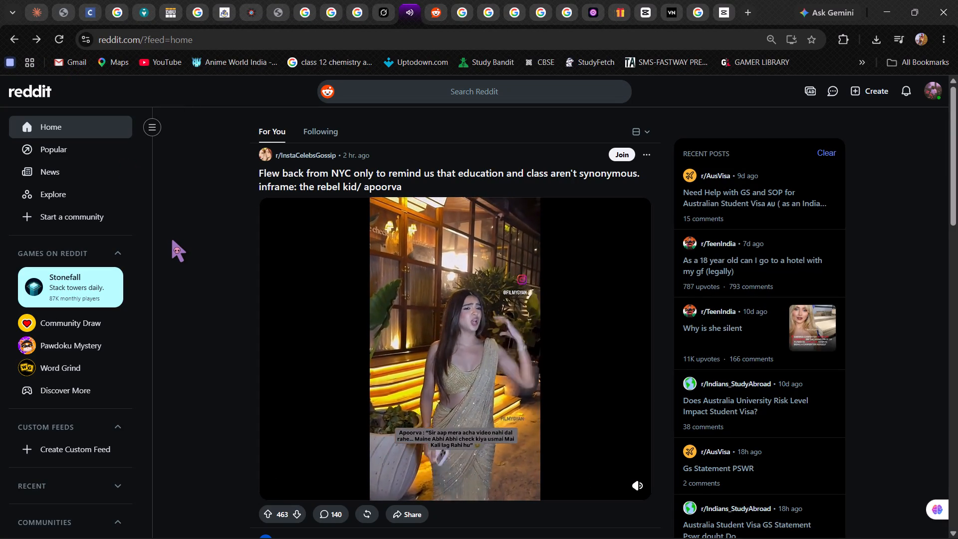
# Pause the r/InstaCelebsGossip video in the Reddit home feed and open that post's comments page.
pyautogui.press('Down')
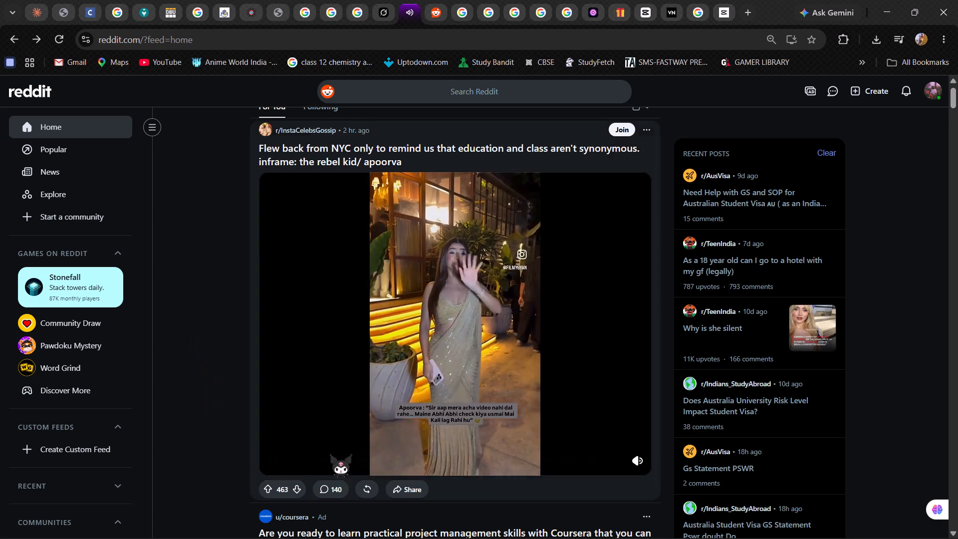
pyautogui.click(270, 459)
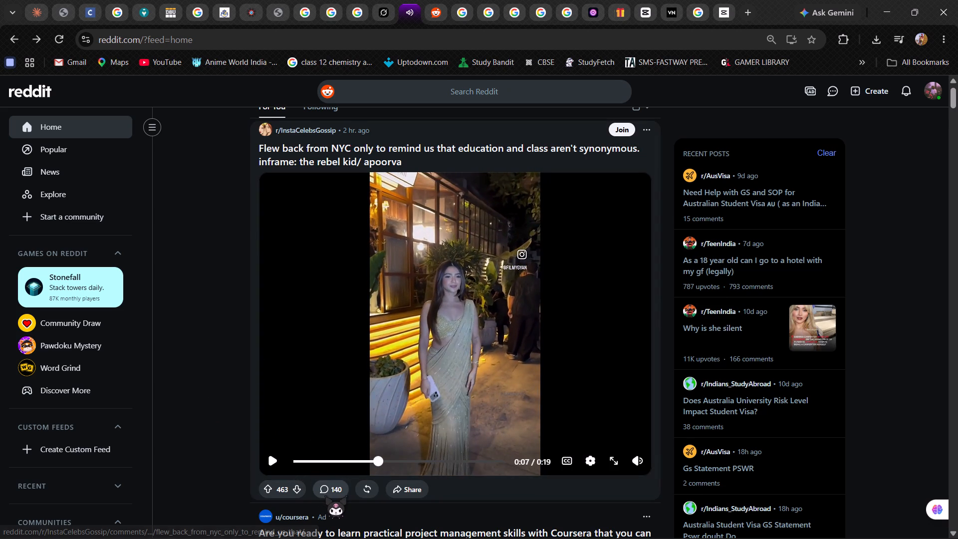
pyautogui.click(324, 495)
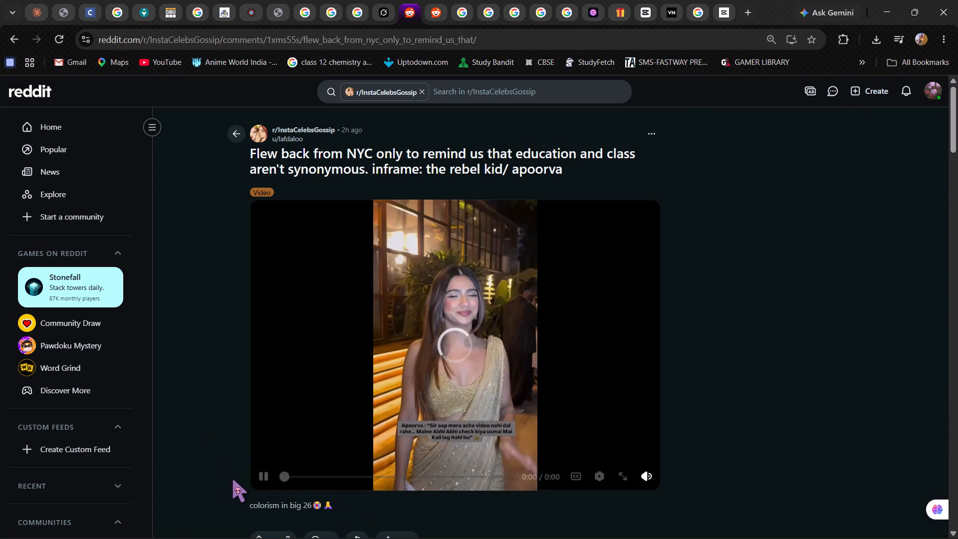
# Pause the video on the r/InstaCelebsGossip post page, look through its comments, and return to the home feed.
pyautogui.press('Down')
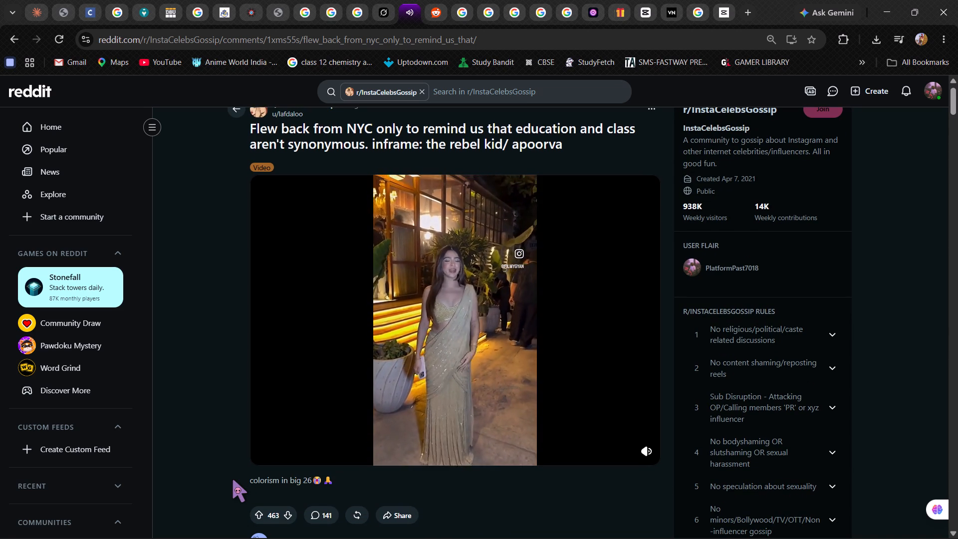
pyautogui.click(267, 450)
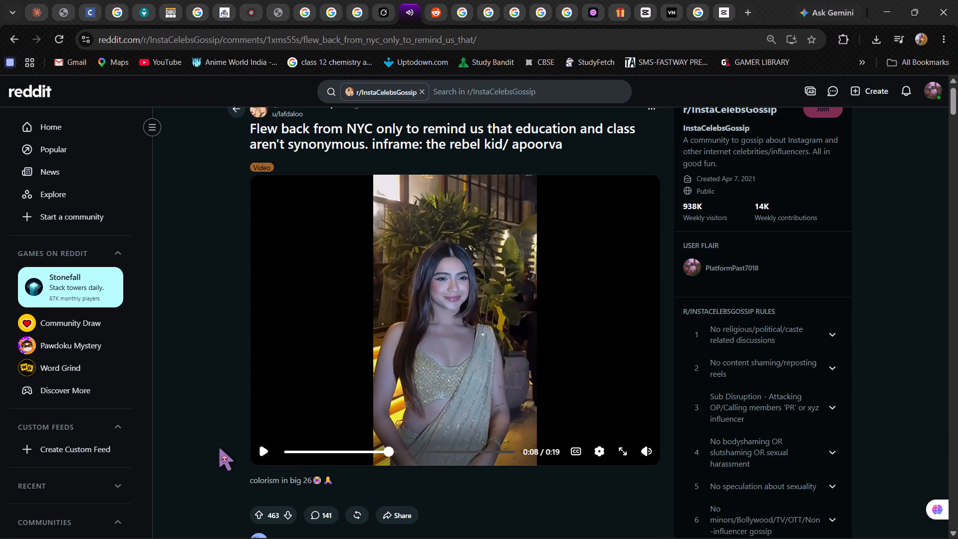
pyautogui.click(219, 448)
pyautogui.press('Down')
pyautogui.press('Down')
pyautogui.press('Down')
pyautogui.press('Down')
pyautogui.press('Down')
pyautogui.press('Down')
pyautogui.press('Down')
pyautogui.press('Down')
pyautogui.press('Down')
pyautogui.press('Down')
pyautogui.press('Down')
pyautogui.press('Down')
pyautogui.press('Down')
pyautogui.press('Down')
pyautogui.press('Down')
pyautogui.press('Down')
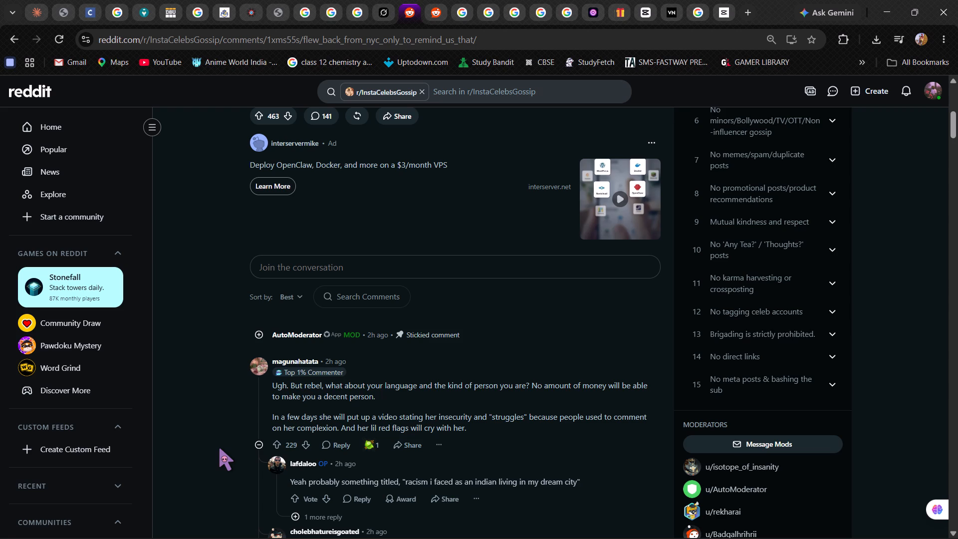
pyautogui.press('Up')
pyautogui.press('Up')
pyautogui.press('Up')
pyautogui.press('Up')
pyautogui.press('Up')
pyautogui.press('Up')
pyautogui.press('Up')
pyautogui.press('Up')
pyautogui.press('Up')
pyautogui.press('Up')
pyautogui.press('Up')
pyautogui.press('Up')
pyautogui.press('Up')
pyautogui.press('Up')
pyautogui.press('Up')
pyautogui.press('Up')
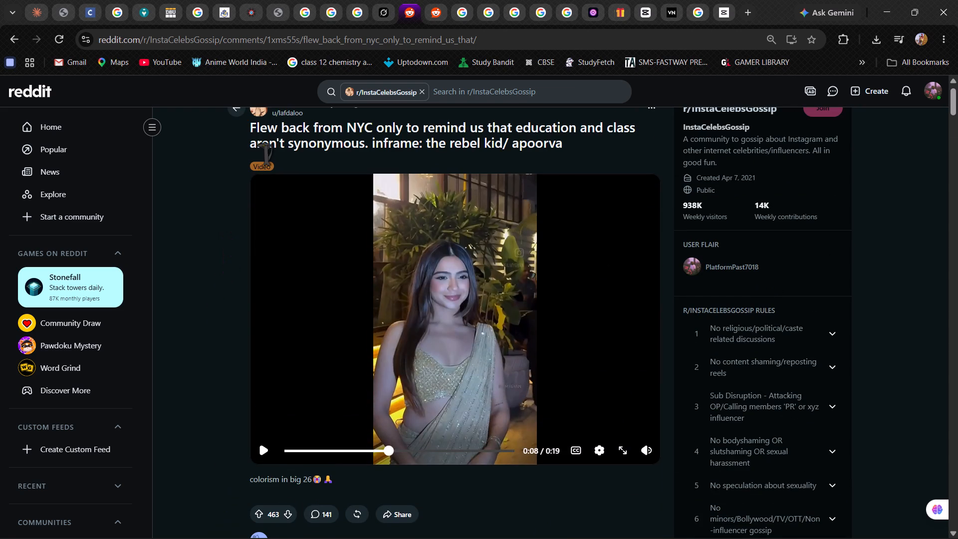
pyautogui.click(238, 112)
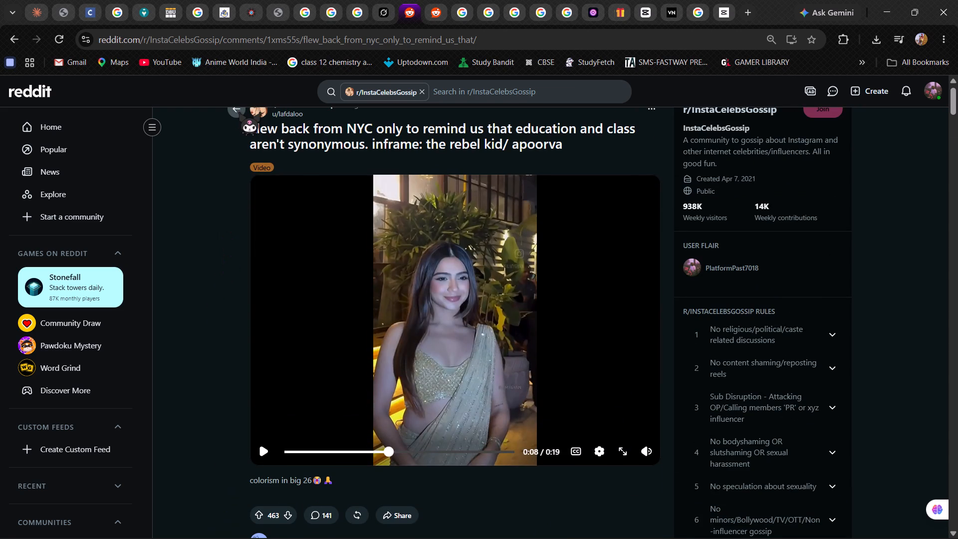
# Browse the Reddit home feed down to the r/kuroapp post "Not even paying for coding???".
pyautogui.press('Up')
pyautogui.press('Down')
pyautogui.press('Down')
pyautogui.press('Down')
pyautogui.press('Down')
pyautogui.press('Down')
pyautogui.press('Down')
pyautogui.press('Down')
pyautogui.press('Down')
pyautogui.press('Down')
pyautogui.press('Down')
pyautogui.press('Down')
pyautogui.press('Down')
pyautogui.press('Down')
pyautogui.press('Down')
pyautogui.press('Down')
pyautogui.press('Down')
pyautogui.press('Down')
pyautogui.press('Down')
pyautogui.press('Down')
pyautogui.press('Down')
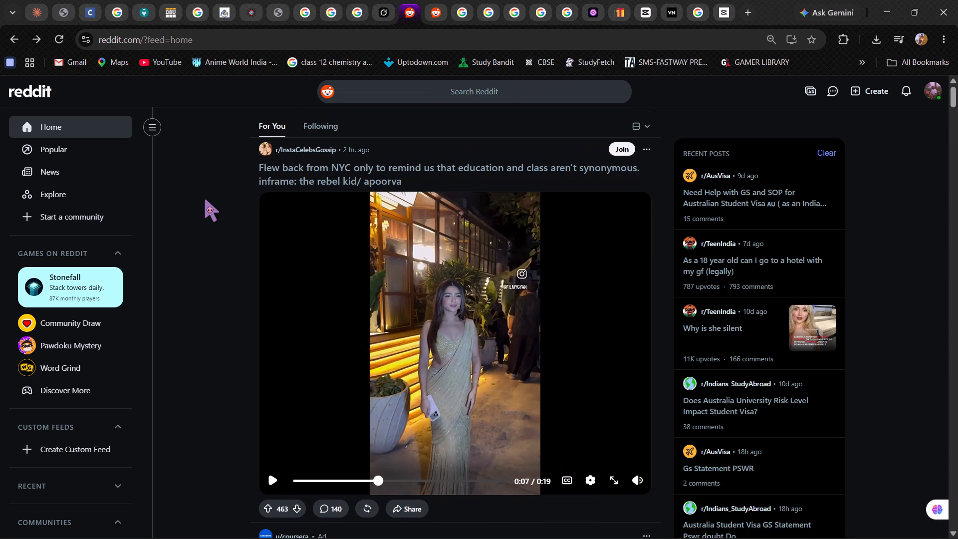
pyautogui.press('Down')
pyautogui.press('Down')
pyautogui.press('Down')
pyautogui.press('Down')
pyautogui.press('Down')
pyautogui.press('Down')
pyautogui.press('Down')
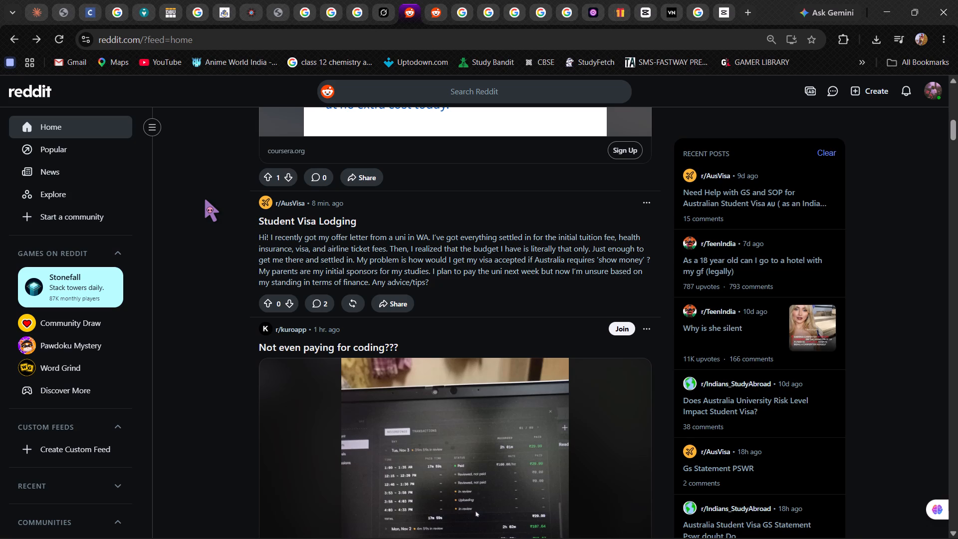
pyautogui.press('Right')
pyautogui.press('Right')
pyautogui.press('Right')
pyautogui.click(221, 239)
pyautogui.press('Down')
pyautogui.press('Down')
pyautogui.press('Down')
pyautogui.press('Down')
pyautogui.press('Down')
pyautogui.press('Down')
pyautogui.press('Down')
pyautogui.press('Down')
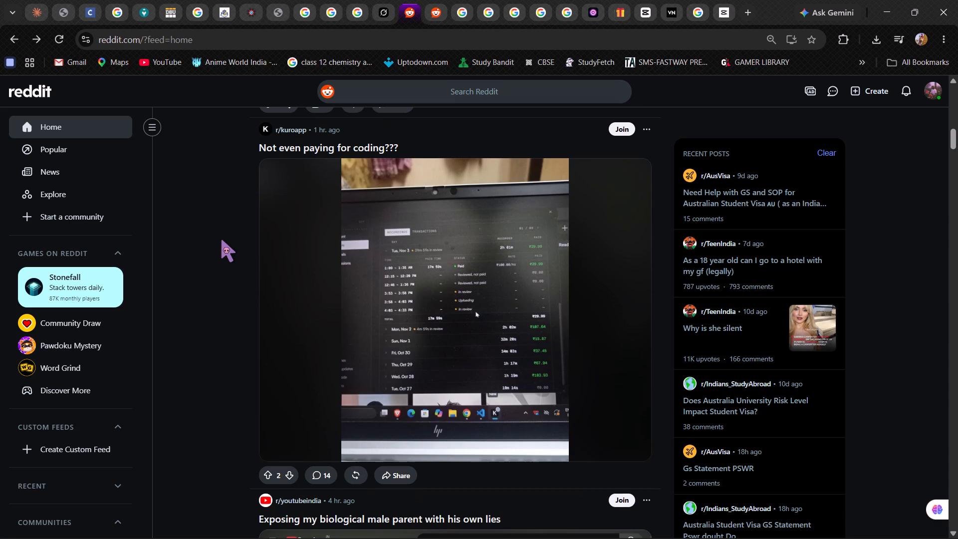
pyautogui.press('Down')
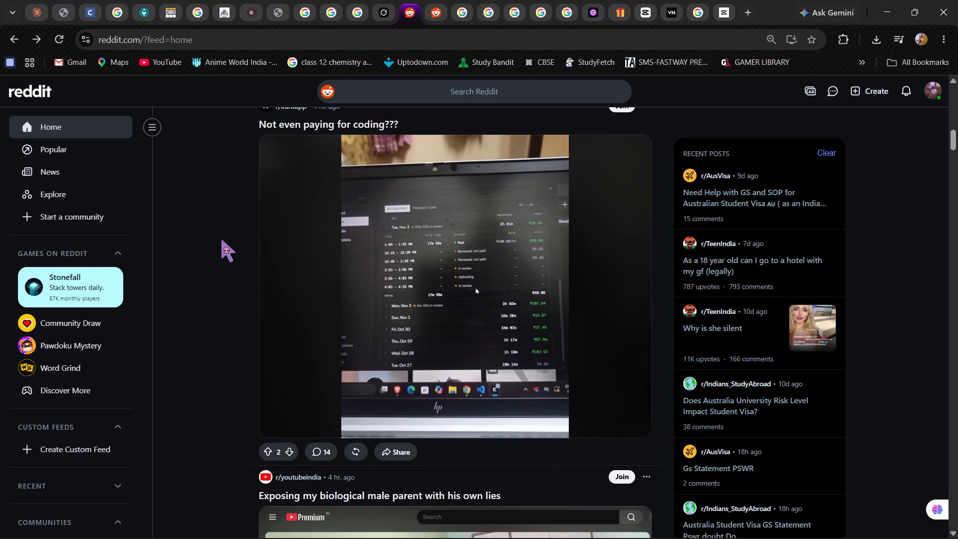
# Open the comments of the r/kuroapp post "Not even paying for coding???" and read the discussion about rejected coding work.
pyautogui.click(323, 449)
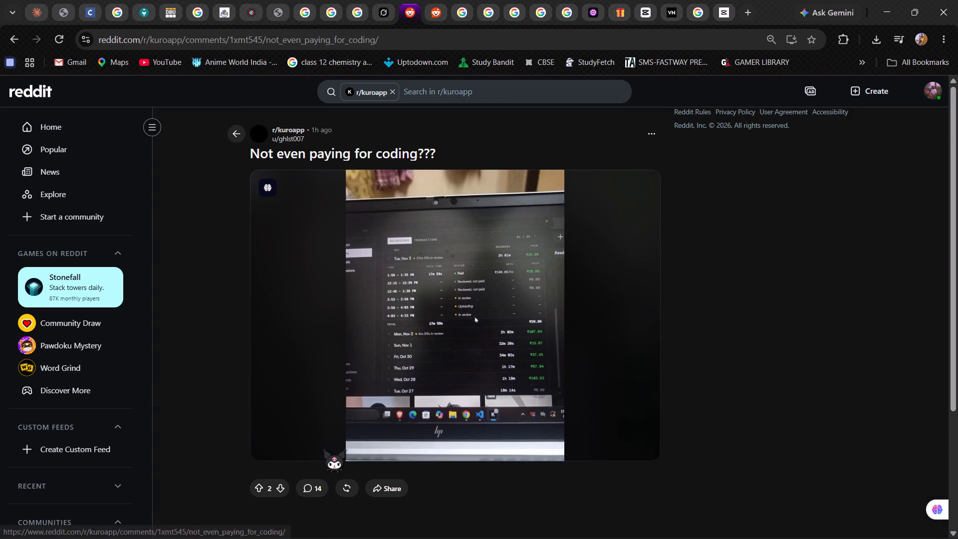
pyautogui.press('Down')
pyautogui.press('Down')
pyautogui.press('Down')
pyautogui.press('Down')
pyautogui.press('Down')
pyautogui.press('Down')
pyautogui.press('Down')
pyautogui.press('Down')
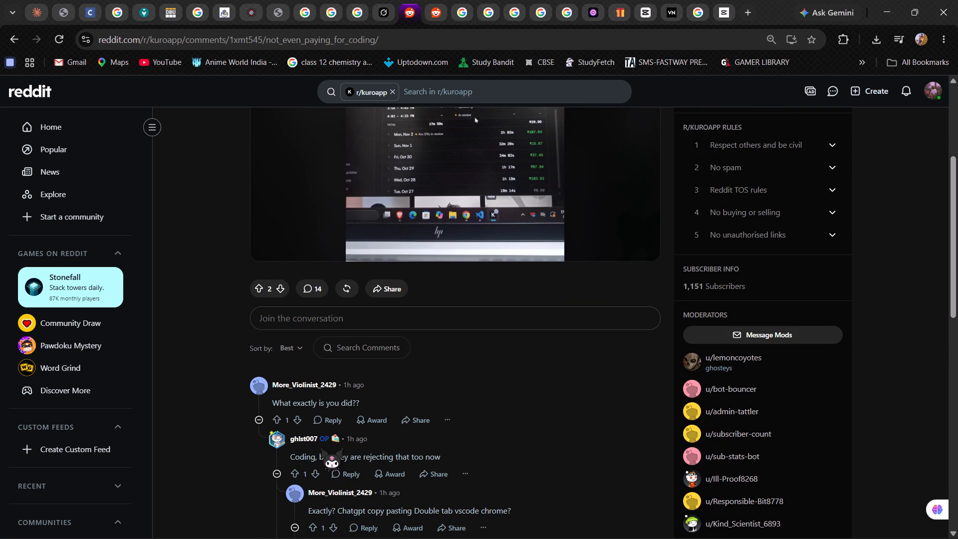
pyautogui.press('Down')
pyautogui.press('Down')
pyautogui.press('Down')
pyautogui.press('Down')
pyautogui.press('Down')
pyautogui.press('Down')
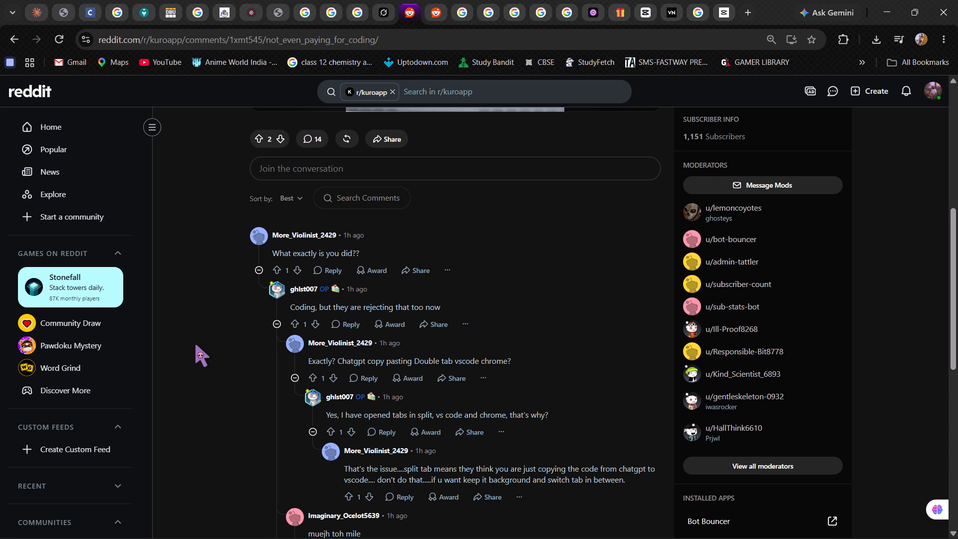
pyautogui.press('Down')
pyautogui.press('Down')
pyautogui.press('Down')
pyautogui.press('Down')
pyautogui.press('Down')
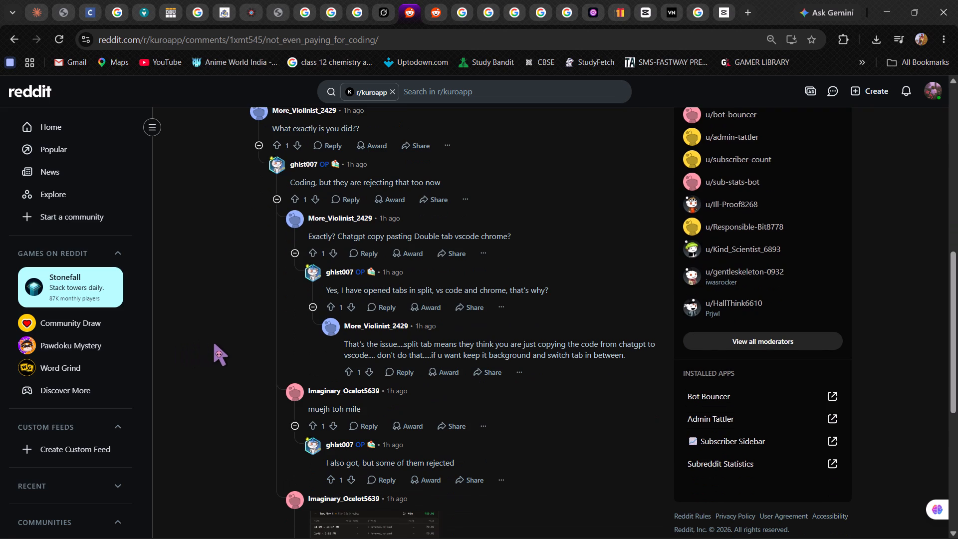
pyautogui.press('Down')
pyautogui.press('Down')
pyautogui.press('Down')
pyautogui.press('Down')
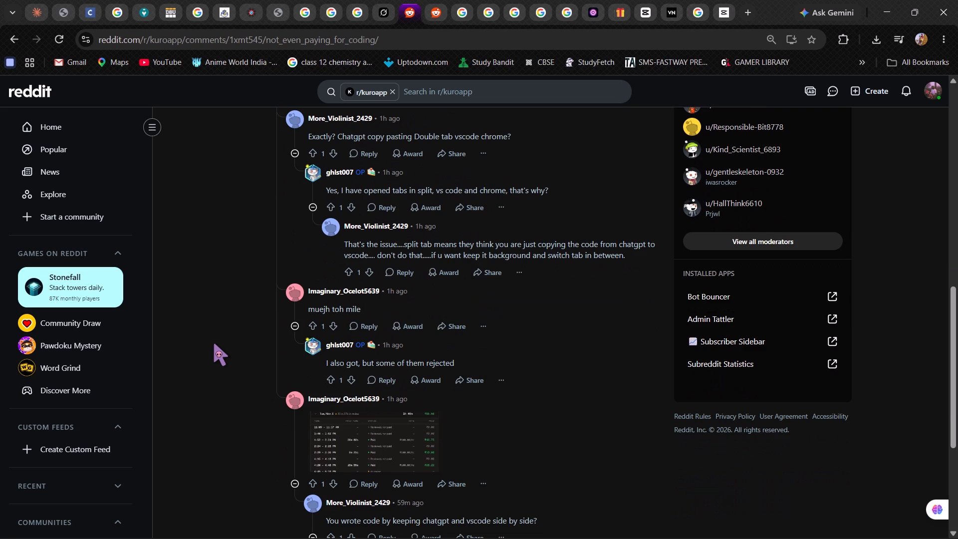
pyautogui.press('Down')
pyautogui.press('Down')
pyautogui.press('Down')
pyautogui.press('Down')
pyautogui.press('Down')
pyautogui.press('Down')
pyautogui.press('Down')
pyautogui.press('Down')
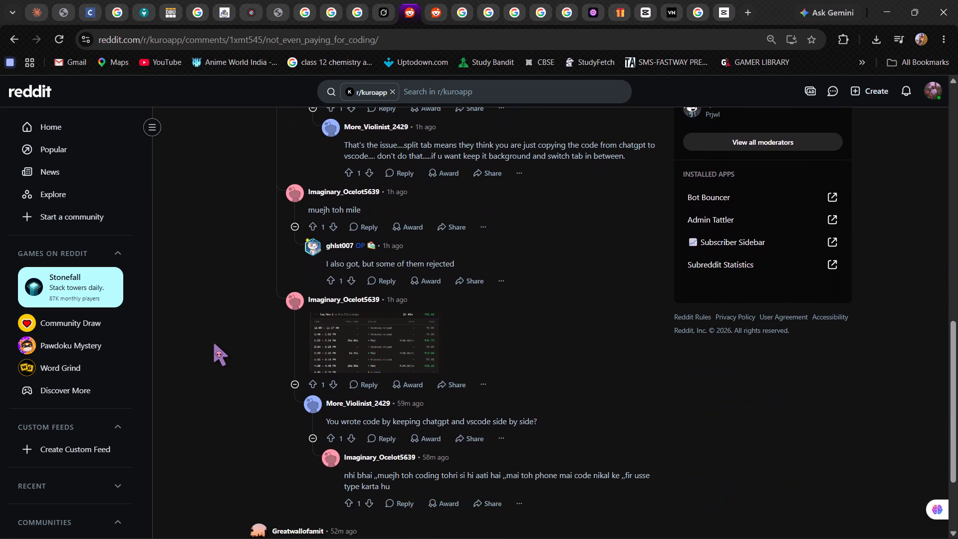
# Enlarge the payment-log screenshot posted in the r/kuroapp comments, view it, and close the enlarged view.
pyautogui.click(359, 255)
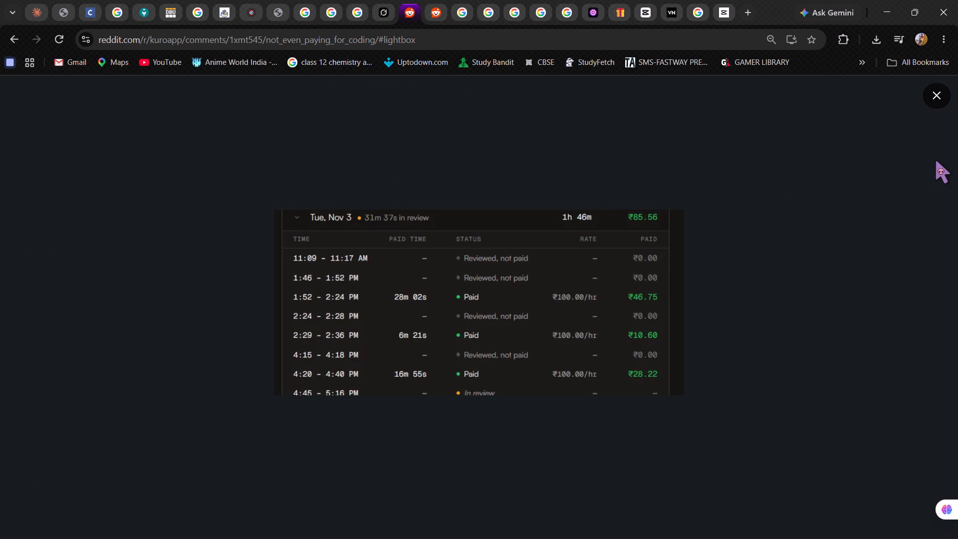
pyautogui.click(941, 105)
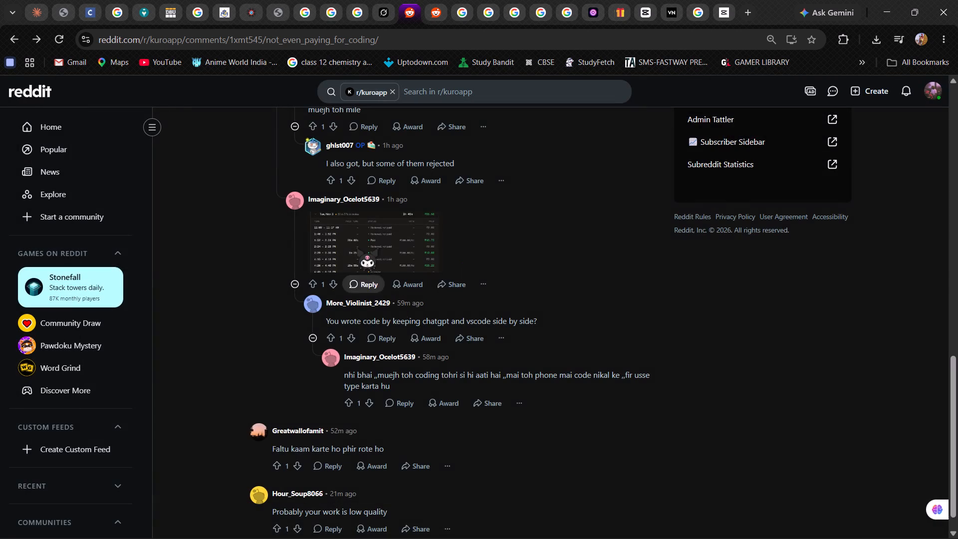
# Read the remaining comments on the r/kuroapp post and return to the Reddit home feed.
pyautogui.press('Down')
pyautogui.press('Down')
pyautogui.press('Down')
pyautogui.press('Down')
pyautogui.press('Down')
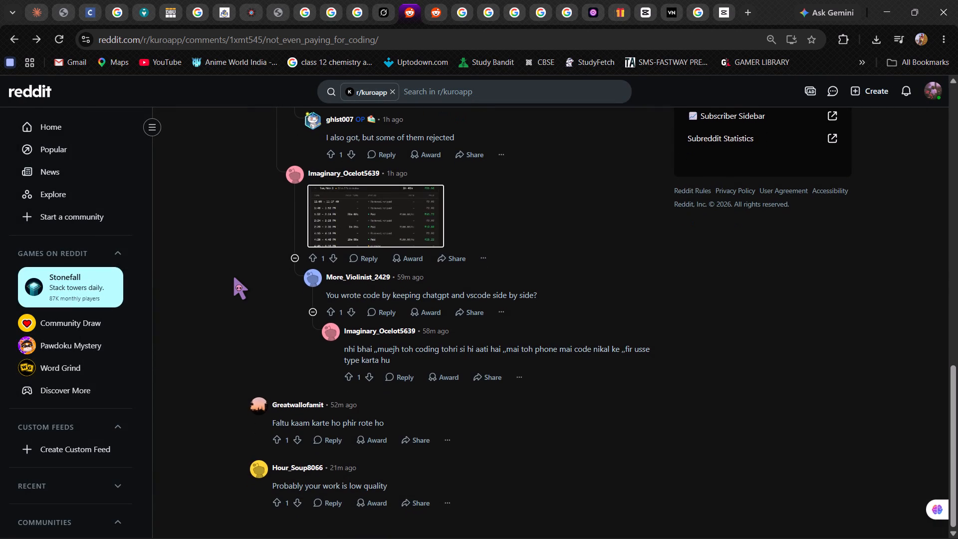
pyautogui.press('Up')
pyautogui.press('Up')
pyautogui.press('Up')
pyautogui.press('Up')
pyautogui.press('Up')
pyautogui.press('Up')
pyautogui.press('Up')
pyautogui.press('Up')
pyautogui.press('Up')
pyautogui.press('Up')
pyautogui.press('Up')
pyautogui.press('Up')
pyautogui.press('Up')
pyautogui.press('Up')
pyautogui.press('Up')
pyautogui.press('Up')
pyautogui.press('Up')
pyautogui.press('Up')
pyautogui.press('Up')
pyautogui.press('Up')
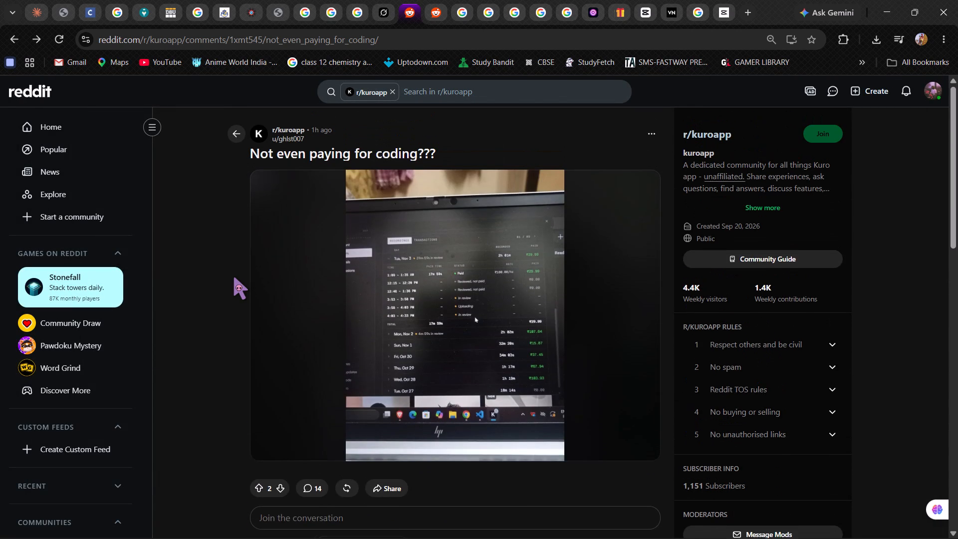
pyautogui.click(242, 134)
# Browse further down the Reddit home feed to the r/youtubeindia post.
pyautogui.press('Down')
pyautogui.press('Down')
pyautogui.press('Down')
pyautogui.press('Down')
pyautogui.press('Down')
pyautogui.press('Down')
pyautogui.press('Down')
pyautogui.press('Down')
pyautogui.press('Down')
pyautogui.press('Down')
pyautogui.press('Down')
pyautogui.press('Down')
pyautogui.press('Down')
pyautogui.press('Down')
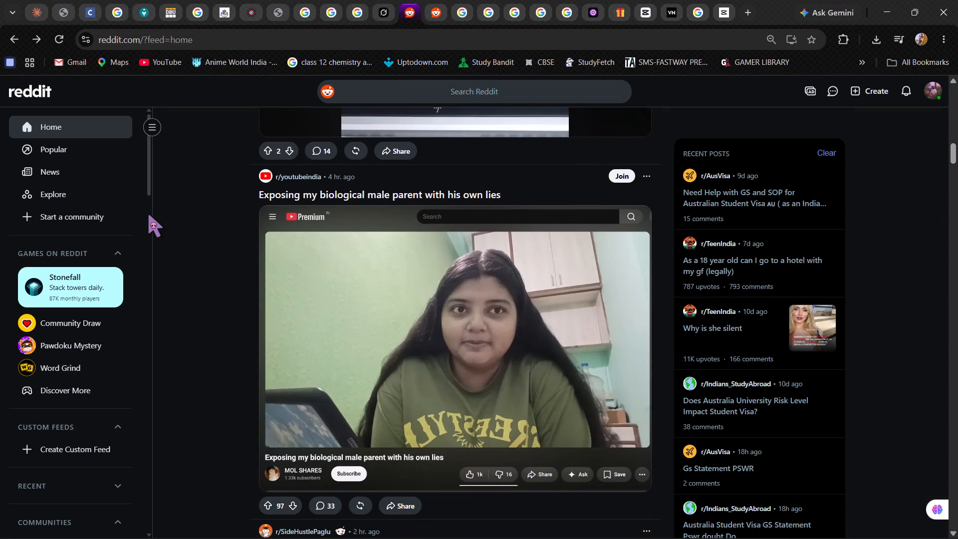
# Browse further down the Reddit home feed to the r/PunjabiGenZ post "Finally, an ad that speaks my language. Literally.".
pyautogui.press('Down')
pyautogui.press('Down')
pyautogui.press('Down')
pyautogui.press('Down')
pyautogui.press('Down')
pyautogui.press('Down')
pyautogui.press('Down')
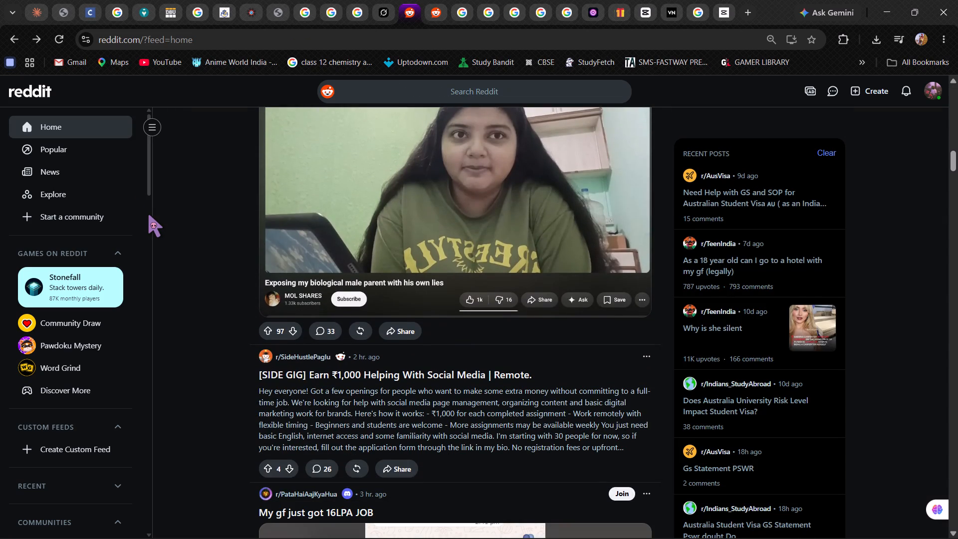
pyautogui.press('Down')
pyautogui.press('Down')
pyautogui.press('Down')
pyautogui.press('Down')
pyautogui.press('Down')
pyautogui.press('Down')
pyautogui.press('Down')
pyautogui.press('Down')
pyautogui.press('Down')
pyautogui.press('Down')
pyautogui.press('Down')
pyautogui.press('Down')
pyautogui.press('Down')
pyautogui.press('Down')
pyautogui.press('Down')
pyautogui.press('Down')
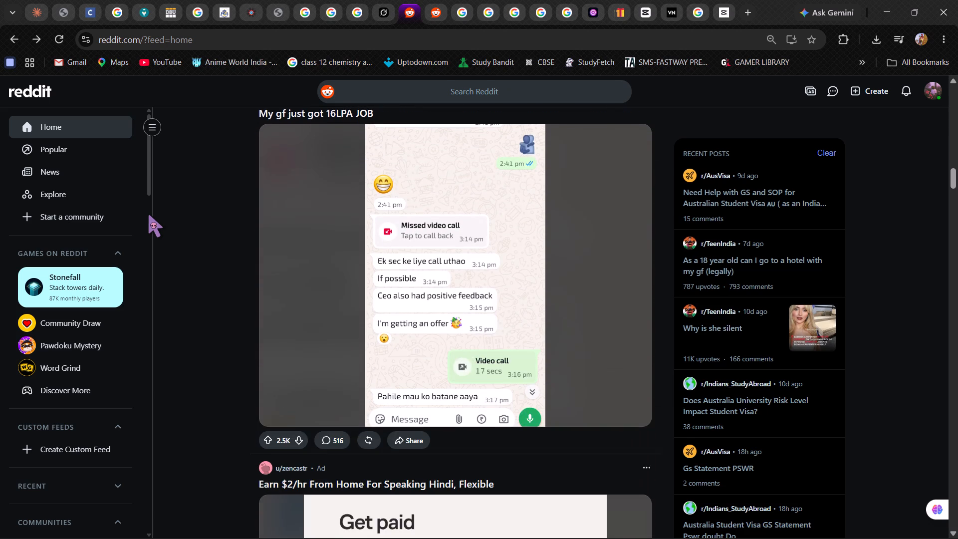
pyautogui.press('Down')
pyautogui.press('Down')
pyautogui.press('Down')
pyautogui.press('Down')
pyautogui.press('Down')
pyautogui.press('Down')
pyautogui.press('Down')
pyautogui.press('Down')
pyautogui.press('Down')
pyautogui.press('Down')
pyautogui.press('Down')
pyautogui.press('Down')
pyautogui.press('Down')
pyautogui.press('Down')
pyautogui.press('Down')
pyautogui.press('Down')
pyautogui.press('Down')
pyautogui.press('Down')
pyautogui.press('Down')
pyautogui.press('Down')
pyautogui.press('Down')
pyautogui.press('Down')
pyautogui.press('Down')
pyautogui.press('Down')
pyautogui.press('Down')
pyautogui.press('Down')
pyautogui.press('Down')
pyautogui.press('Down')
pyautogui.press('Down')
pyautogui.press('Down')
pyautogui.press('Down')
pyautogui.press('Down')
pyautogui.press('Down')
pyautogui.press('Down')
pyautogui.press('Down')
pyautogui.press('Down')
pyautogui.press('Down')
pyautogui.press('Down')
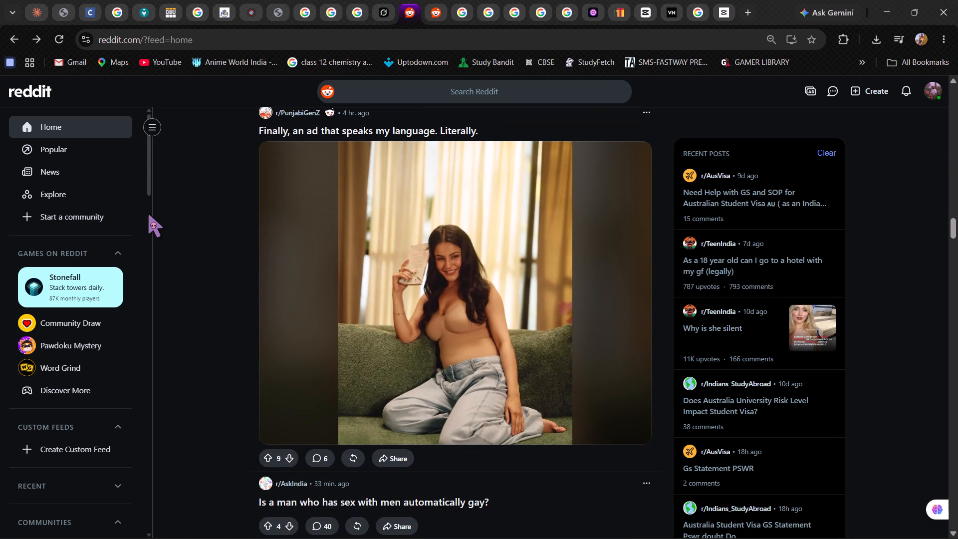
# Open the comments of the r/PunjabiGenZ ad post and read the post text and the discussion.
pyautogui.click(316, 459)
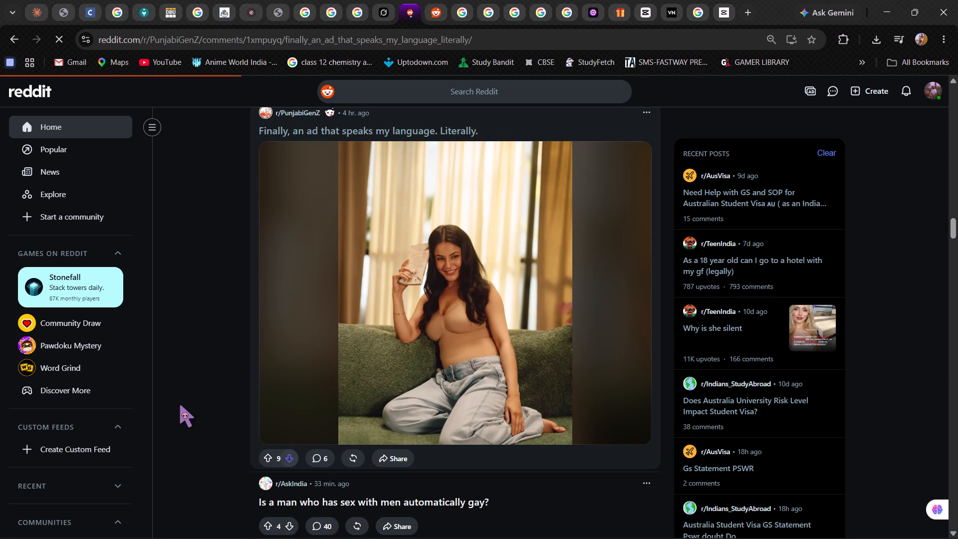
pyautogui.press('Down')
pyautogui.press('Down')
pyautogui.press('Down')
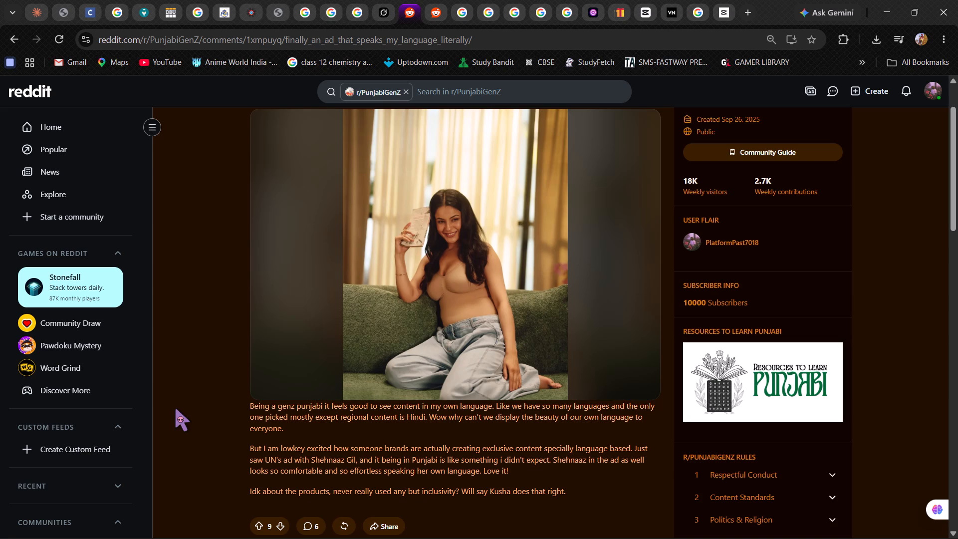
pyautogui.press('Down')
pyautogui.press('Down')
pyautogui.press('Down')
pyautogui.press('Down')
pyautogui.press('Down')
pyautogui.press('Down')
pyautogui.press('Down')
pyautogui.press('Down')
pyautogui.press('Down')
pyautogui.press('Down')
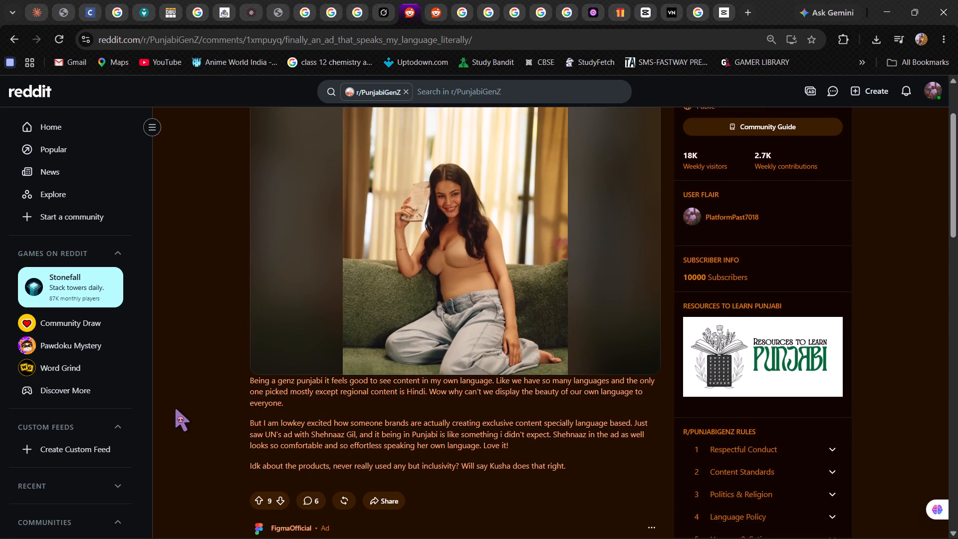
pyautogui.press('Down')
pyautogui.press('Down')
pyautogui.press('Down')
pyautogui.press('Down')
pyautogui.press('Down')
pyautogui.press('Down')
pyautogui.press('Down')
pyautogui.press('Down')
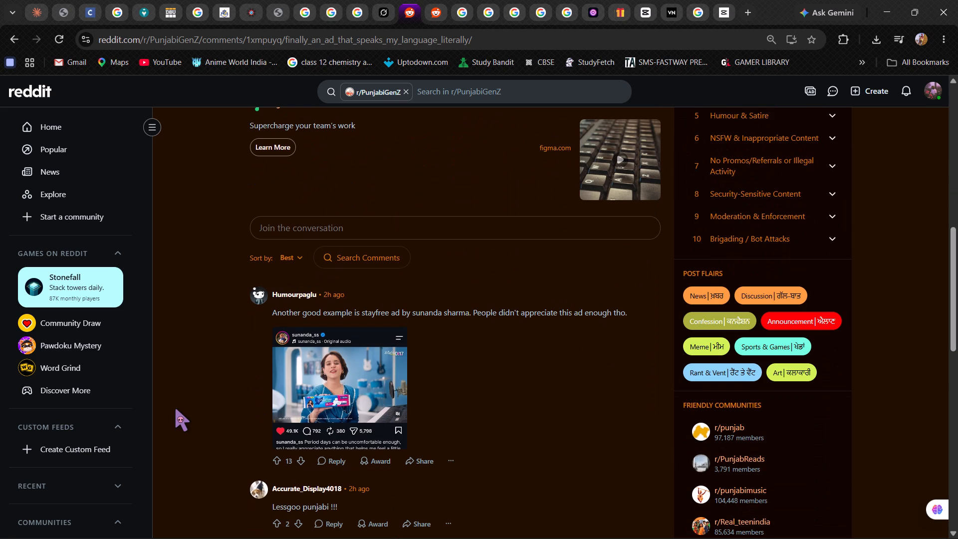
pyautogui.press('Down')
pyautogui.press('Down')
pyautogui.press('Down')
pyautogui.press('Down')
pyautogui.press('Down')
pyautogui.press('Down')
pyautogui.press('Down')
pyautogui.press('Down')
pyautogui.press('Down')
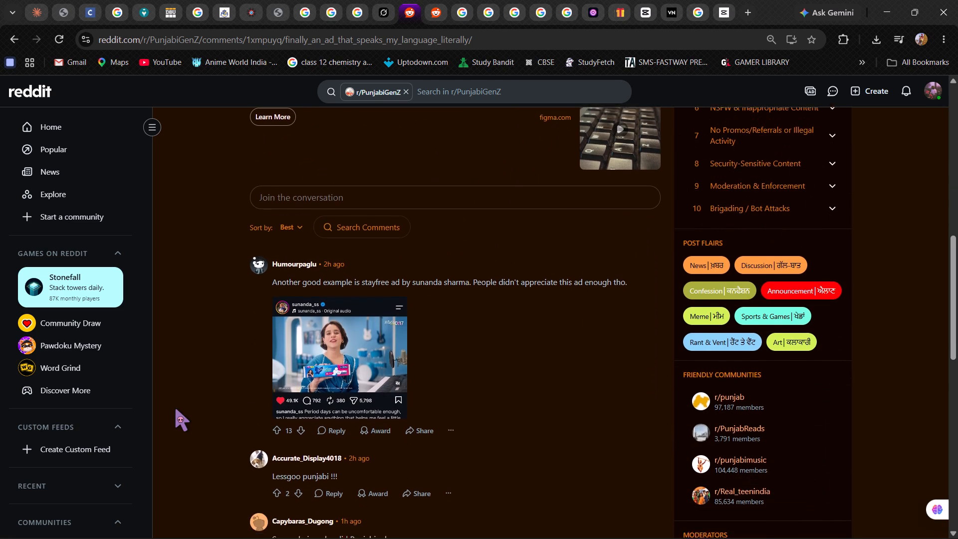
pyautogui.press('Down')
pyautogui.press('Down')
pyautogui.press('Down')
pyautogui.press('Down')
pyautogui.press('Down')
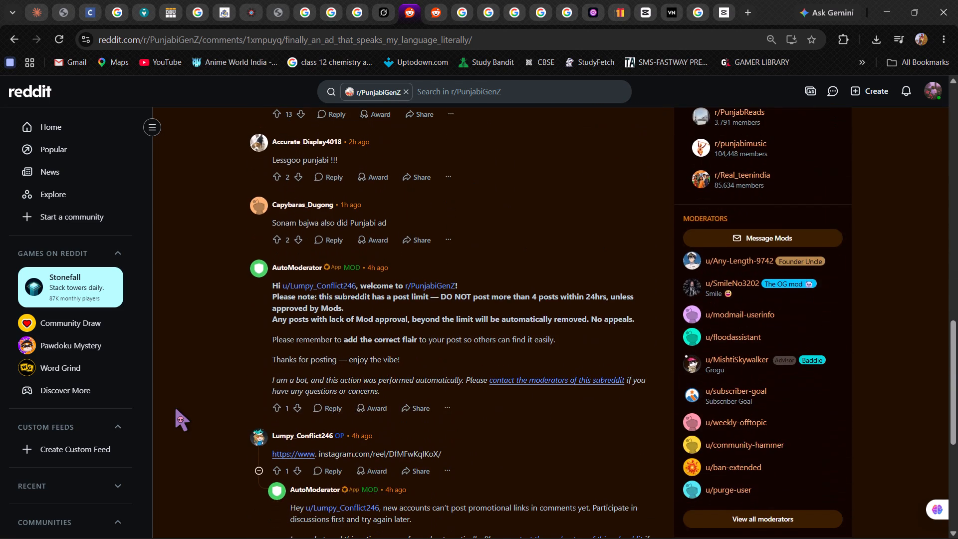
pyautogui.press('Down')
pyautogui.press('Down')
pyautogui.press('Down')
pyautogui.press('Down')
pyautogui.press('Down')
pyautogui.press('Down')
pyautogui.press('Down')
pyautogui.press('Down')
pyautogui.press('Down')
pyautogui.press('Down')
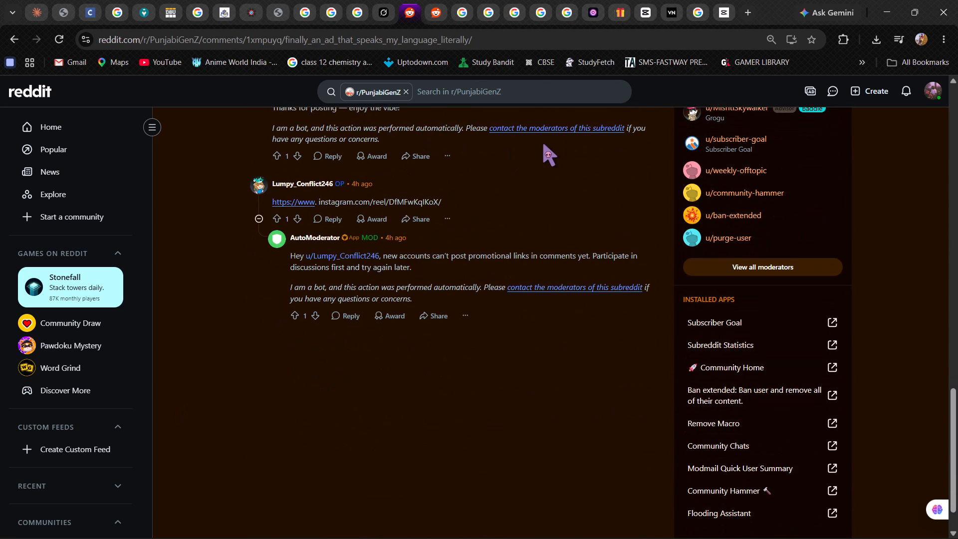
# Switch from the browser to Canva and return to the start of the "combo deal" Instagram Reel template results.
pyautogui.click(728, 8)
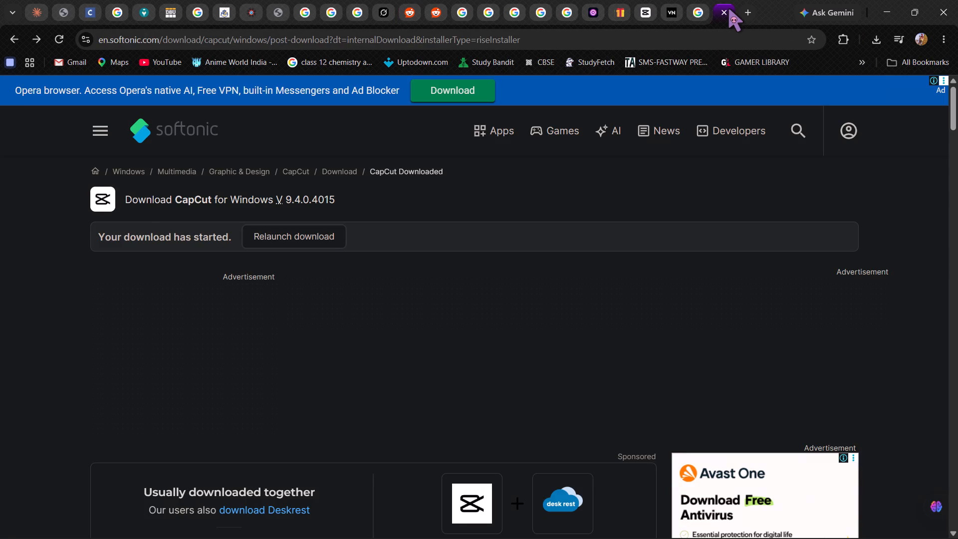
pyautogui.click(693, 11)
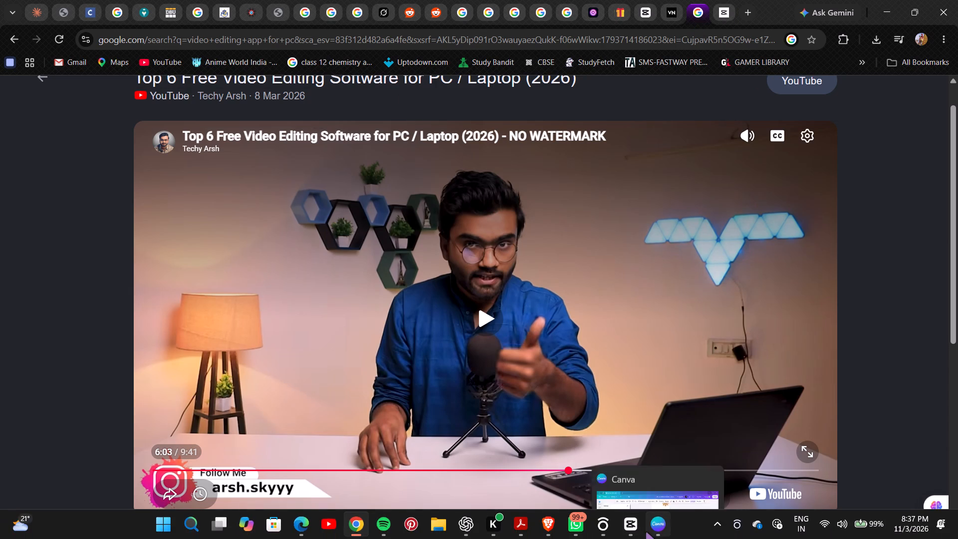
pyautogui.click(645, 532)
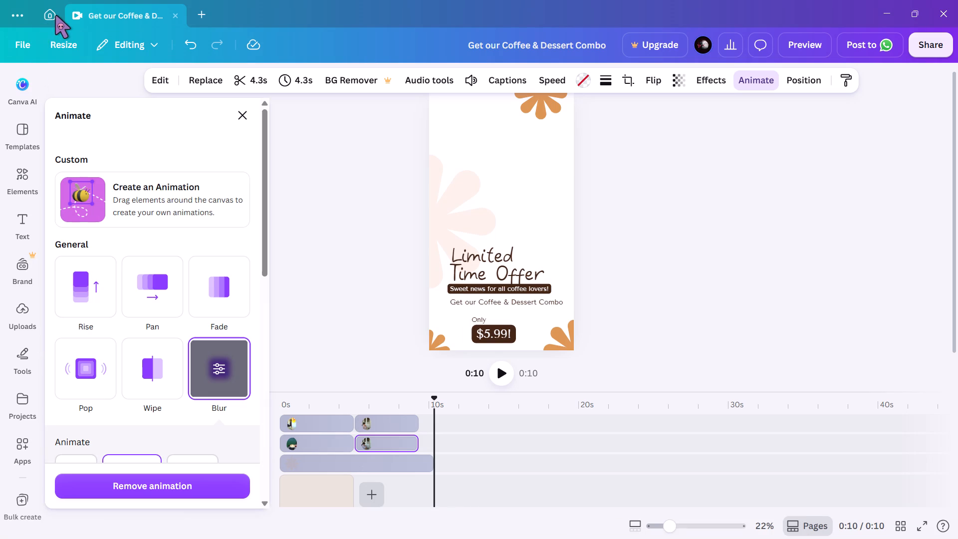
pyautogui.click(55, 15)
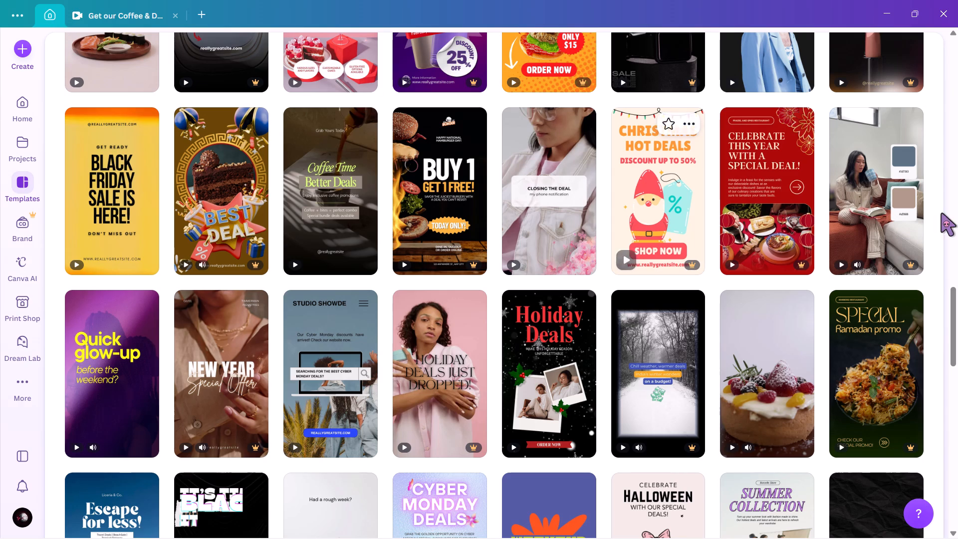
pyautogui.click(957, 304)
pyautogui.moveTo(957, 304); pyautogui.dragTo(957, 336)
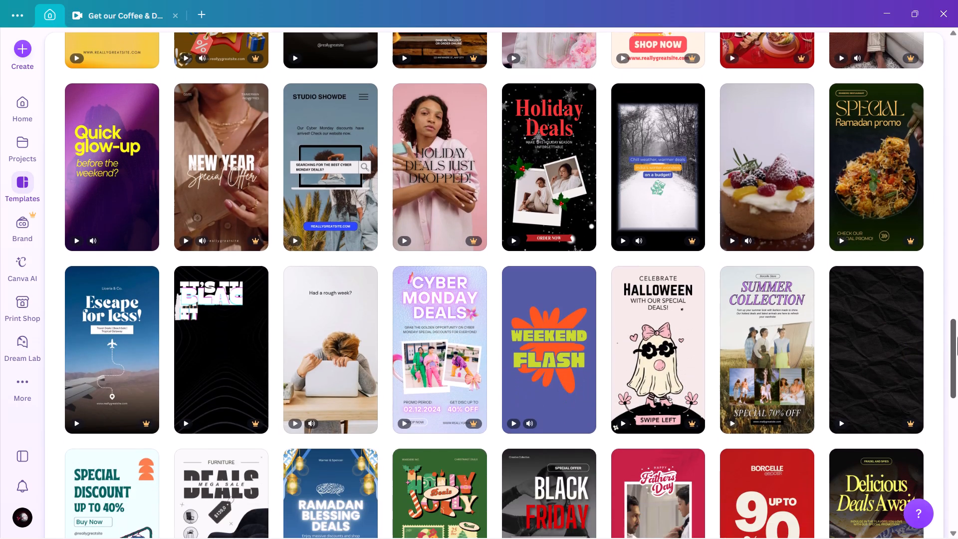
pyautogui.moveTo(957, 336); pyautogui.dragTo(957, 0)
# Look through the Style filter options for the "combo deal" templates without choosing a different style.
pyautogui.click(515, 213)
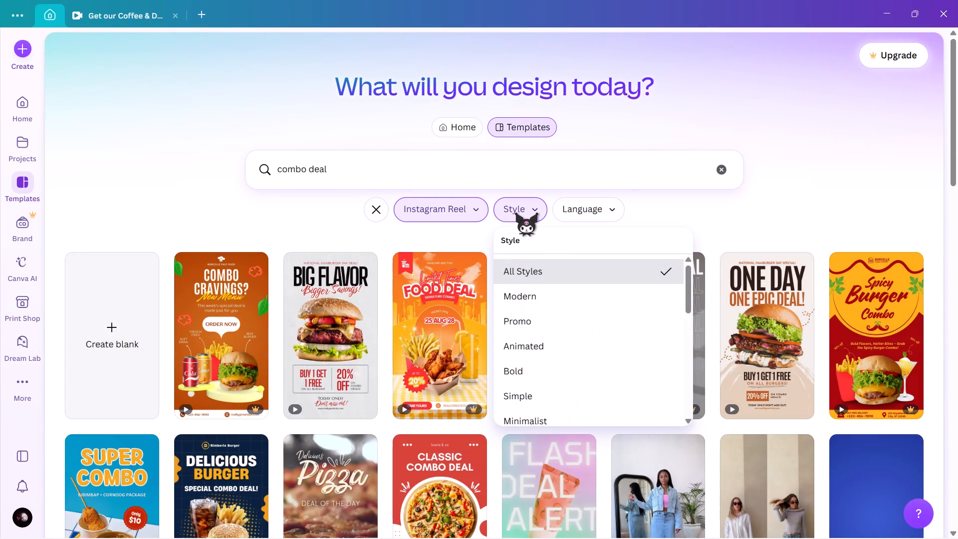
pyautogui.click(686, 286)
pyautogui.moveTo(686, 286); pyautogui.dragTo(696, 357)
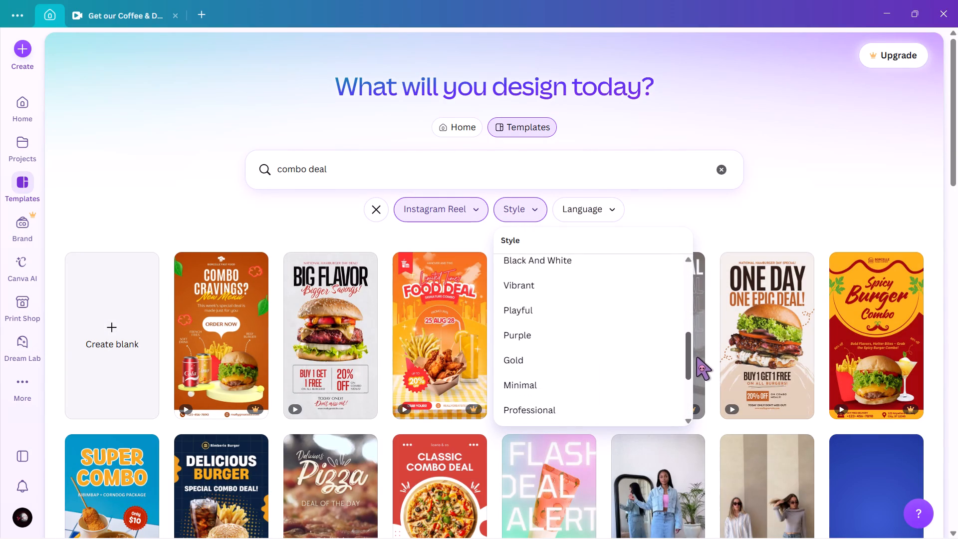
pyautogui.moveTo(696, 357); pyautogui.dragTo(700, 394)
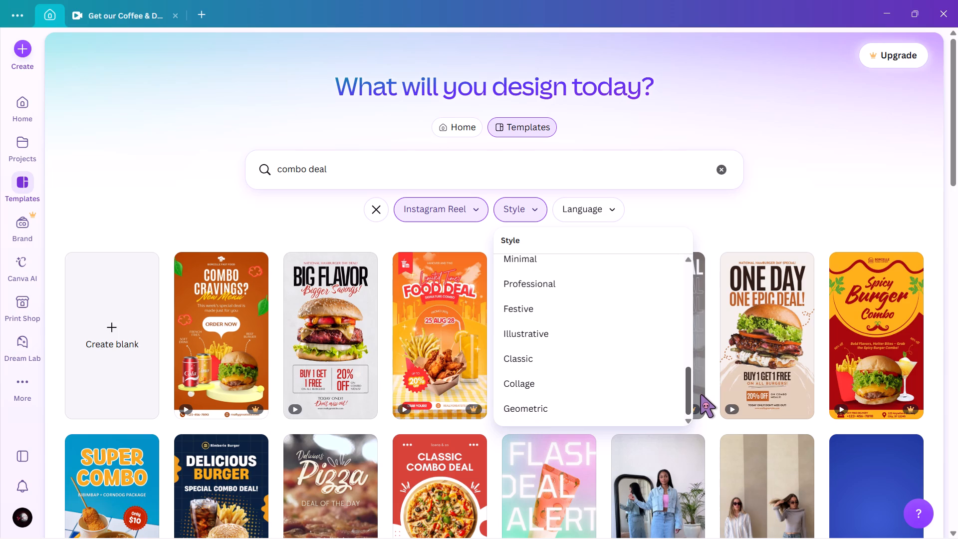
pyautogui.moveTo(700, 394); pyautogui.dragTo(724, 223)
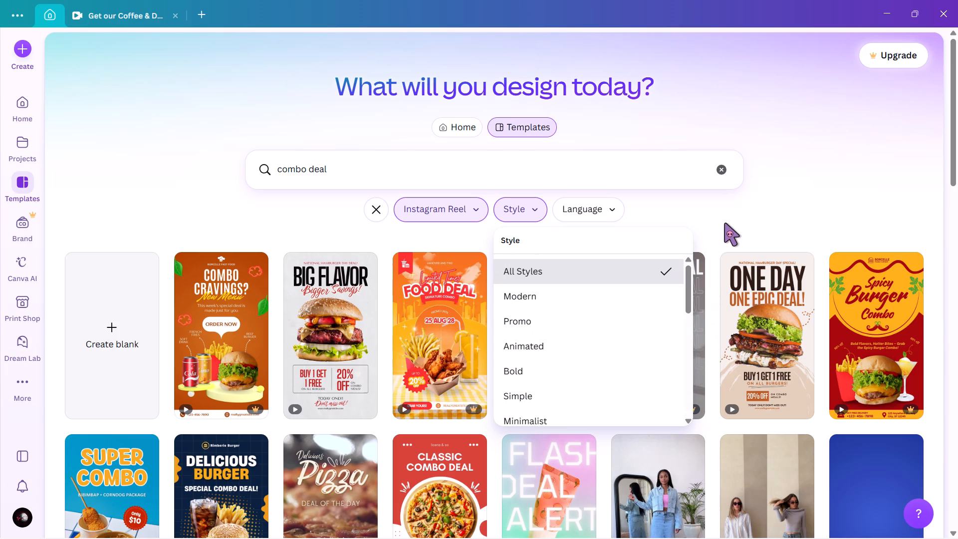
pyautogui.click(794, 162)
# Browse the "combo deal" Instagram Reel template results for design ideas.
pyautogui.press('Down')
pyautogui.press('Down')
pyautogui.press('Down')
pyautogui.press('Down')
pyautogui.press('Down')
pyautogui.press('Down')
pyautogui.press('Down')
pyautogui.press('Down')
pyautogui.press('Down')
pyautogui.press('Down')
pyautogui.press('Down')
pyautogui.press('Down')
pyautogui.press('Down')
pyautogui.press('Down')
pyautogui.press('Down')
pyautogui.press('Down')
pyautogui.press('Down')
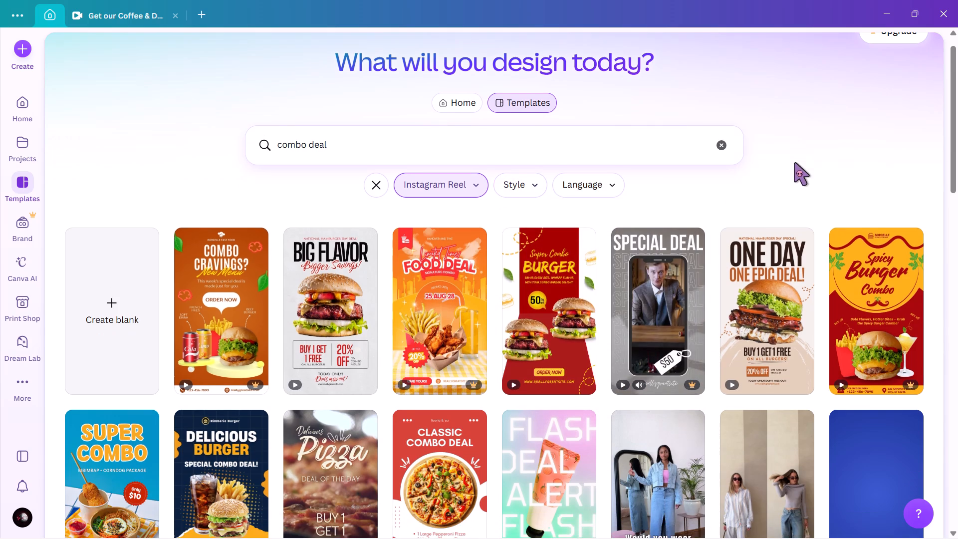
# In Canva, browse the "combo deal" Instagram Reel templates down to the row with the "Sushi Promo" and "Special Burger" designs.
pyautogui.press('Down')
pyautogui.press('Down')
pyautogui.press('Down')
pyautogui.press('Down')
pyautogui.press('Down')
pyautogui.press('Down')
pyautogui.press('Down')
pyautogui.press('Down')
pyautogui.press('Down')
pyautogui.press('Down')
pyautogui.press('Down')
pyautogui.press('Down')
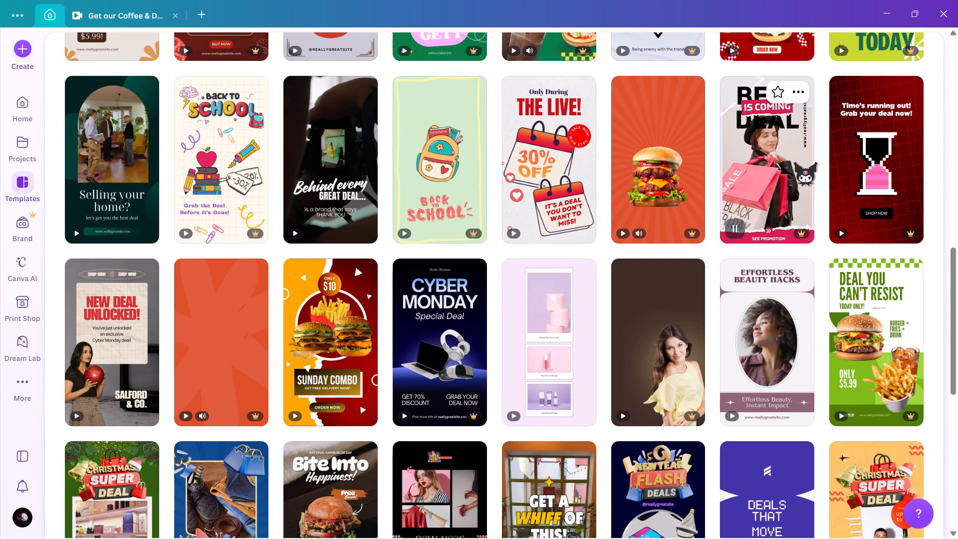
pyautogui.press('Down')
pyautogui.press('Down')
pyautogui.press('Down')
pyautogui.press('Down')
pyautogui.press('Down')
pyautogui.press('Down')
pyautogui.press('Down')
pyautogui.press('Down')
pyautogui.press('Down')
pyautogui.press('Down')
pyautogui.press('Down')
pyautogui.press('Down')
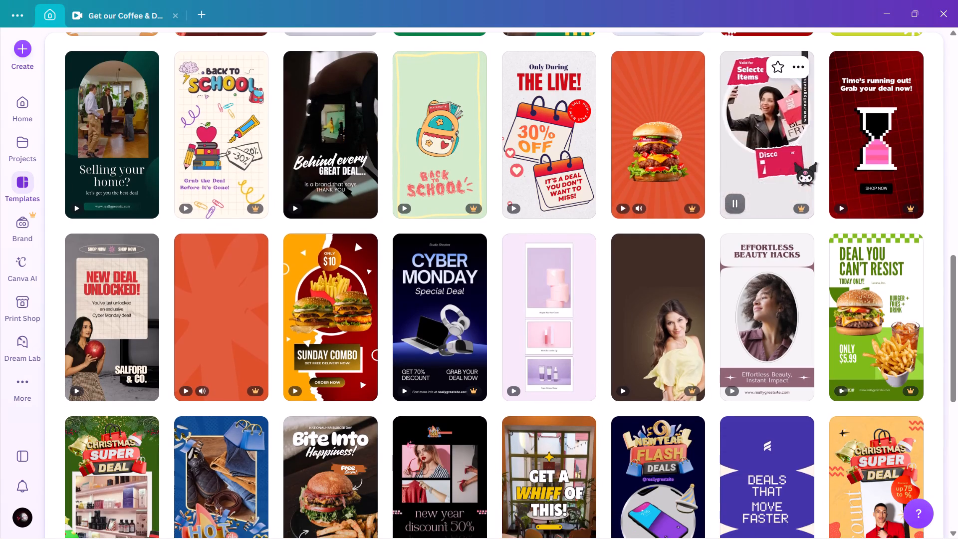
pyautogui.press('Down')
pyautogui.press('Down')
pyautogui.press('Down')
pyautogui.press('Down')
pyautogui.press('Down')
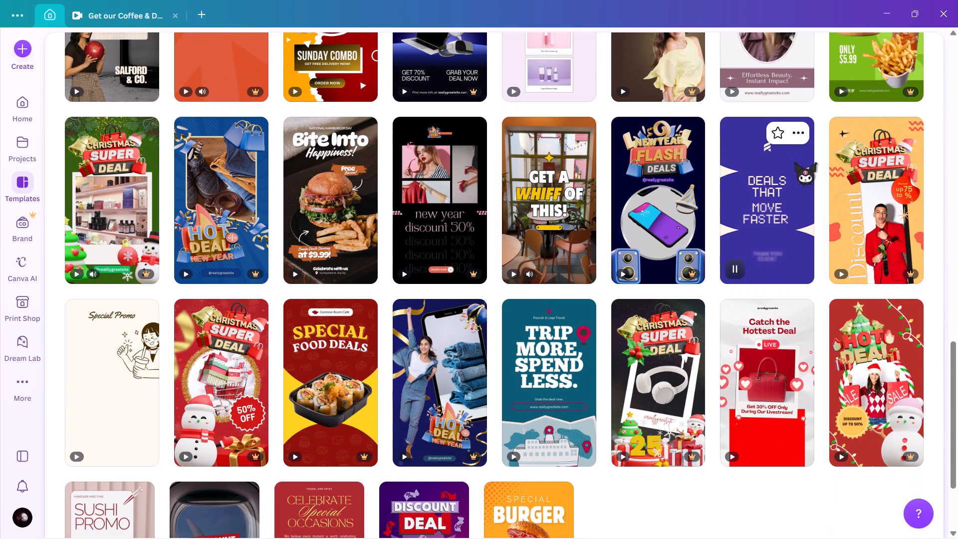
pyautogui.press('Down')
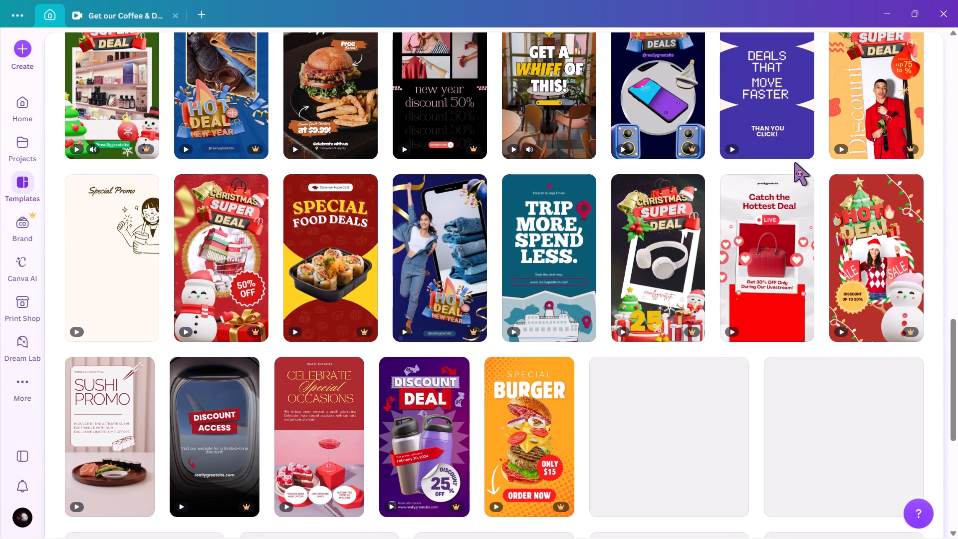
pyautogui.press('Down')
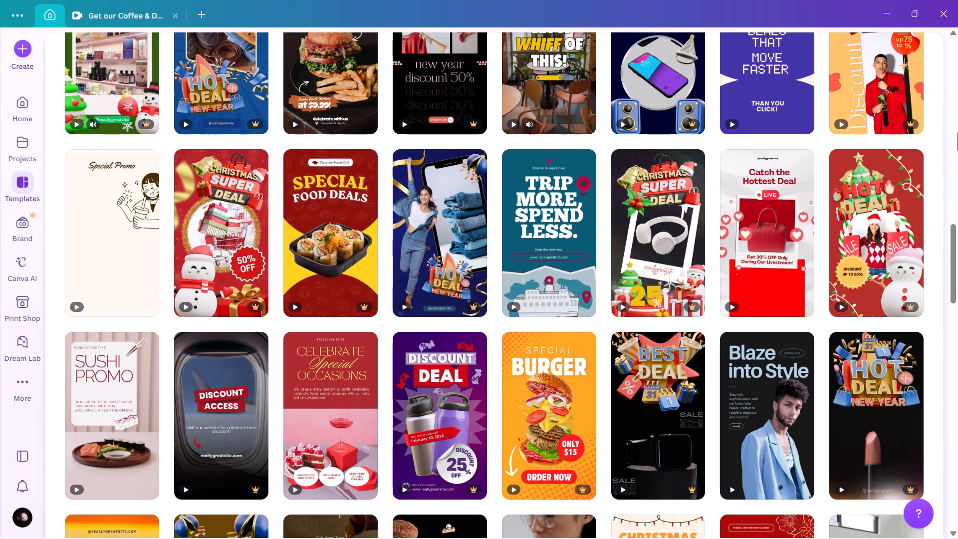
# Browse further through the "combo deal" reel templates to the row with the "Special Discount" and "Delicious Deals Await" designs.
pyautogui.press('Down')
pyautogui.press('Down')
pyautogui.press('Down')
pyautogui.press('Down')
pyautogui.press('Down')
pyautogui.press('Down')
pyautogui.press('Down')
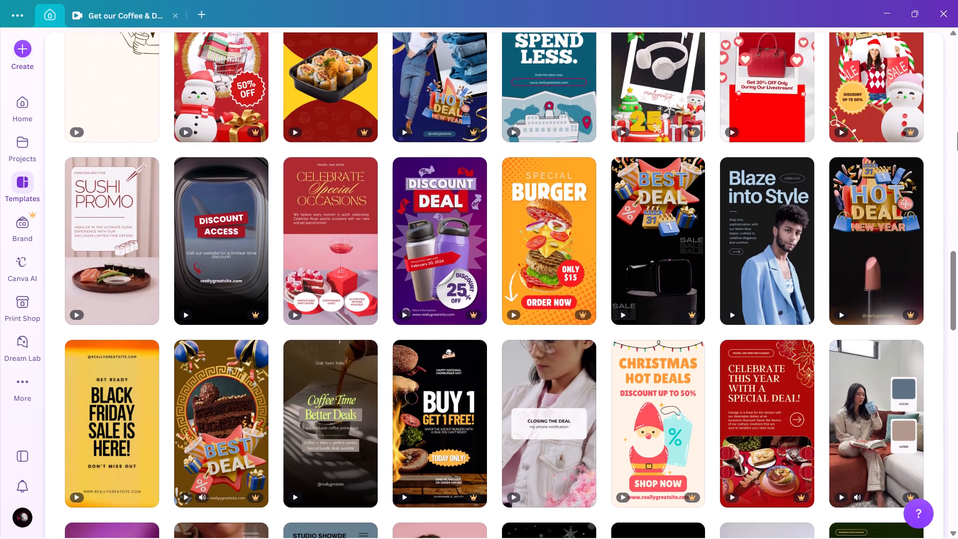
pyautogui.press('Down')
pyautogui.press('Down')
pyautogui.press('Down')
pyautogui.press('Down')
pyautogui.press('Down')
pyautogui.press('Down')
pyautogui.press('Down')
pyautogui.press('Down')
pyautogui.press('Down')
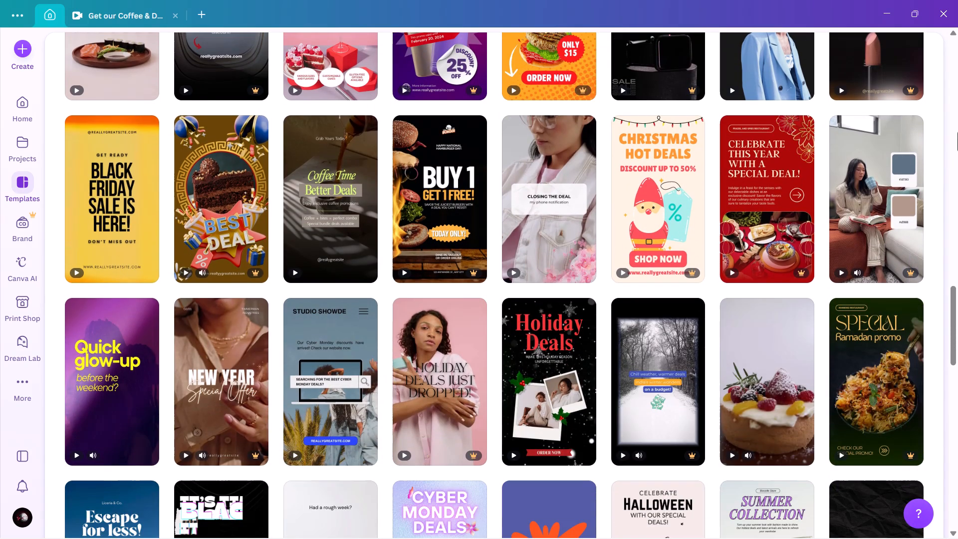
pyautogui.press('Down')
pyautogui.press('Down')
pyautogui.press('Down')
pyautogui.press('Down')
pyautogui.press('Down')
pyautogui.press('Down')
pyautogui.press('Down')
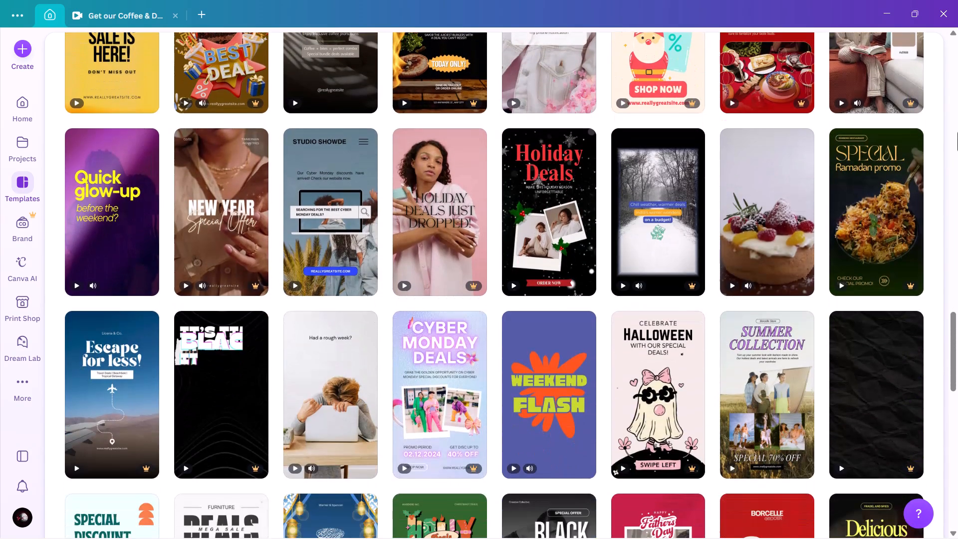
pyautogui.press('Down')
pyautogui.press('Down')
pyautogui.press('Down')
pyautogui.press('Down')
pyautogui.press('Down')
pyautogui.press('Down')
pyautogui.press('Down')
pyautogui.press('Down')
pyautogui.press('Down')
pyautogui.press('Down')
pyautogui.press('Down')
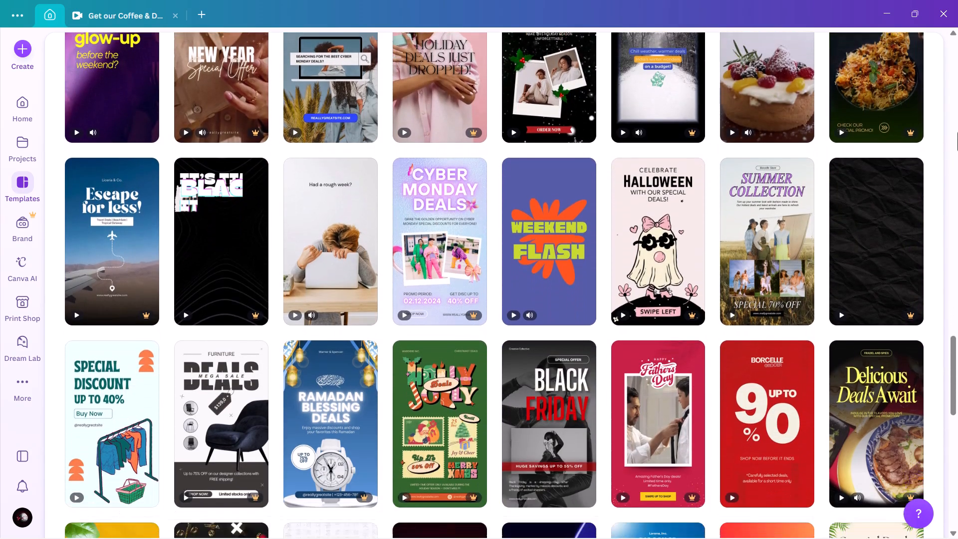
# Browse further through the "combo deal" reel templates to the row with the "Kimbab Special Deals" and "Fresh from the Market" designs.
pyautogui.press('Up')
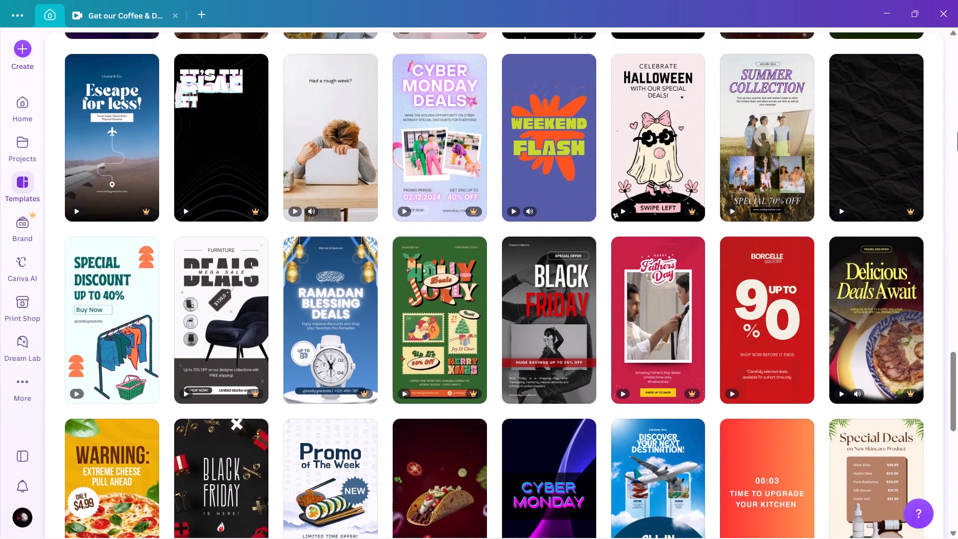
pyautogui.press('Down')
pyautogui.press('Down')
pyautogui.press('Down')
pyautogui.press('Down')
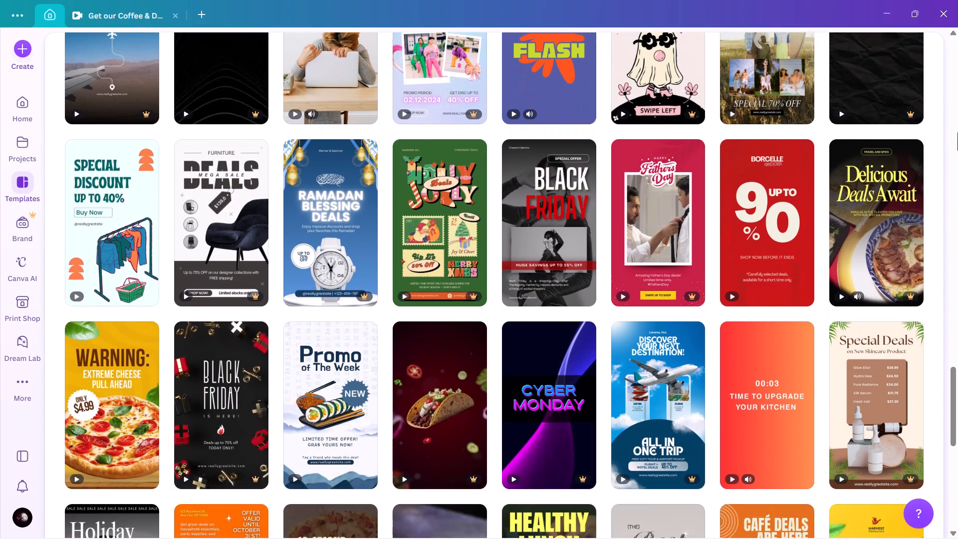
pyautogui.press('Down')
pyautogui.press('Down')
pyautogui.press('Down')
pyautogui.press('Down')
pyautogui.press('Down')
pyautogui.press('Down')
pyautogui.press('Down')
pyautogui.press('Down')
pyautogui.press('Down')
pyautogui.press('Down')
pyautogui.press('Down')
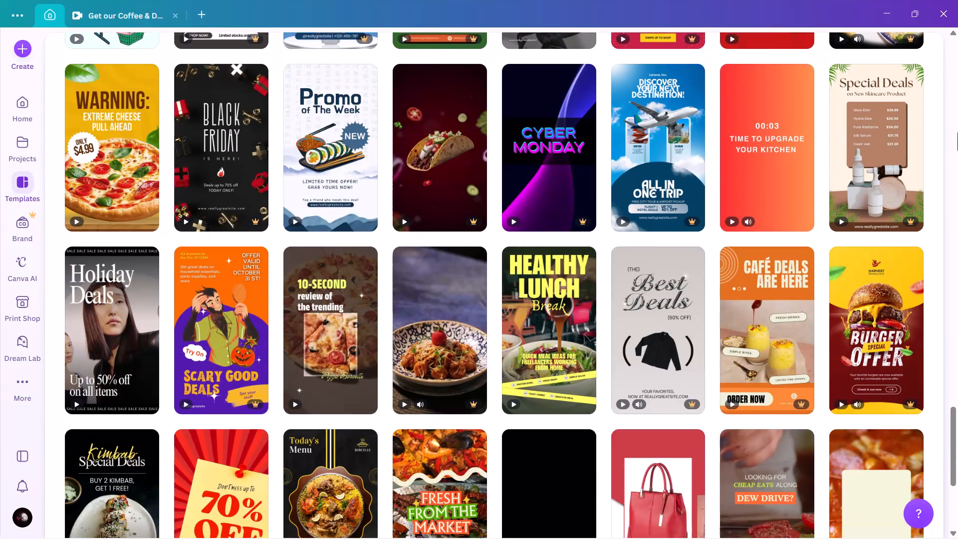
pyautogui.press('Down')
pyautogui.press('Down')
pyautogui.press('Down')
pyautogui.press('Down')
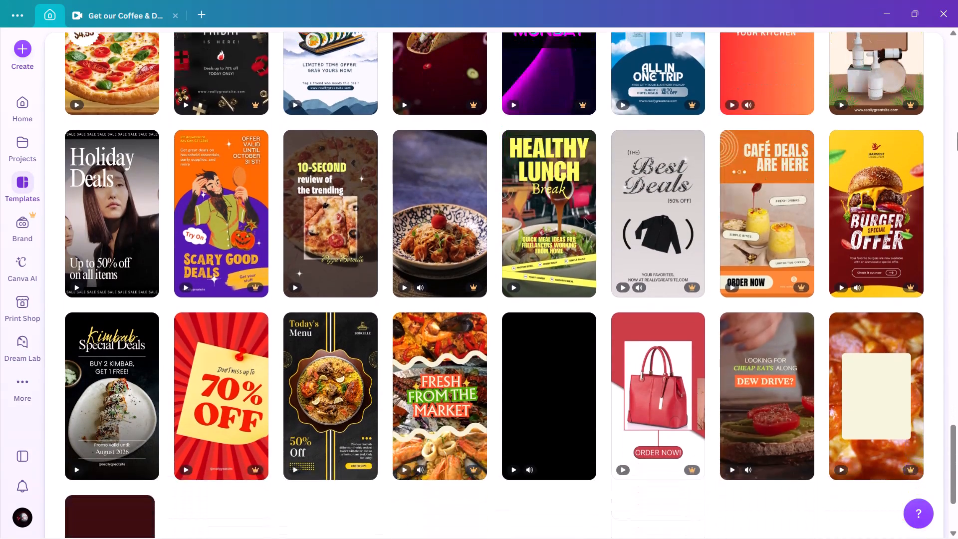
# Browse further through the "combo deal" reel templates to the rows with the 10% off coffee and "Limited Special Offer" designs.
pyautogui.press('Down')
pyautogui.press('Down')
pyautogui.press('Down')
pyautogui.press('Down')
pyautogui.press('Down')
pyautogui.press('Down')
pyautogui.press('Down')
pyautogui.press('Down')
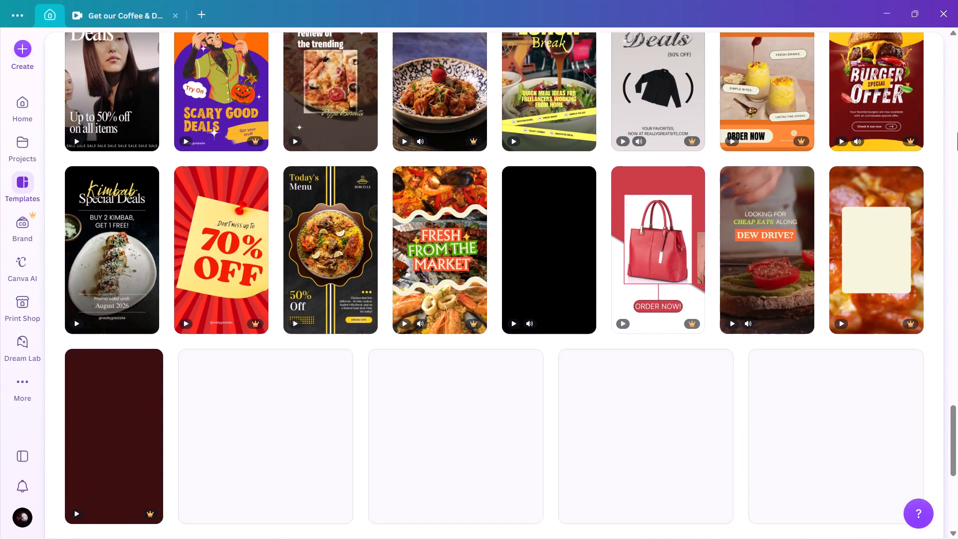
pyautogui.press('Down')
pyautogui.press('Down')
pyautogui.press('Down')
pyautogui.press('Down')
pyautogui.press('Down')
pyautogui.press('Down')
pyautogui.press('Down')
pyautogui.press('Down')
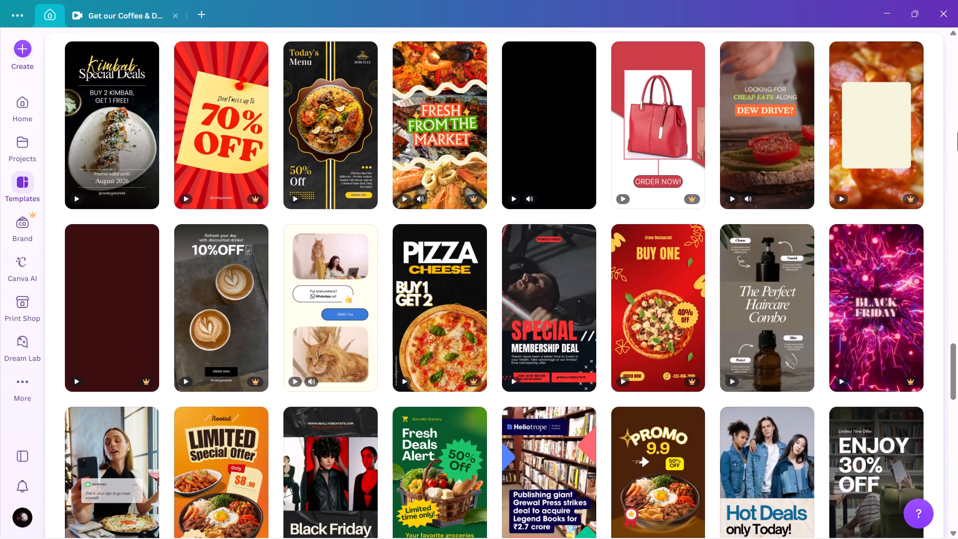
pyautogui.press('Down')
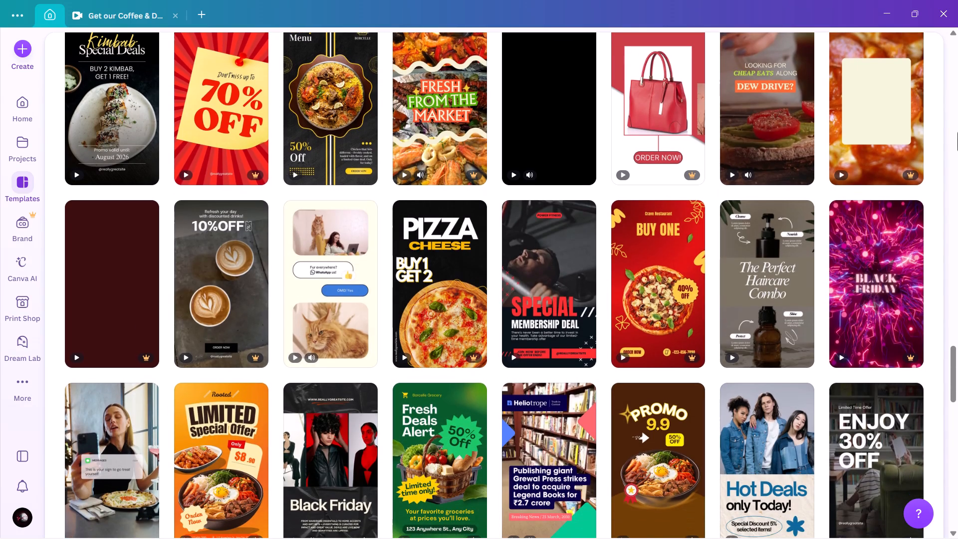
pyautogui.press('Down')
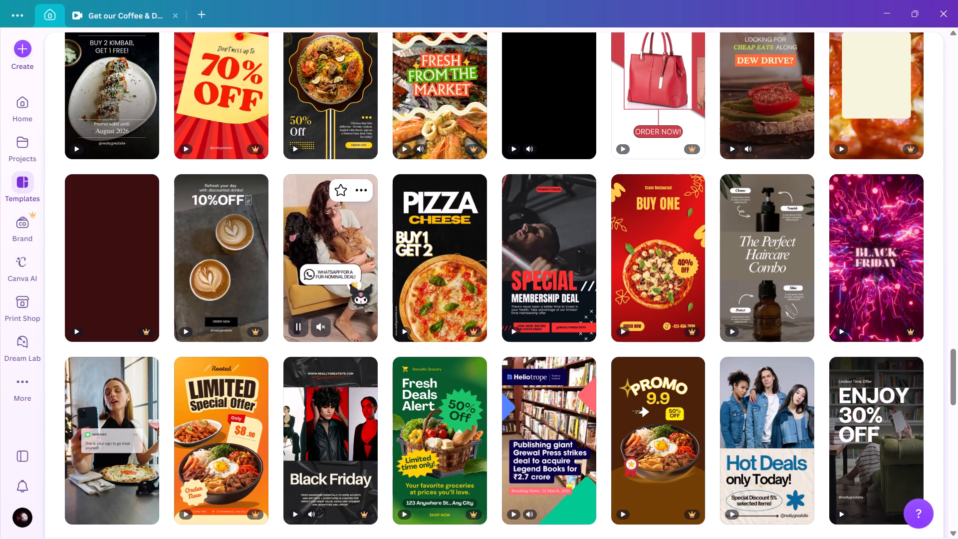
# Open the WhatsApp pet reel template "Pet Instagram Reel in Pastel Yellow Blue Minimal Style" as a new design for customizing.
pyautogui.click(349, 284)
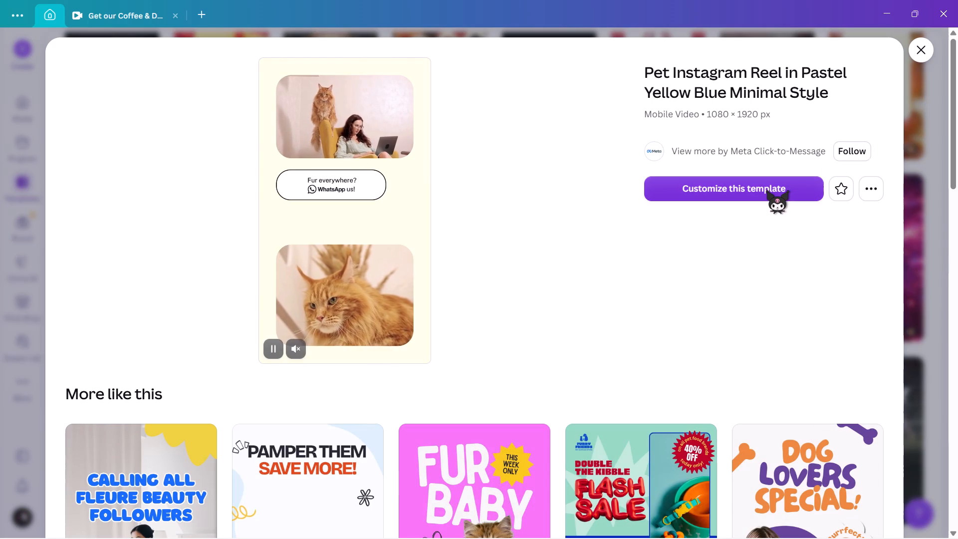
pyautogui.click(766, 190)
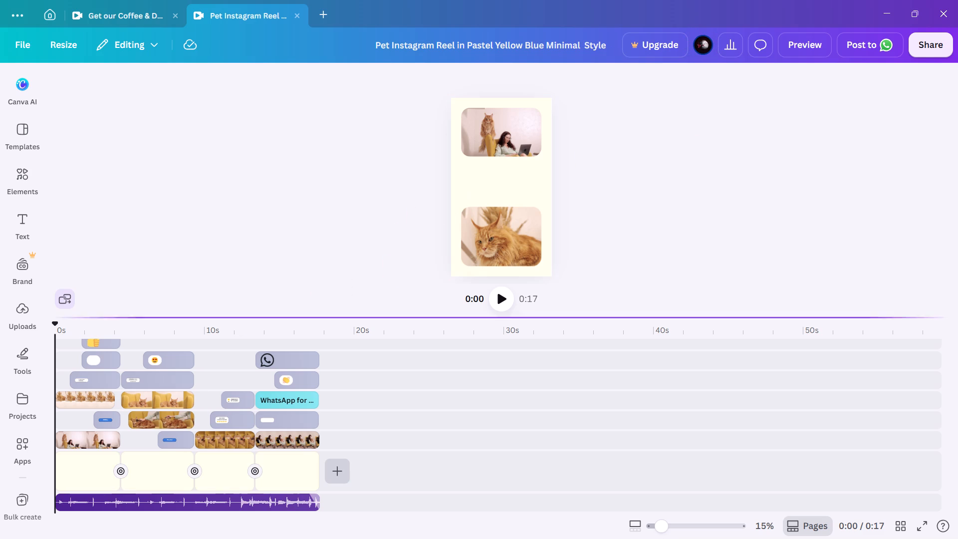
# Select the upper video of the woman with the laptop and cat on the reel's first page.
pyautogui.click(513, 127)
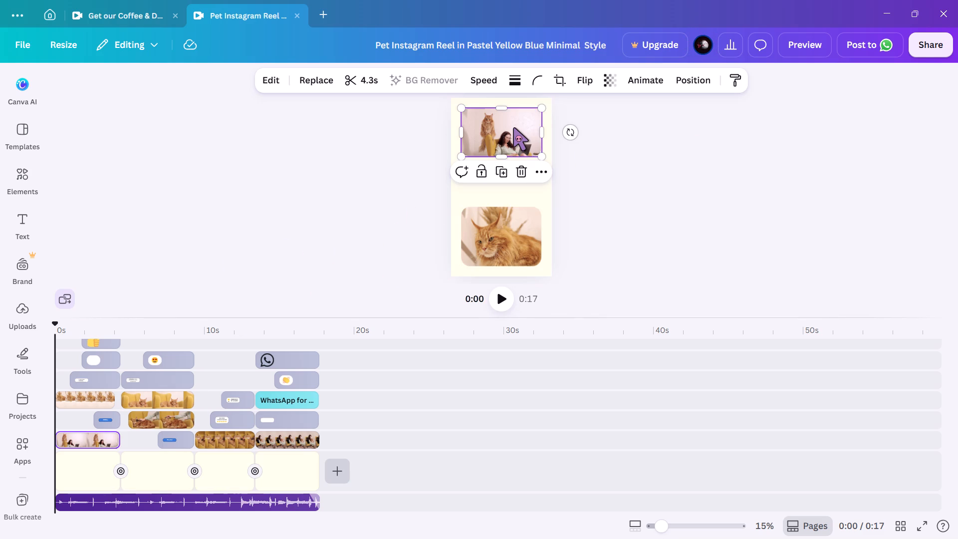